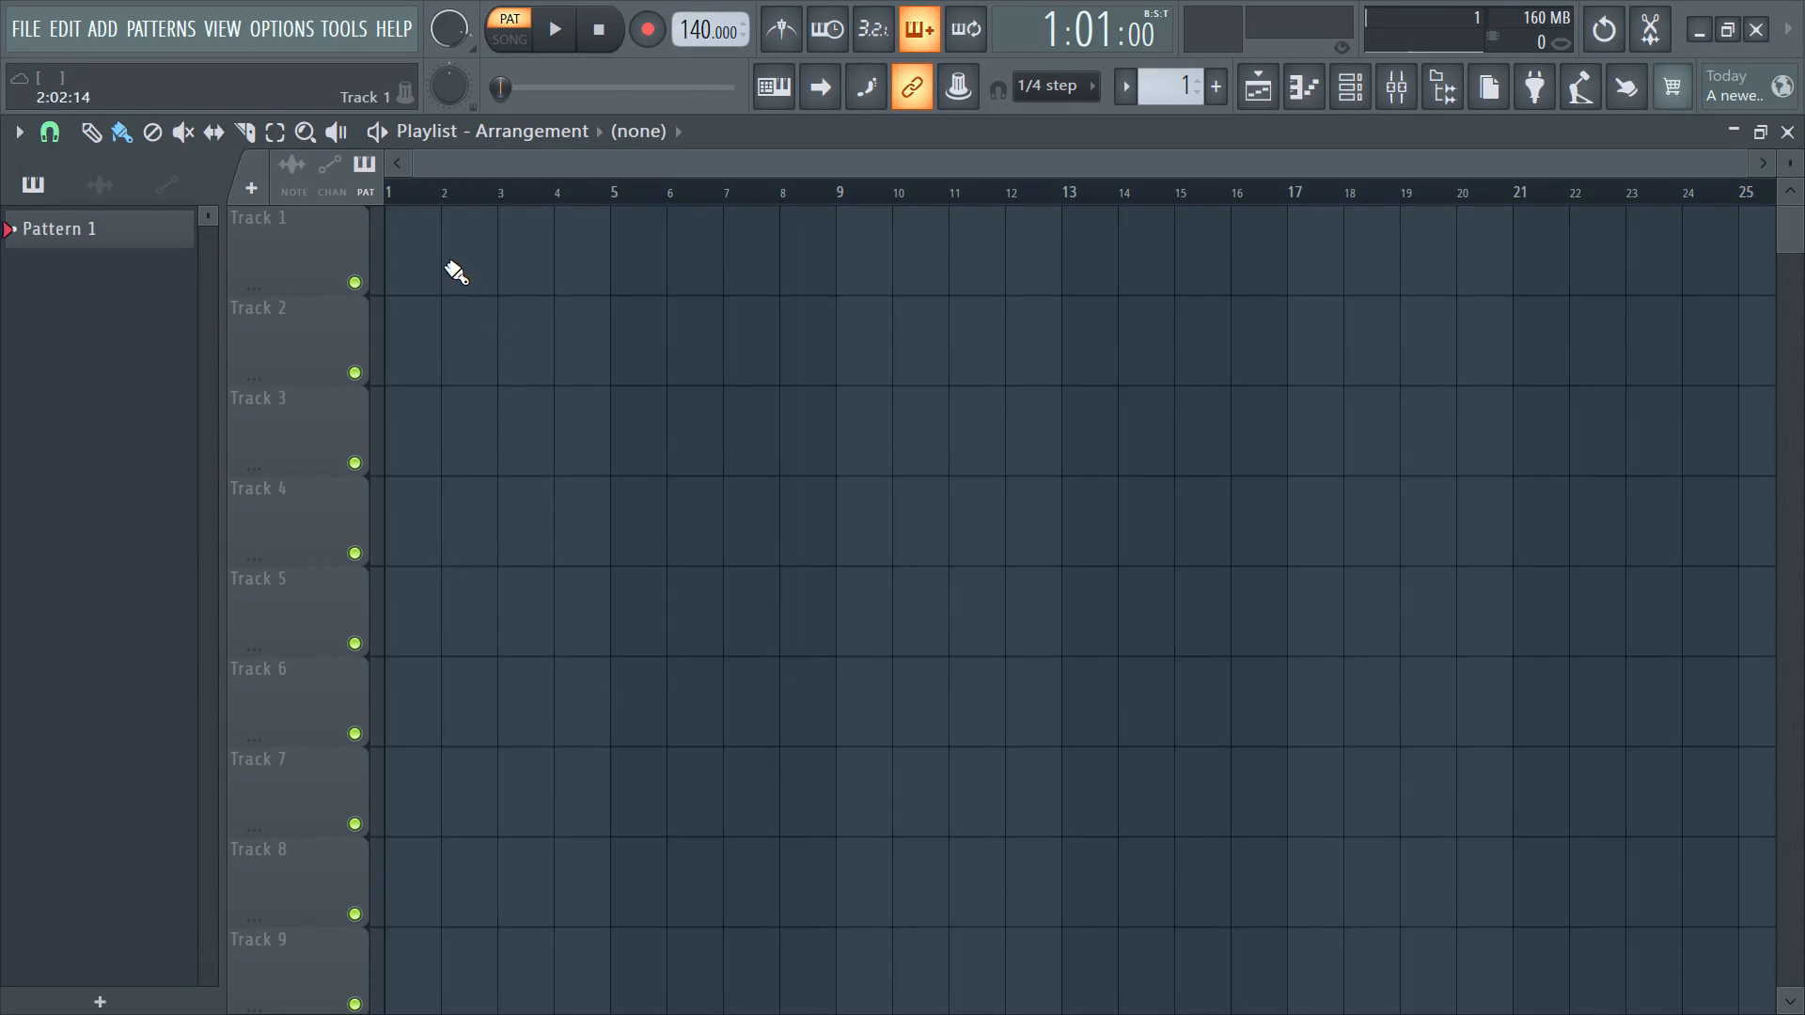
Turn on the metronome and start playback in pattern mode to hear its click.
click(774, 37)
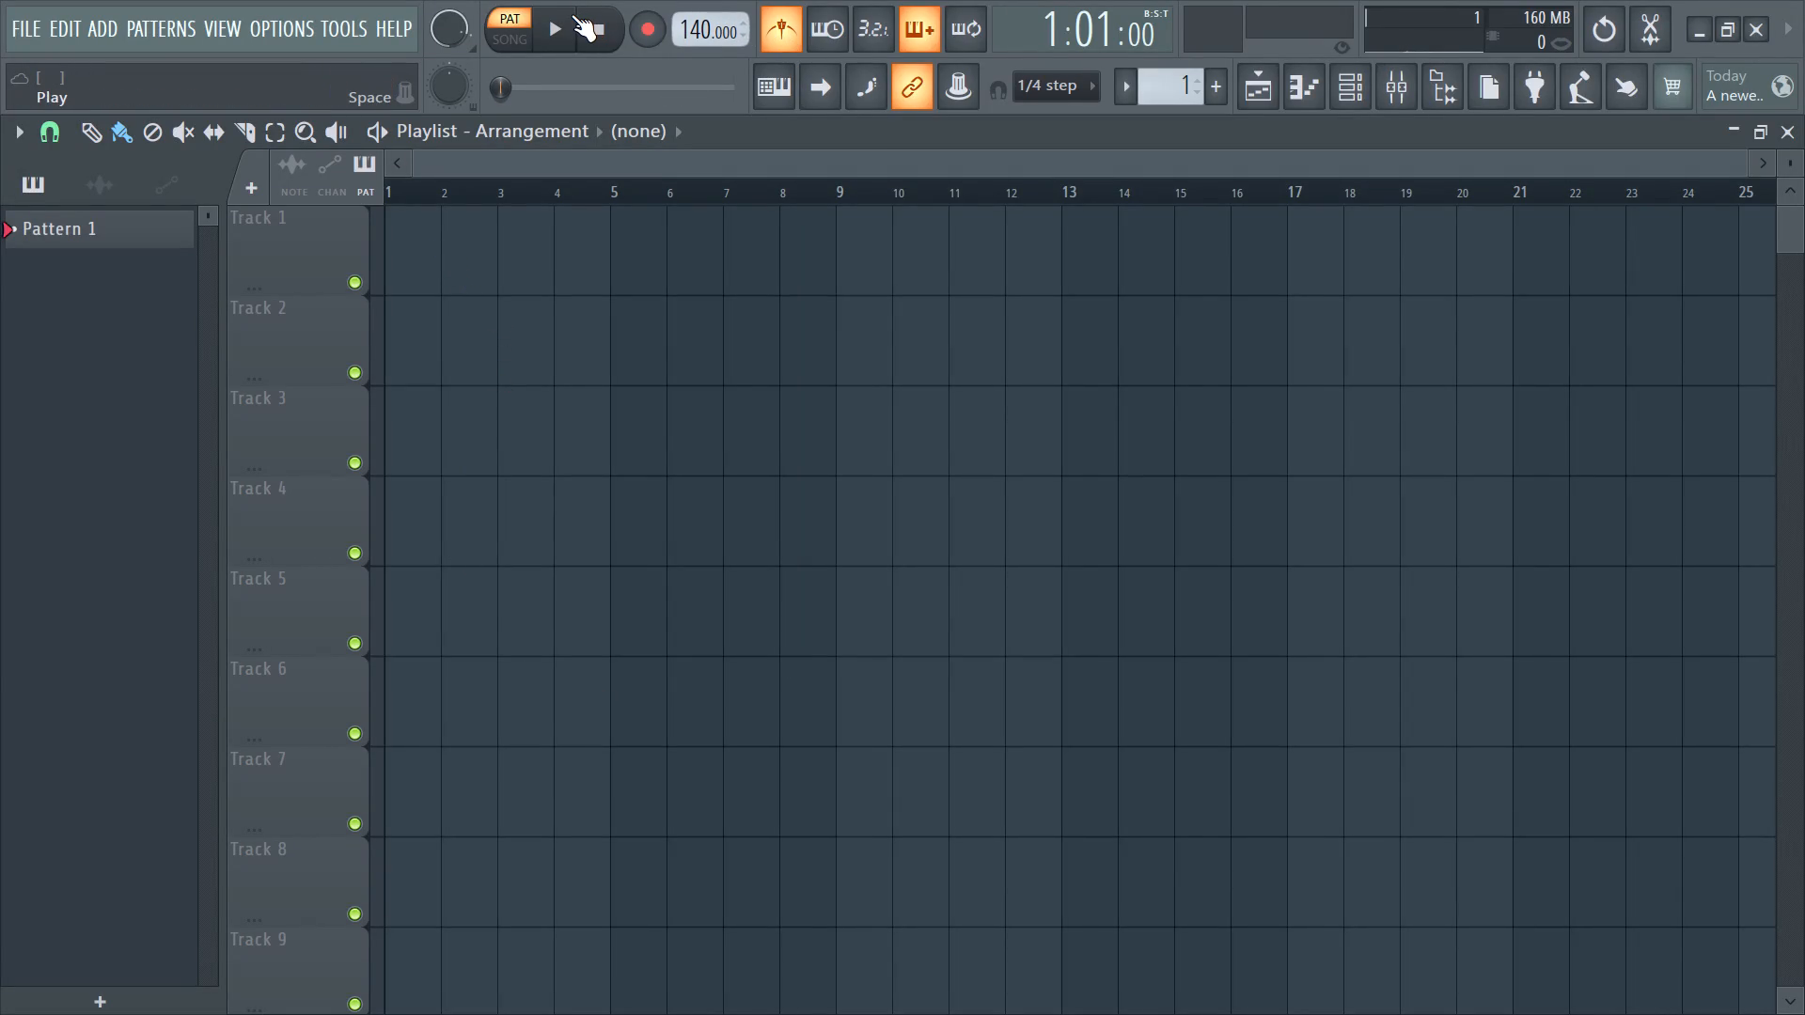
key(space)
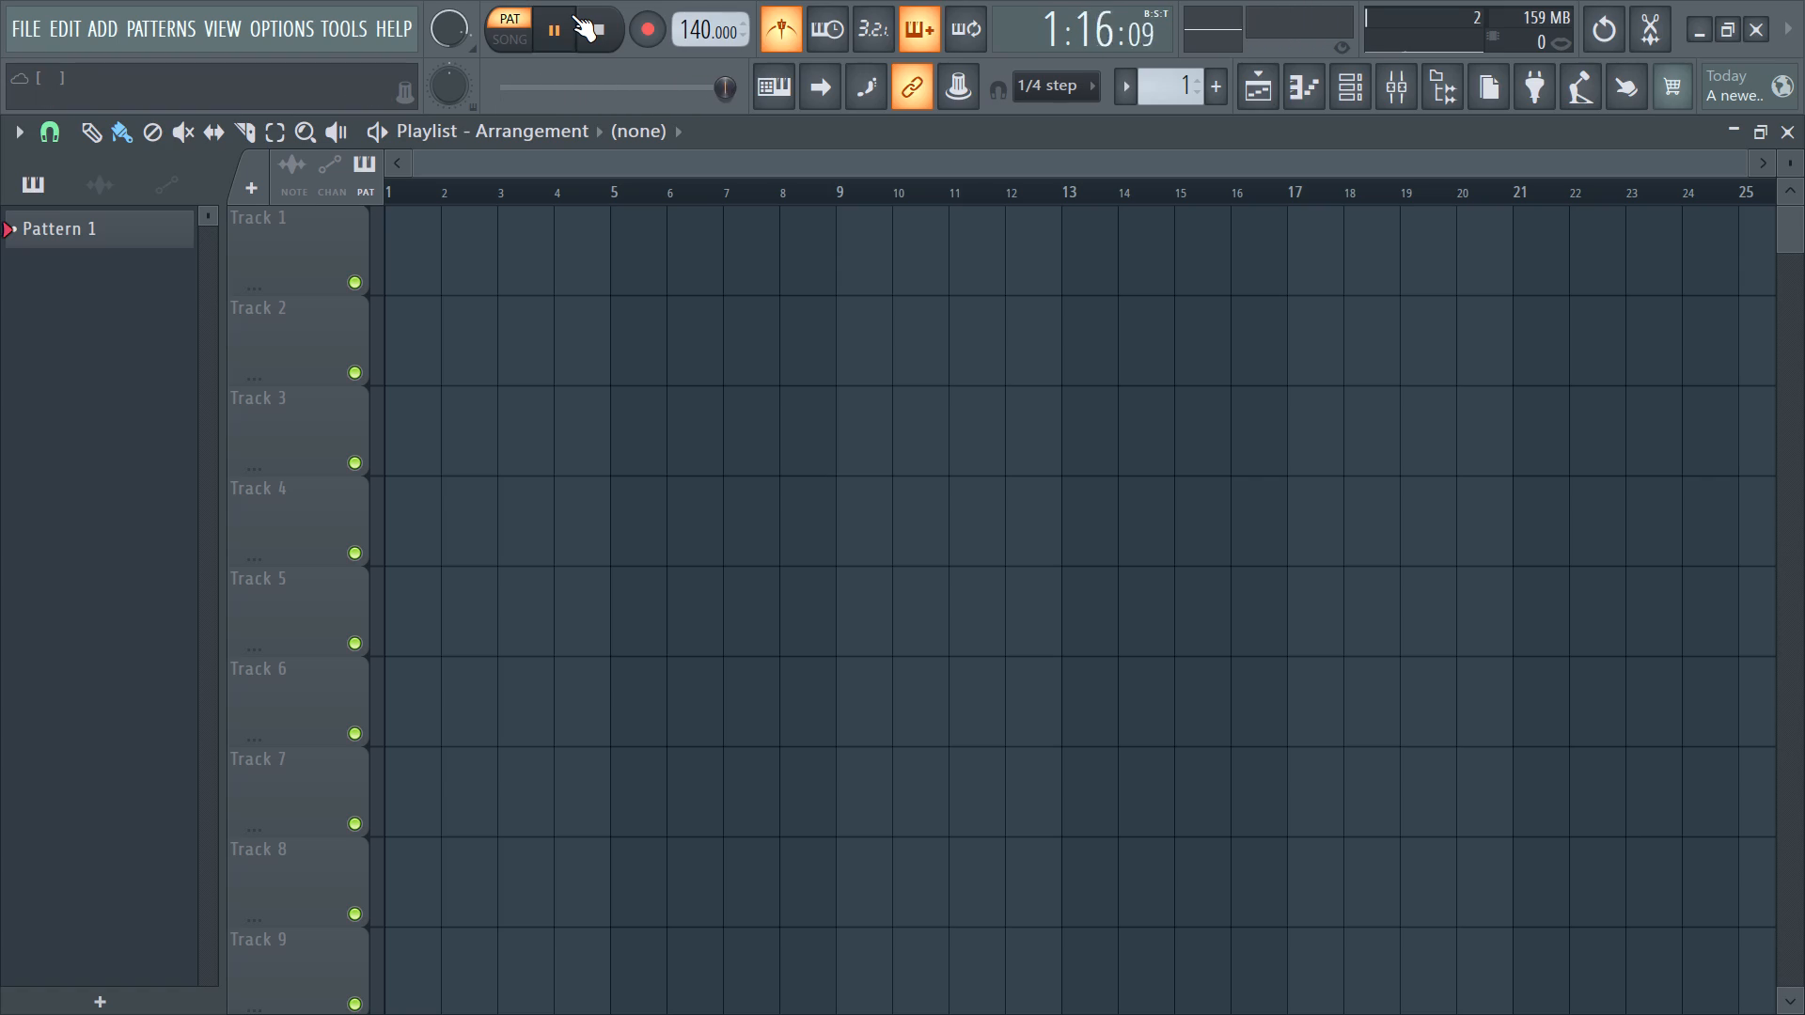
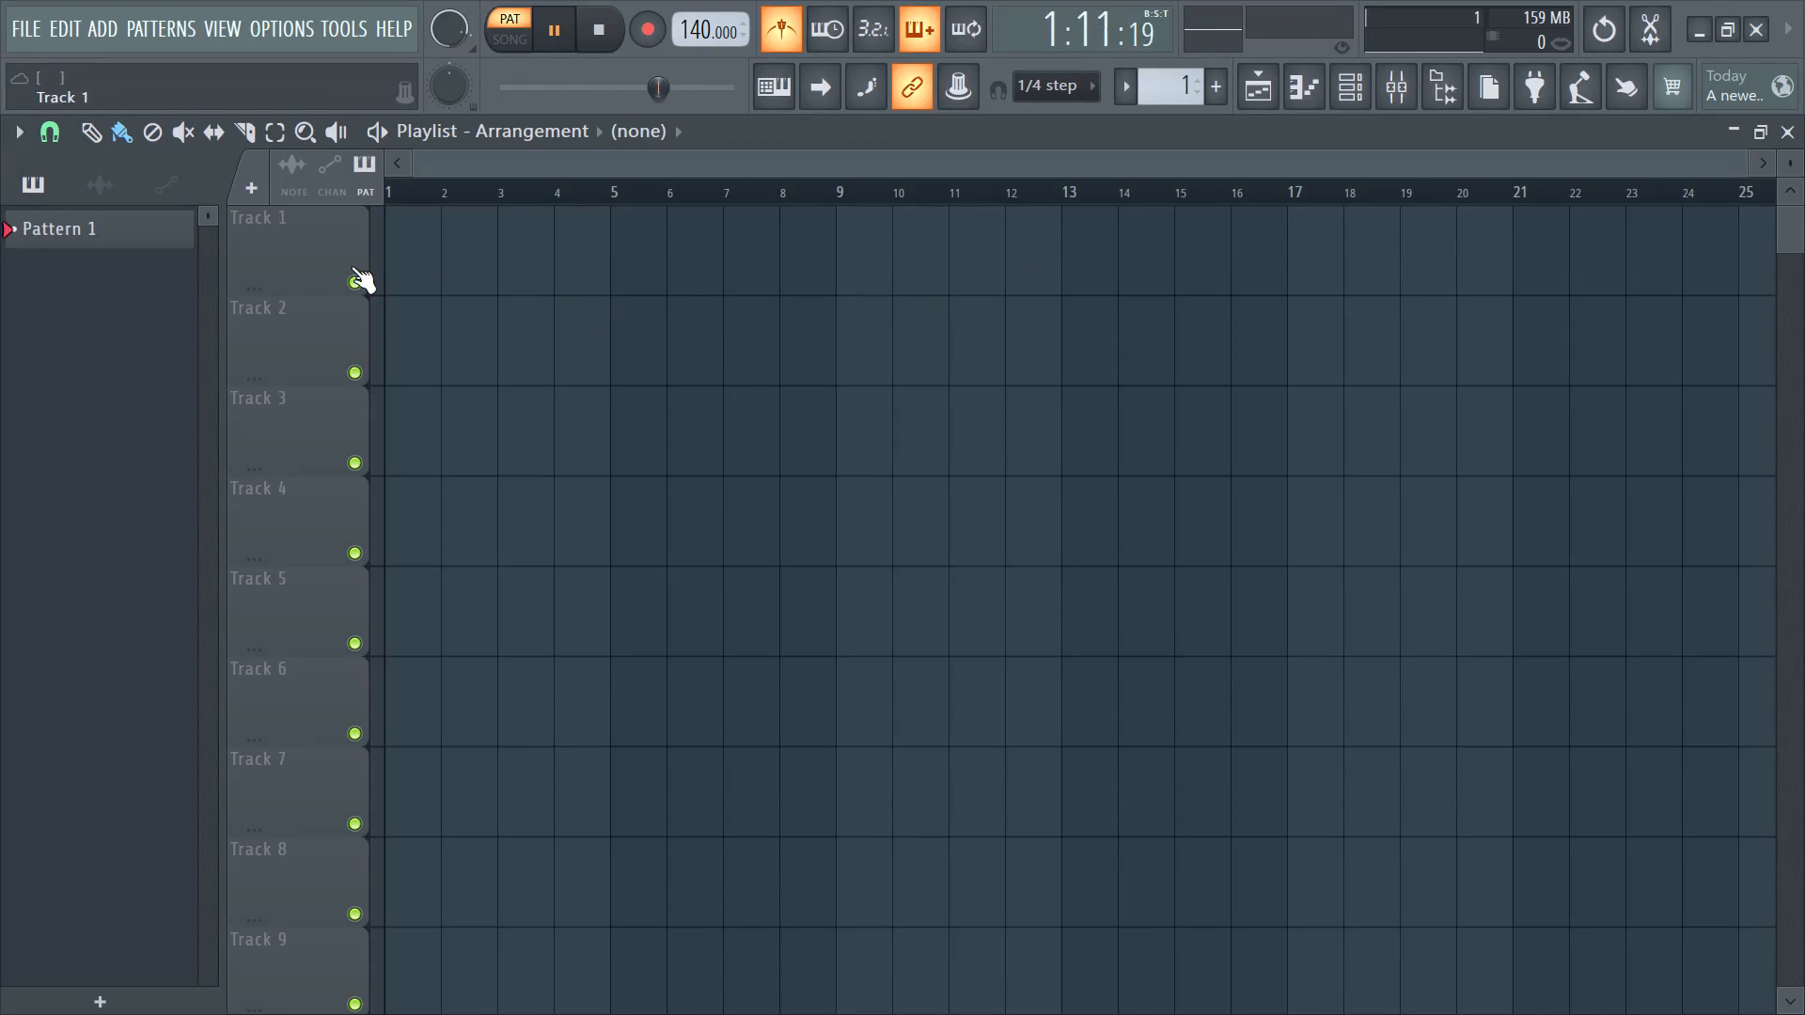
Place a Pattern 1 clip at the start of bar 1 on Track 1 and lengthen it to 2:12:00.
click(418, 259)
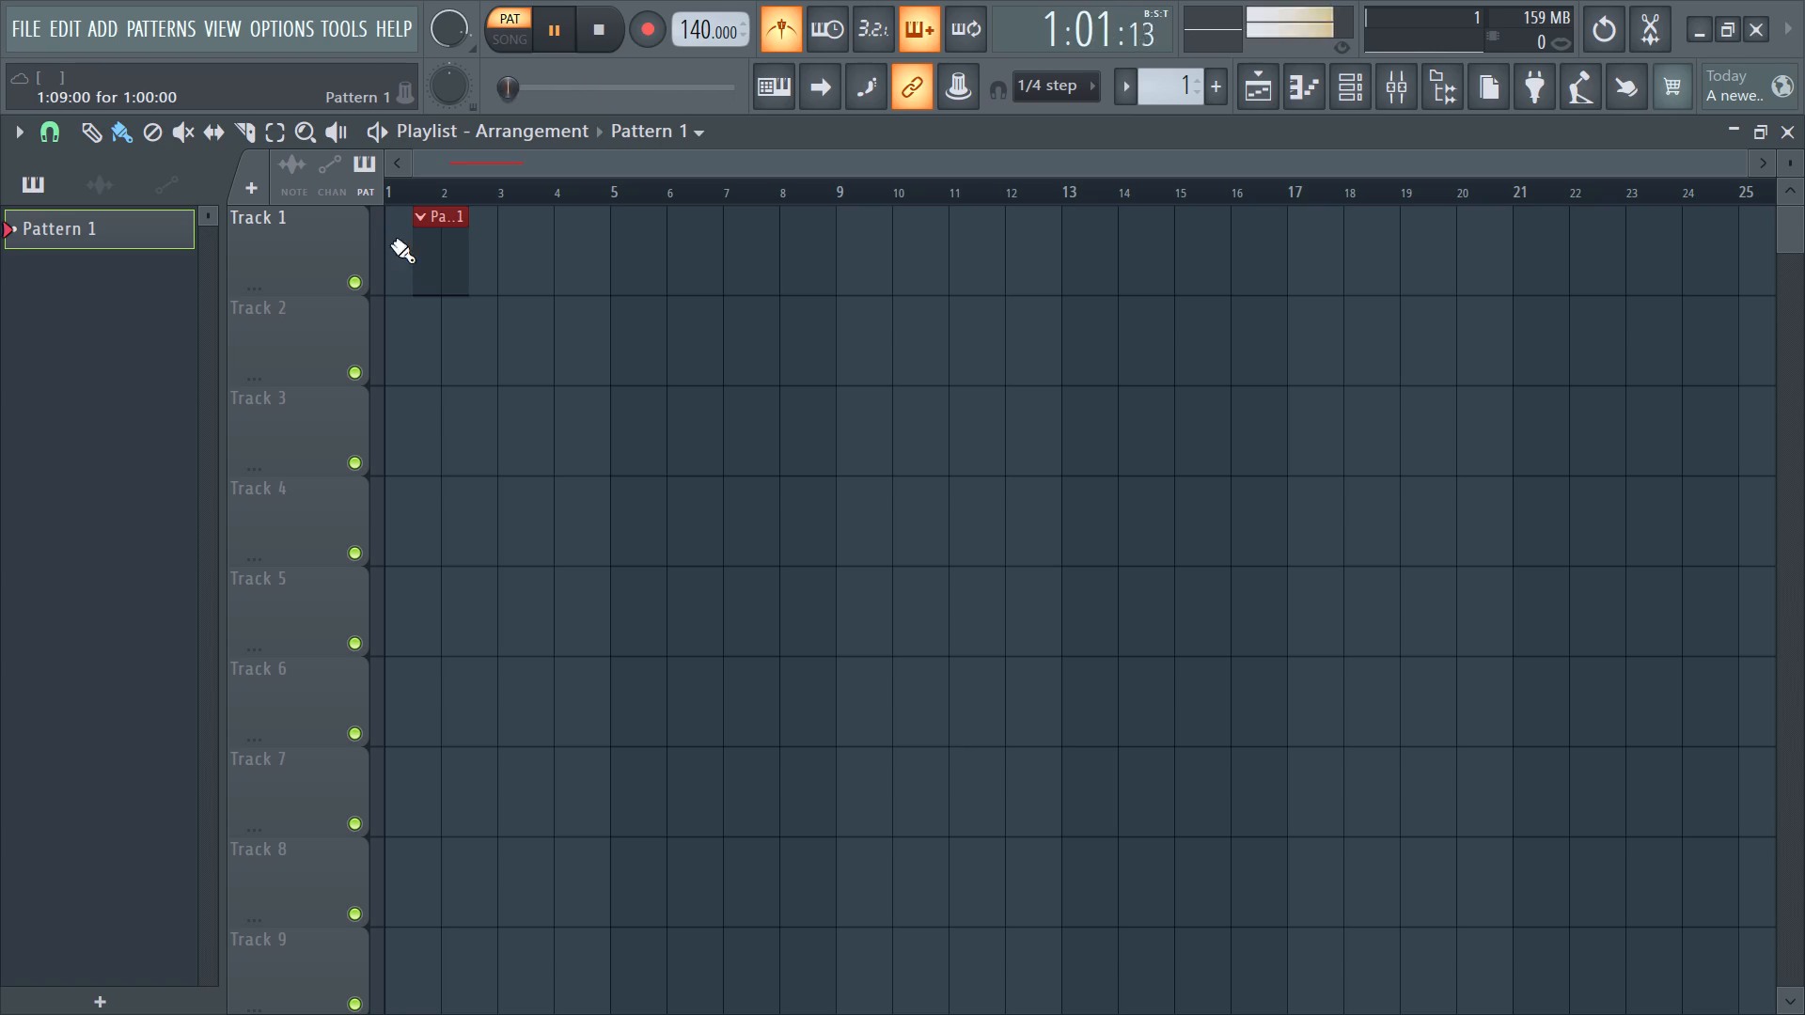
drag(419, 253, 308, 268)
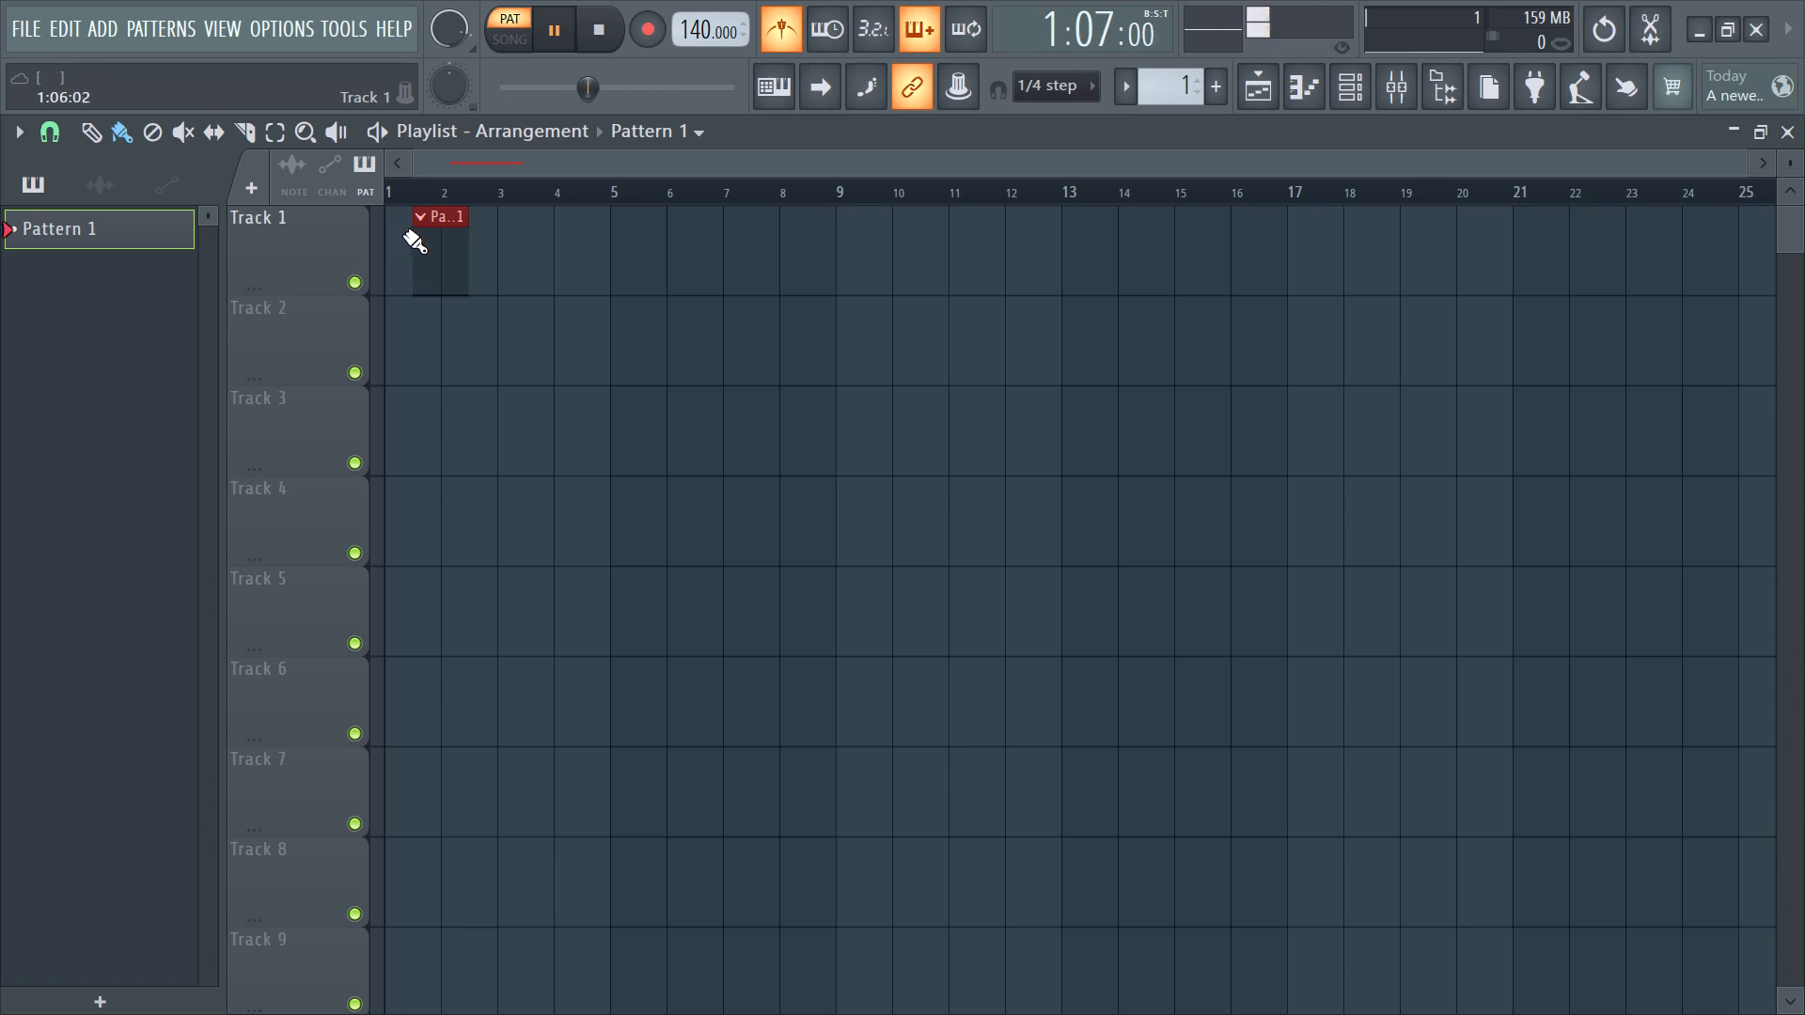
drag(434, 249, 352, 260)
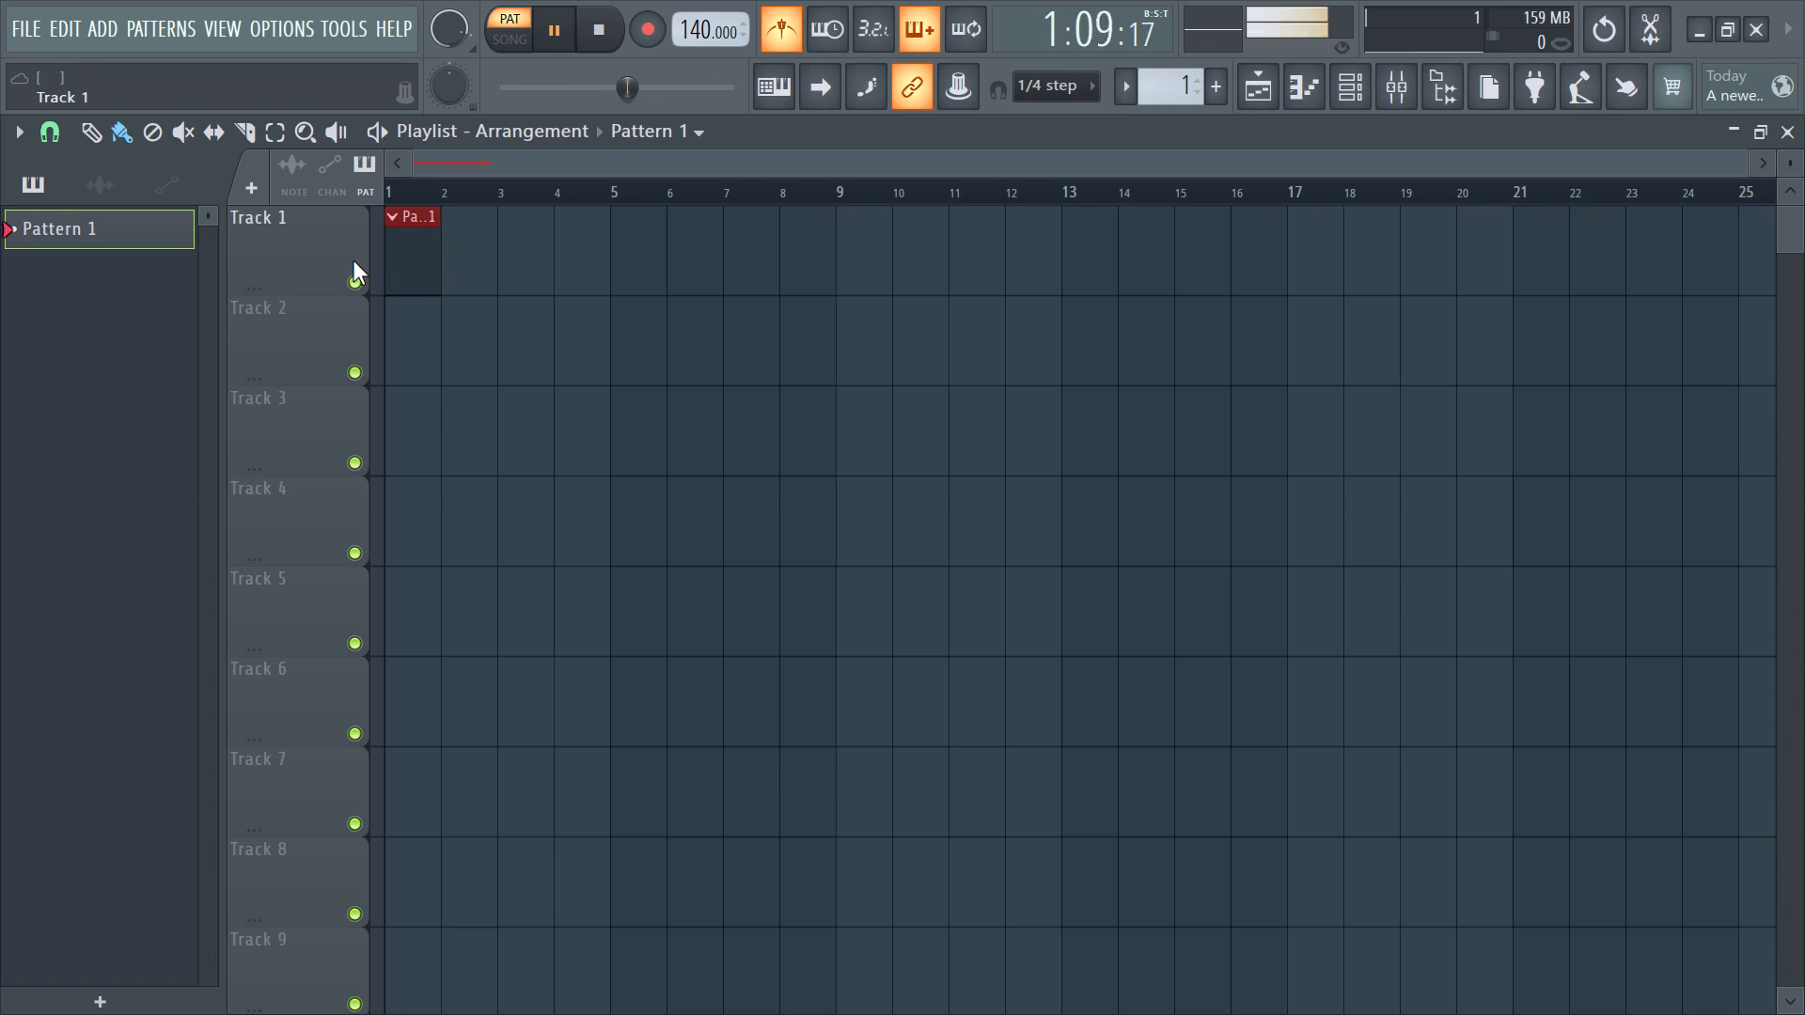
drag(437, 247, 530, 243)
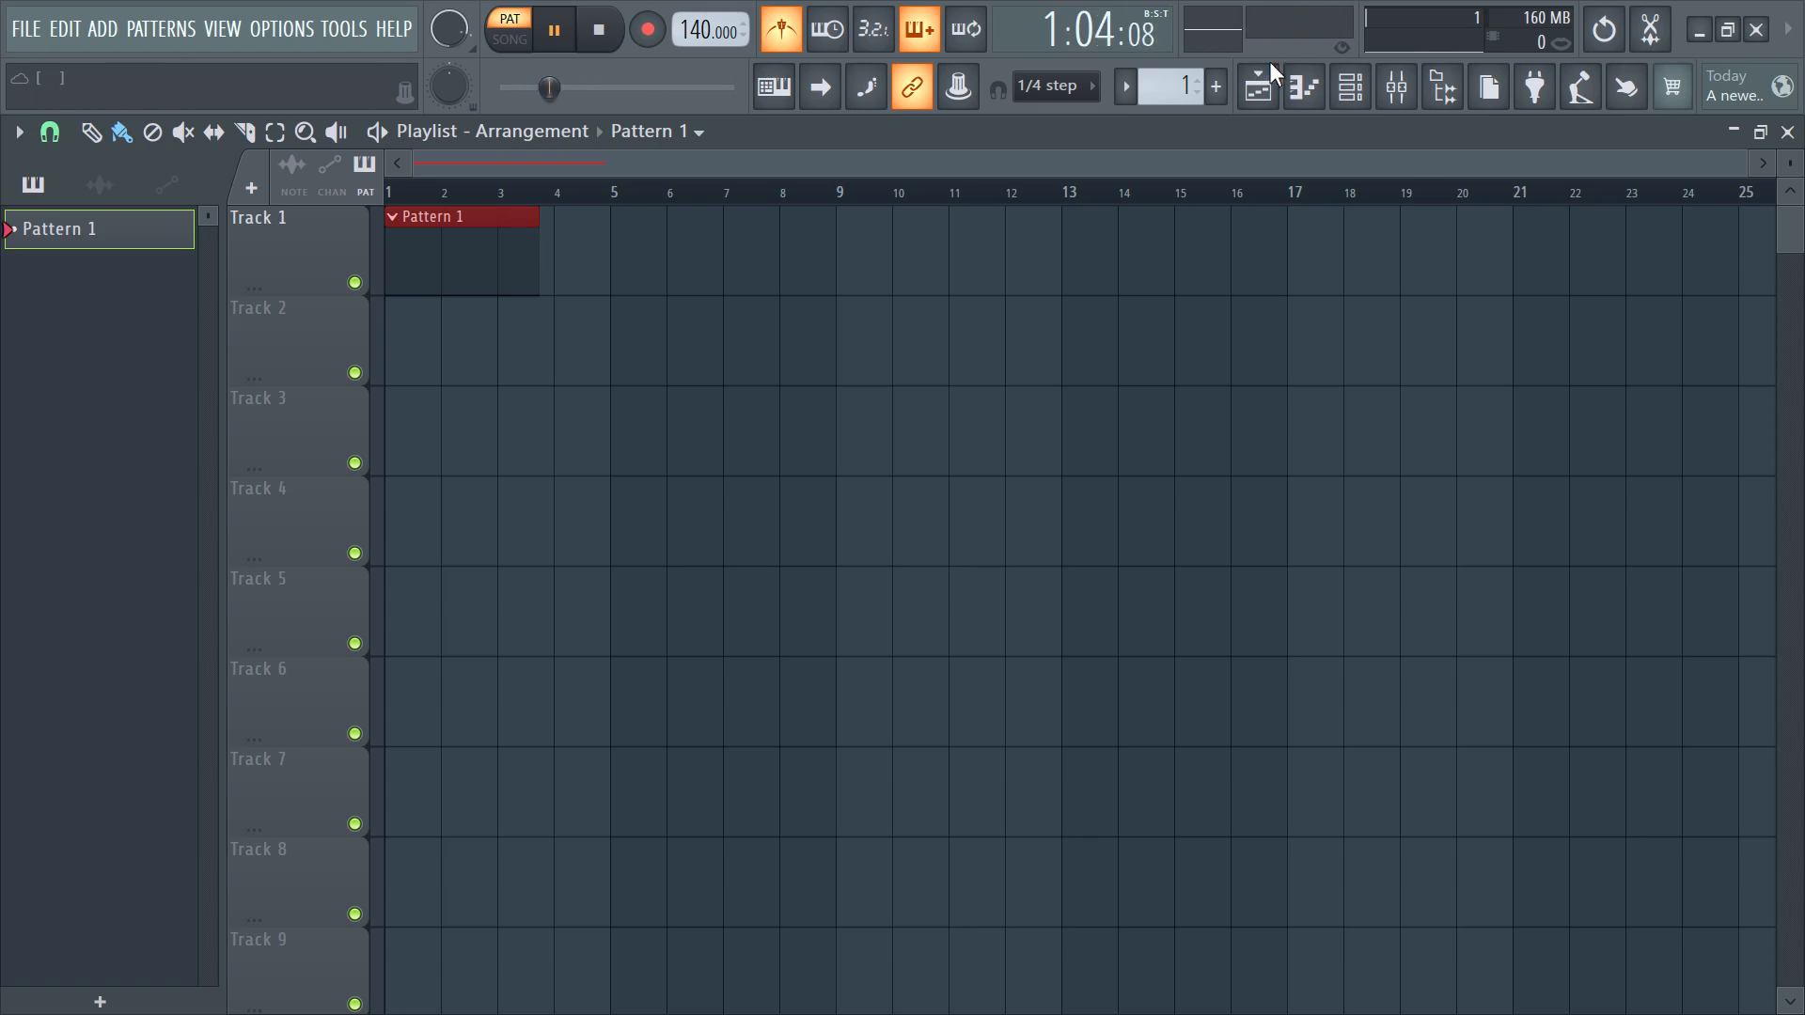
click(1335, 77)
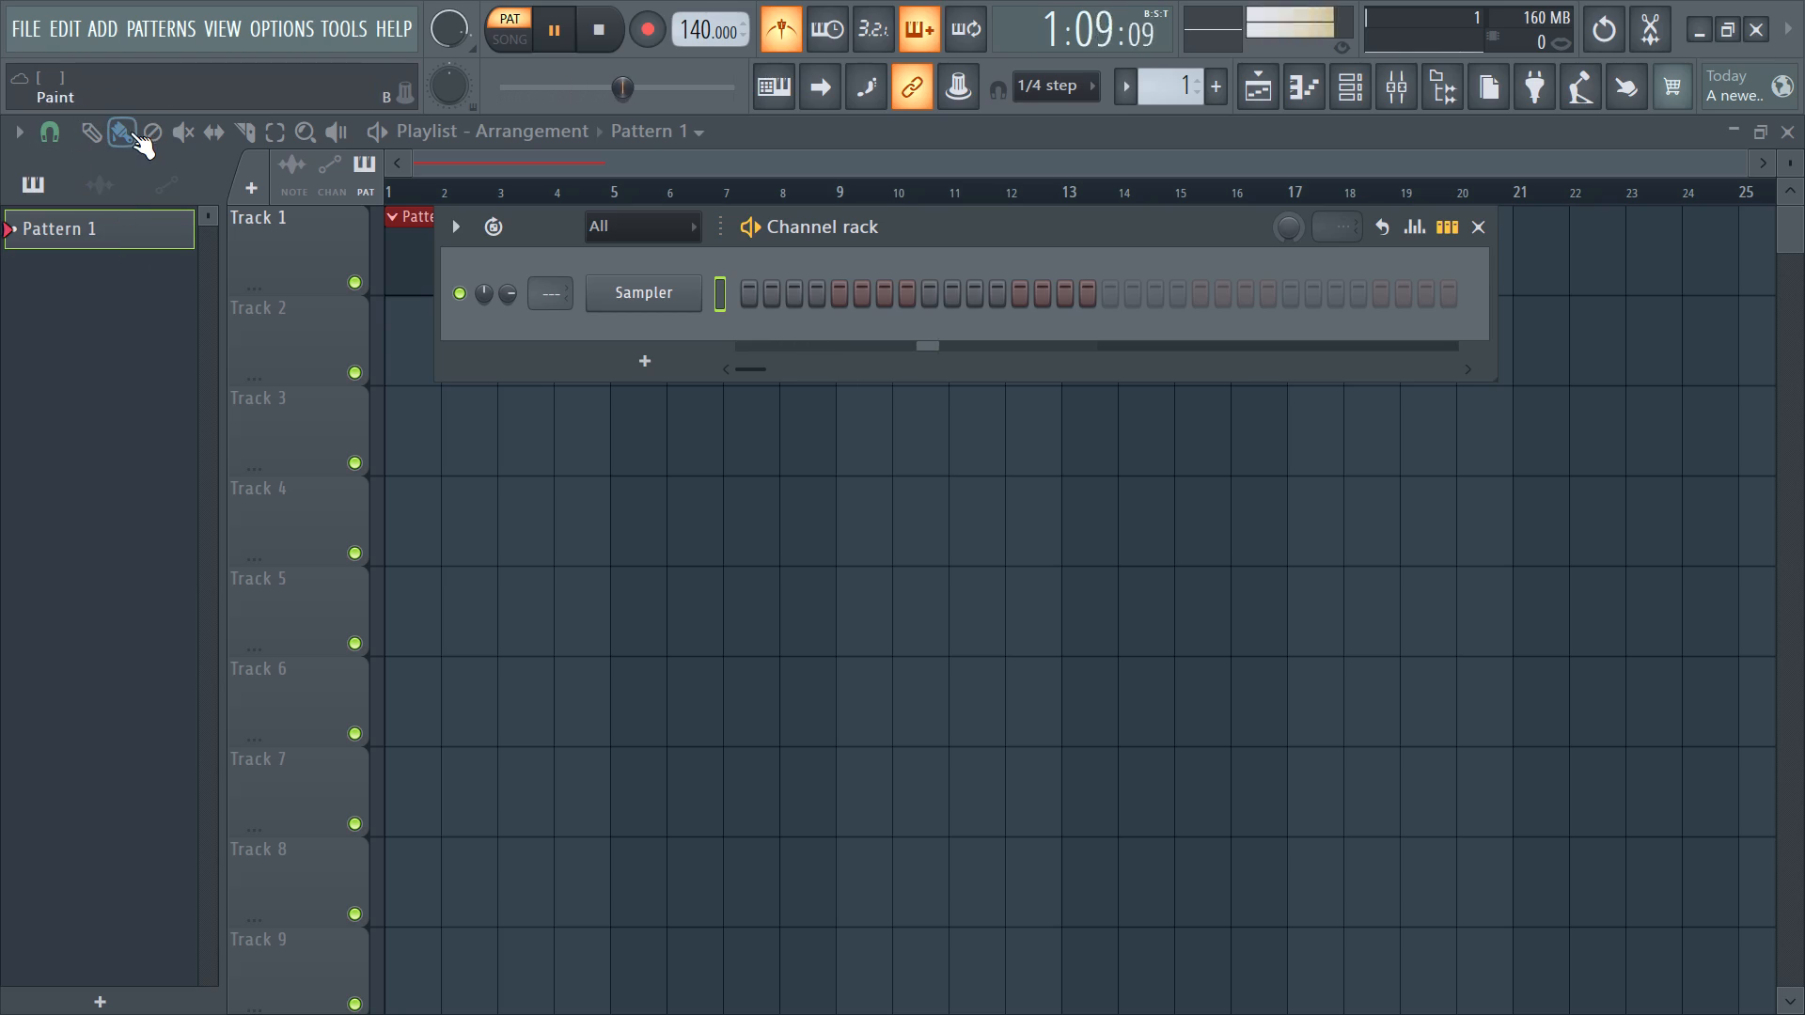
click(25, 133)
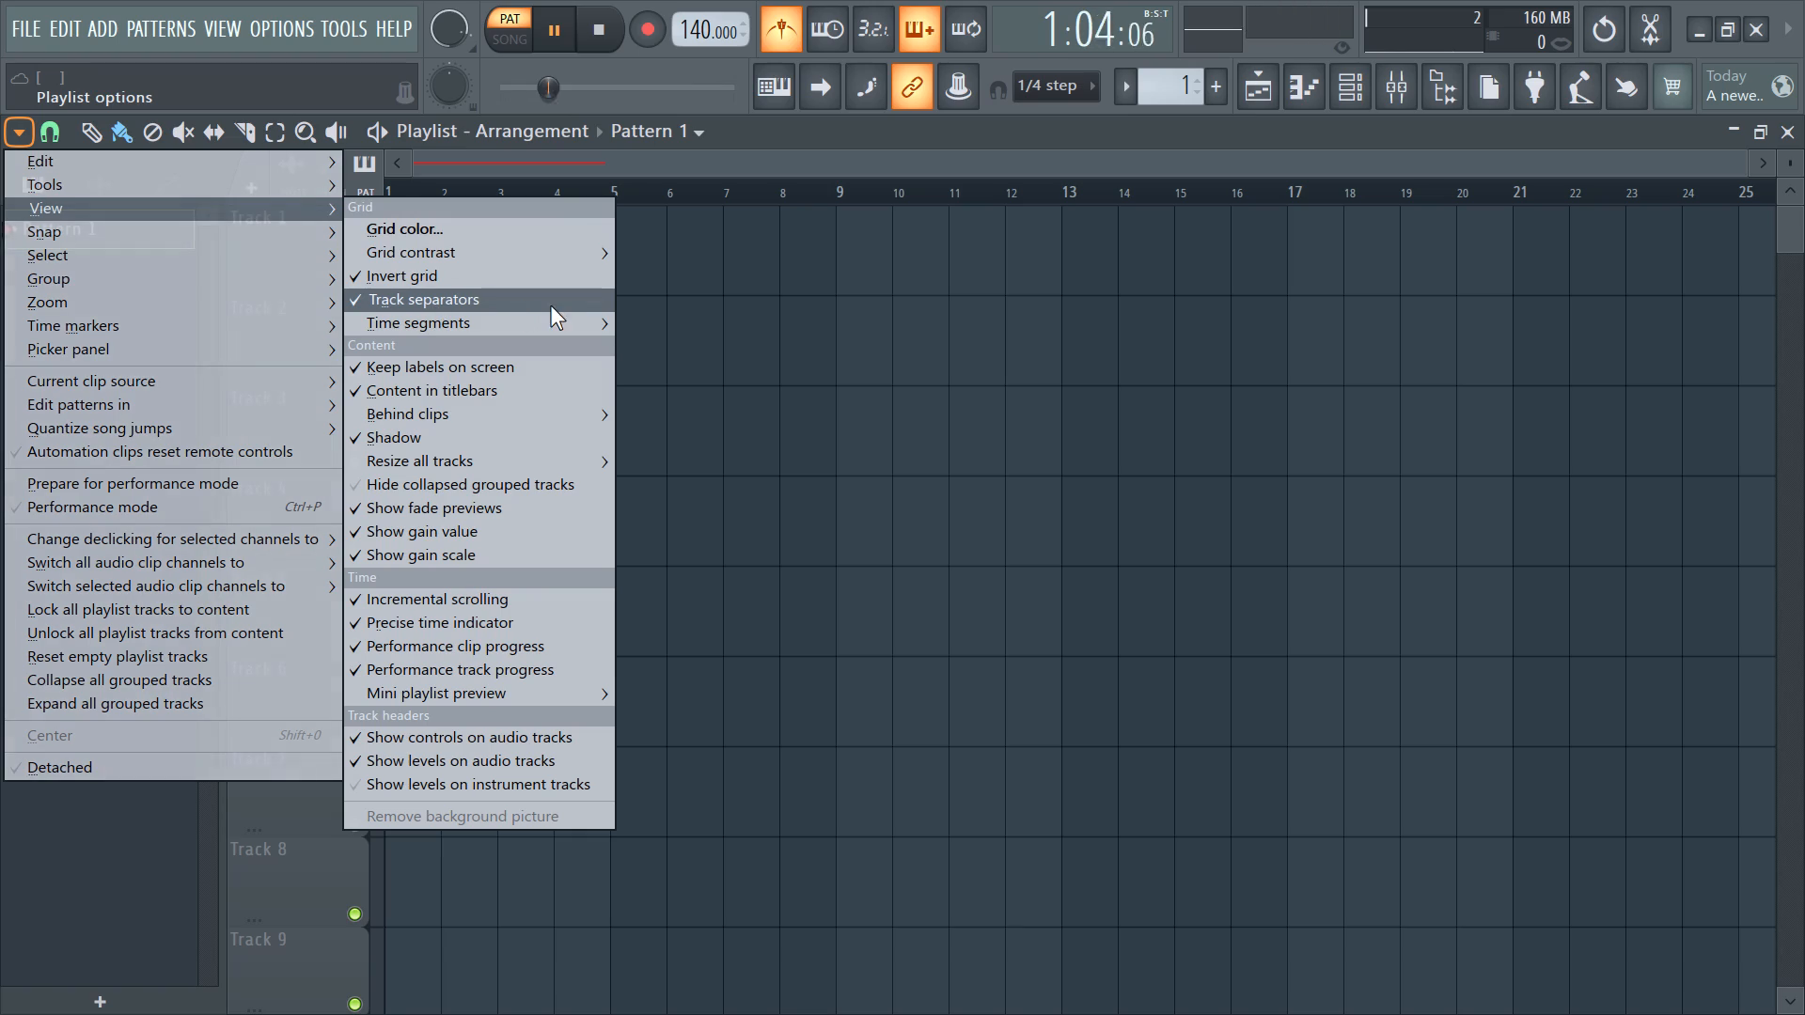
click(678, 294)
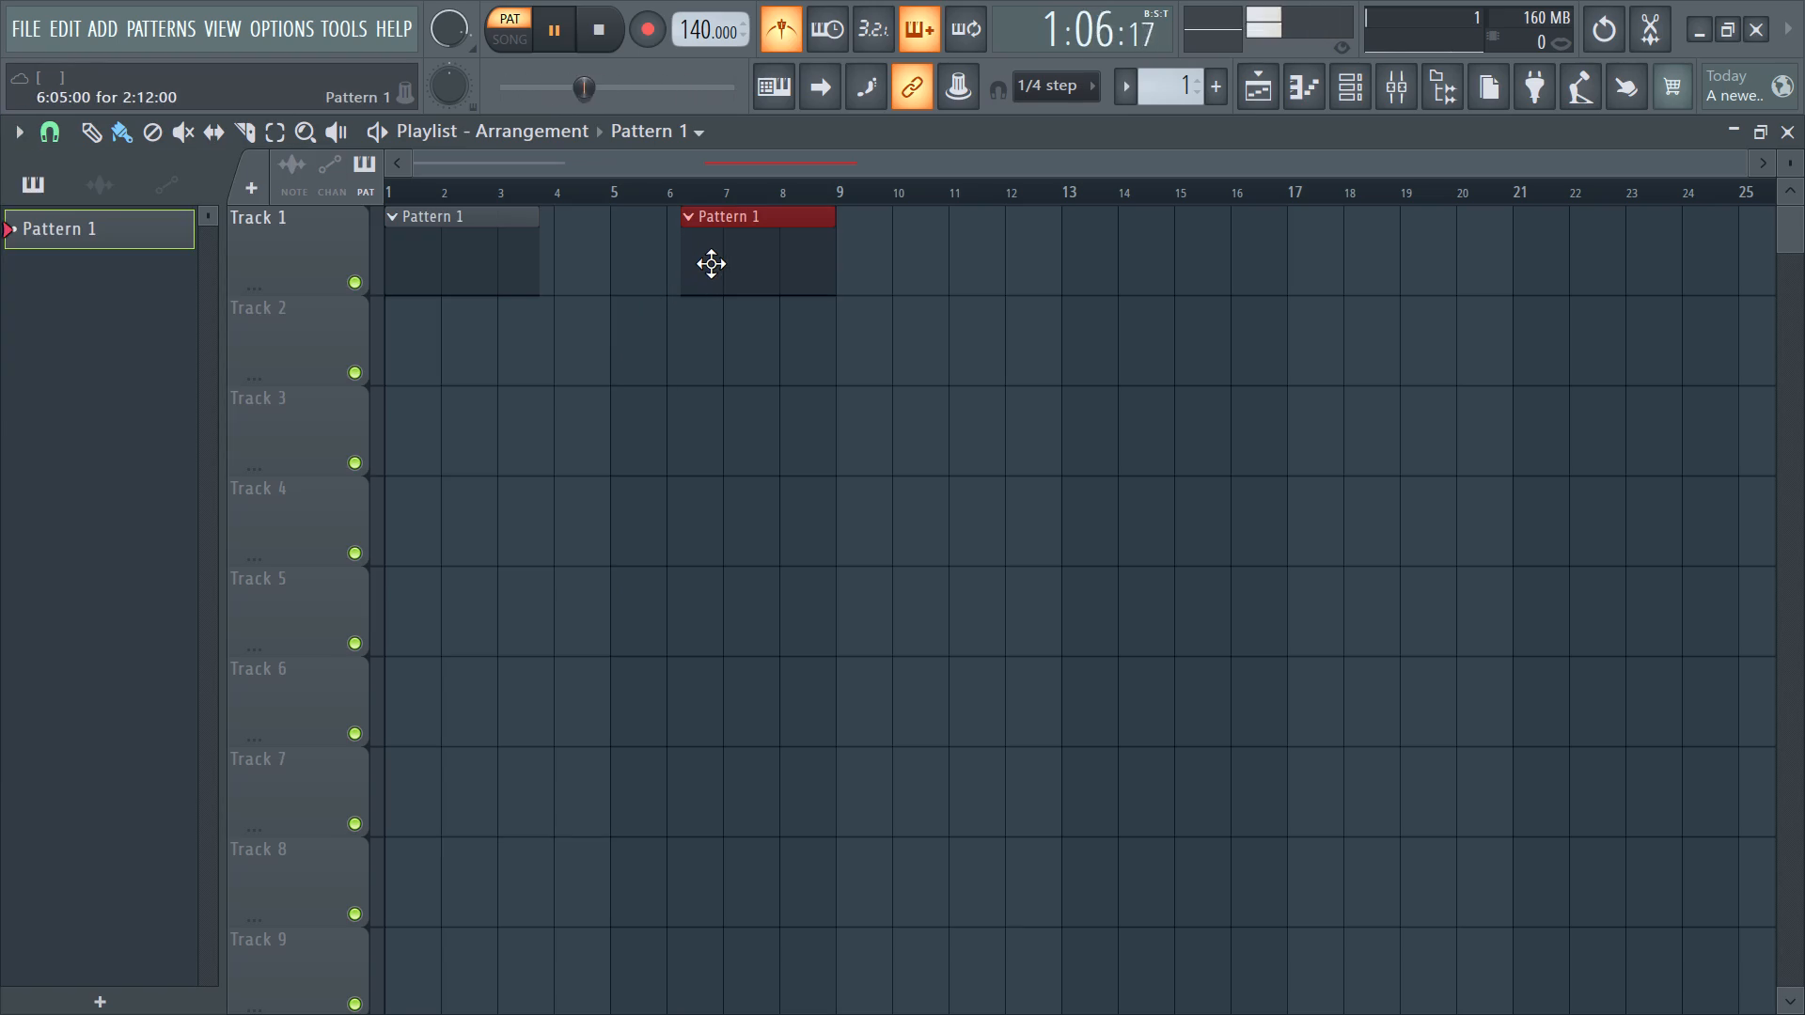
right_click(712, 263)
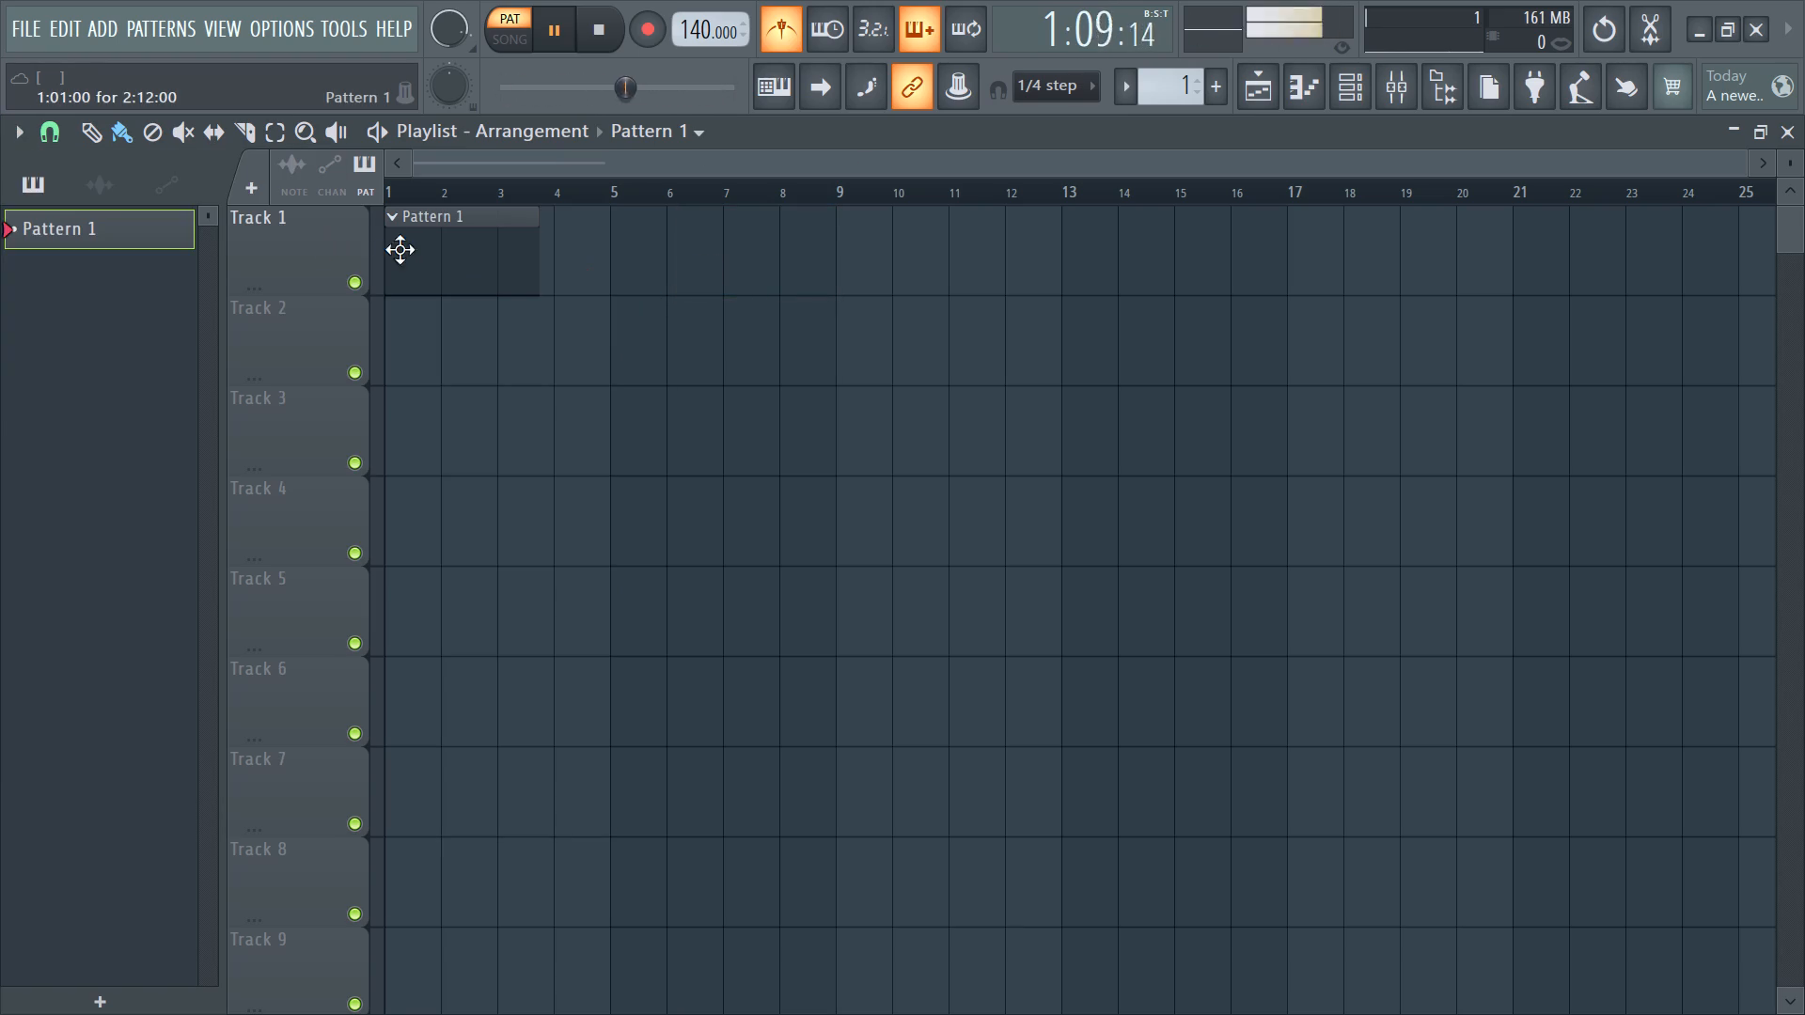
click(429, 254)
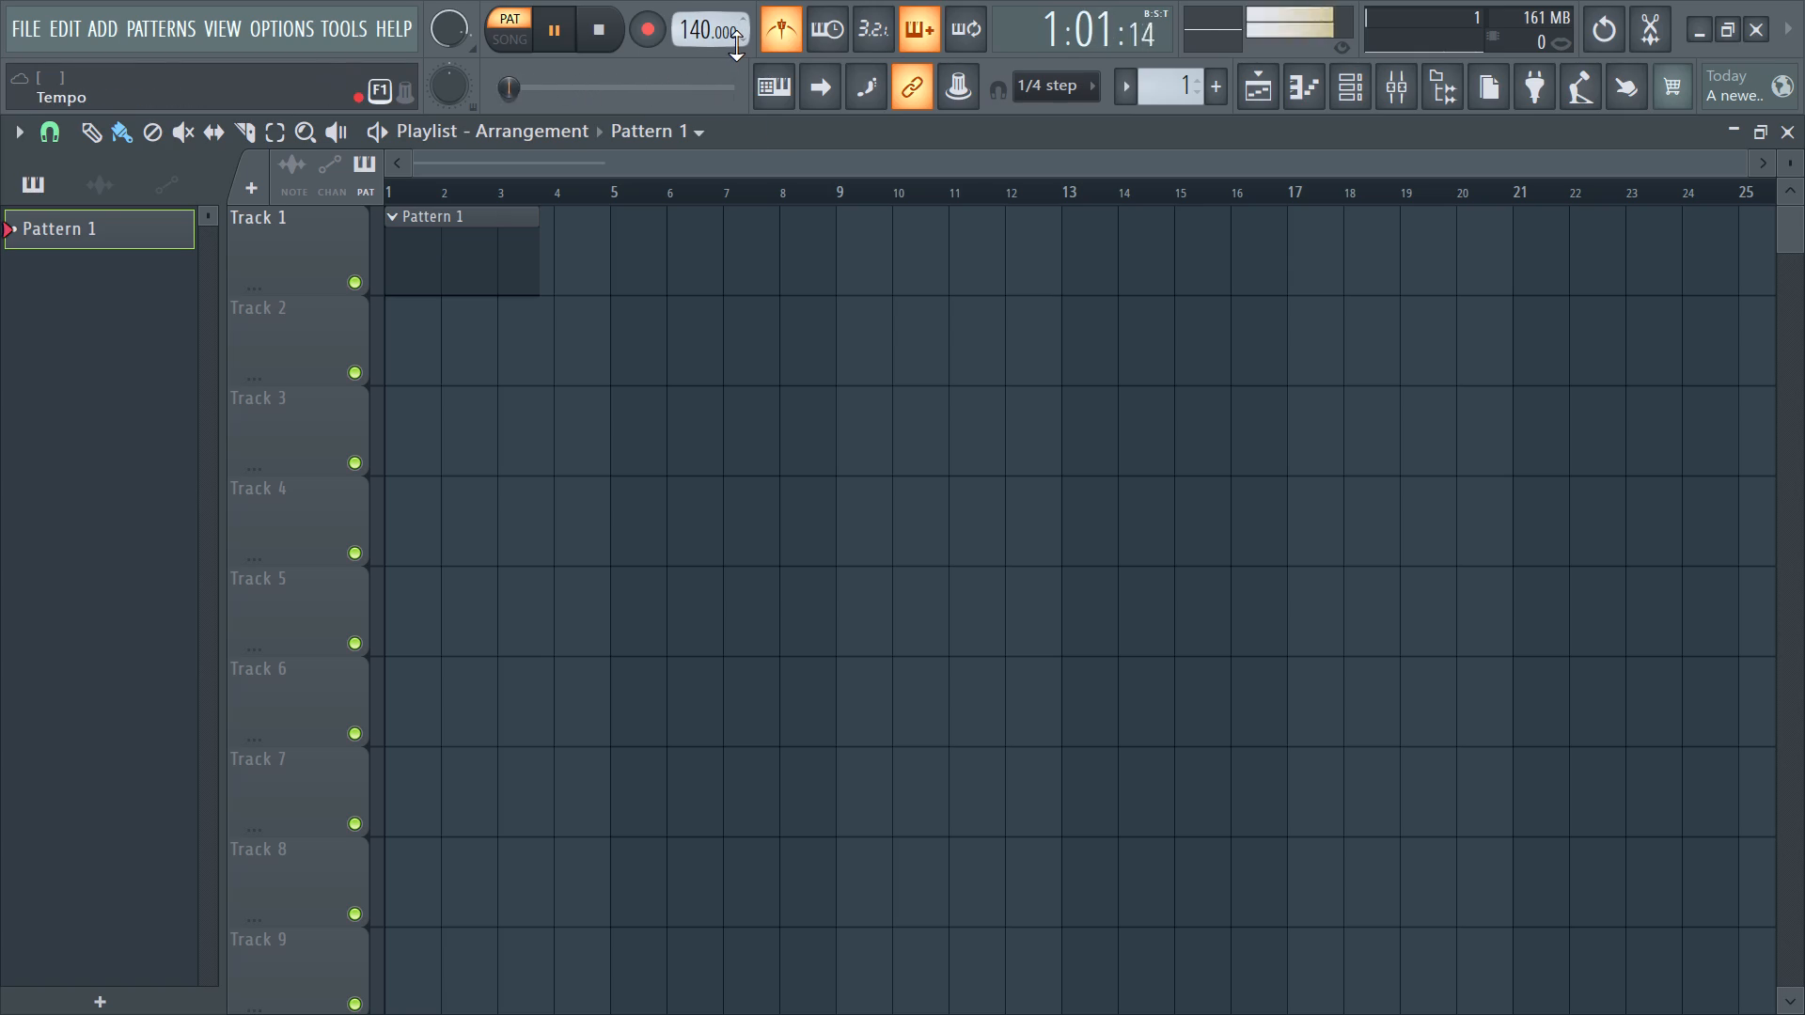
Switch the running playback from pattern mode to song mode.
click(521, 46)
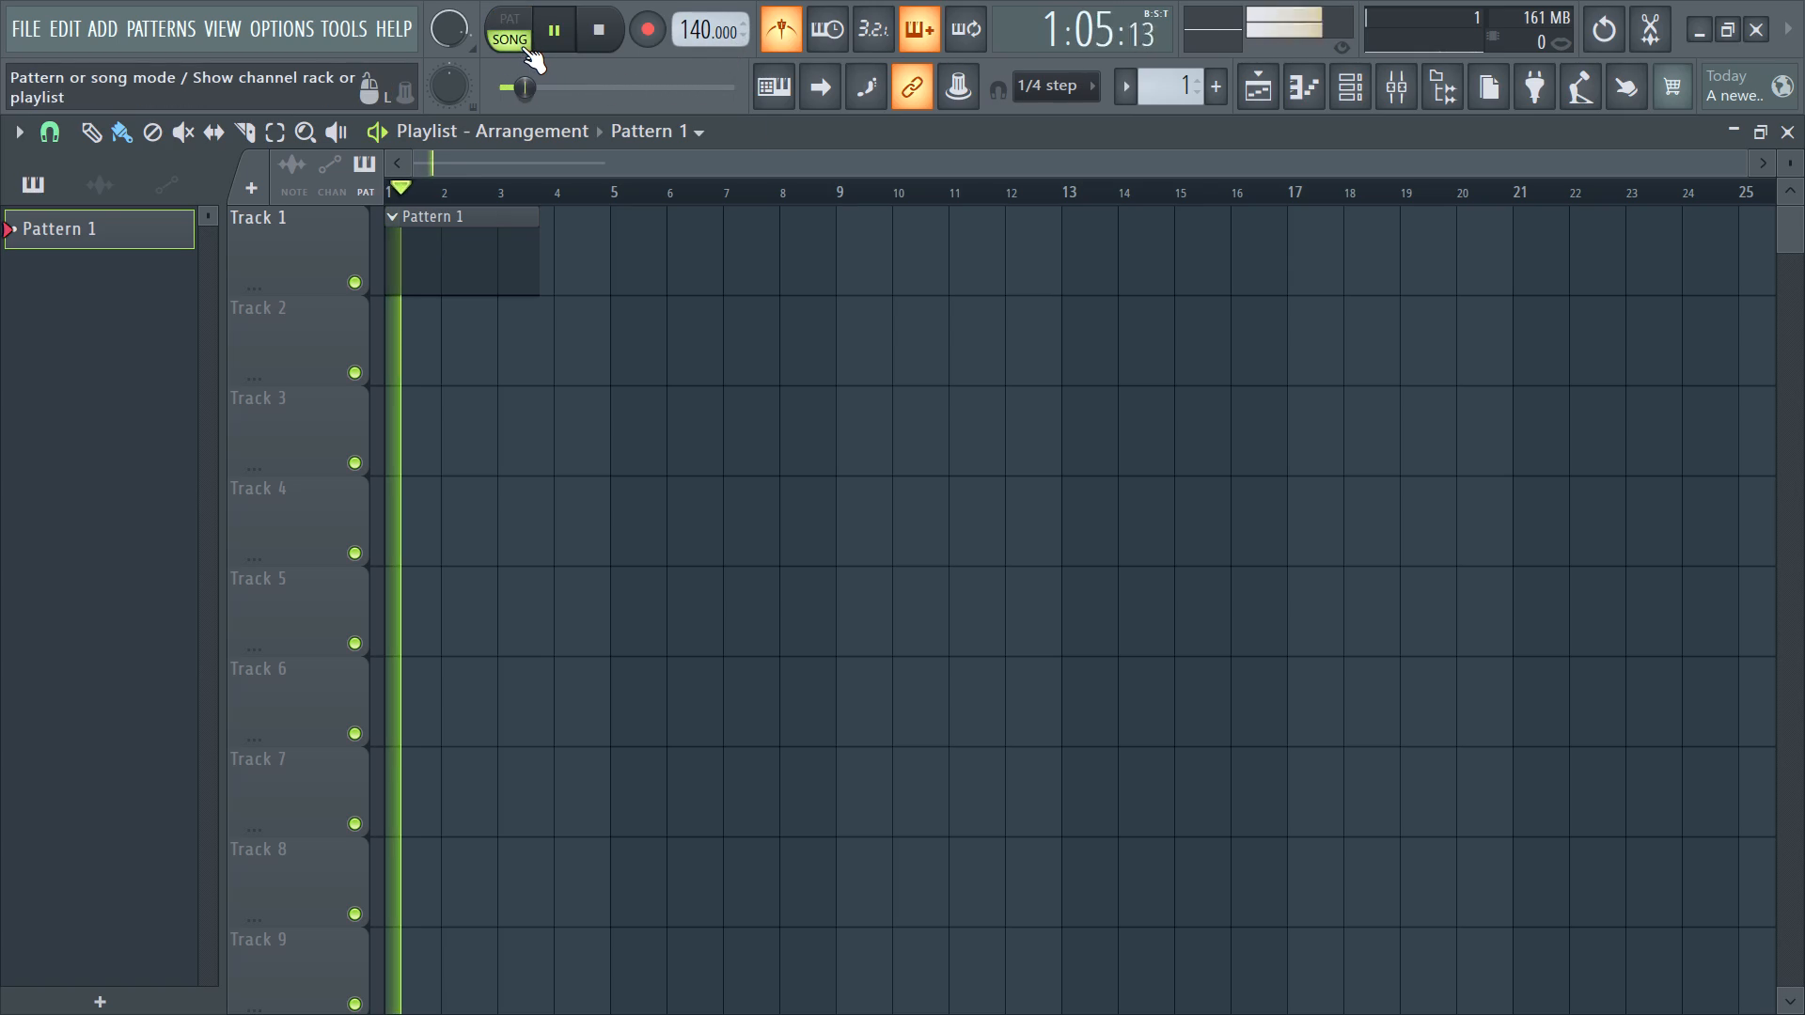
click(380, 229)
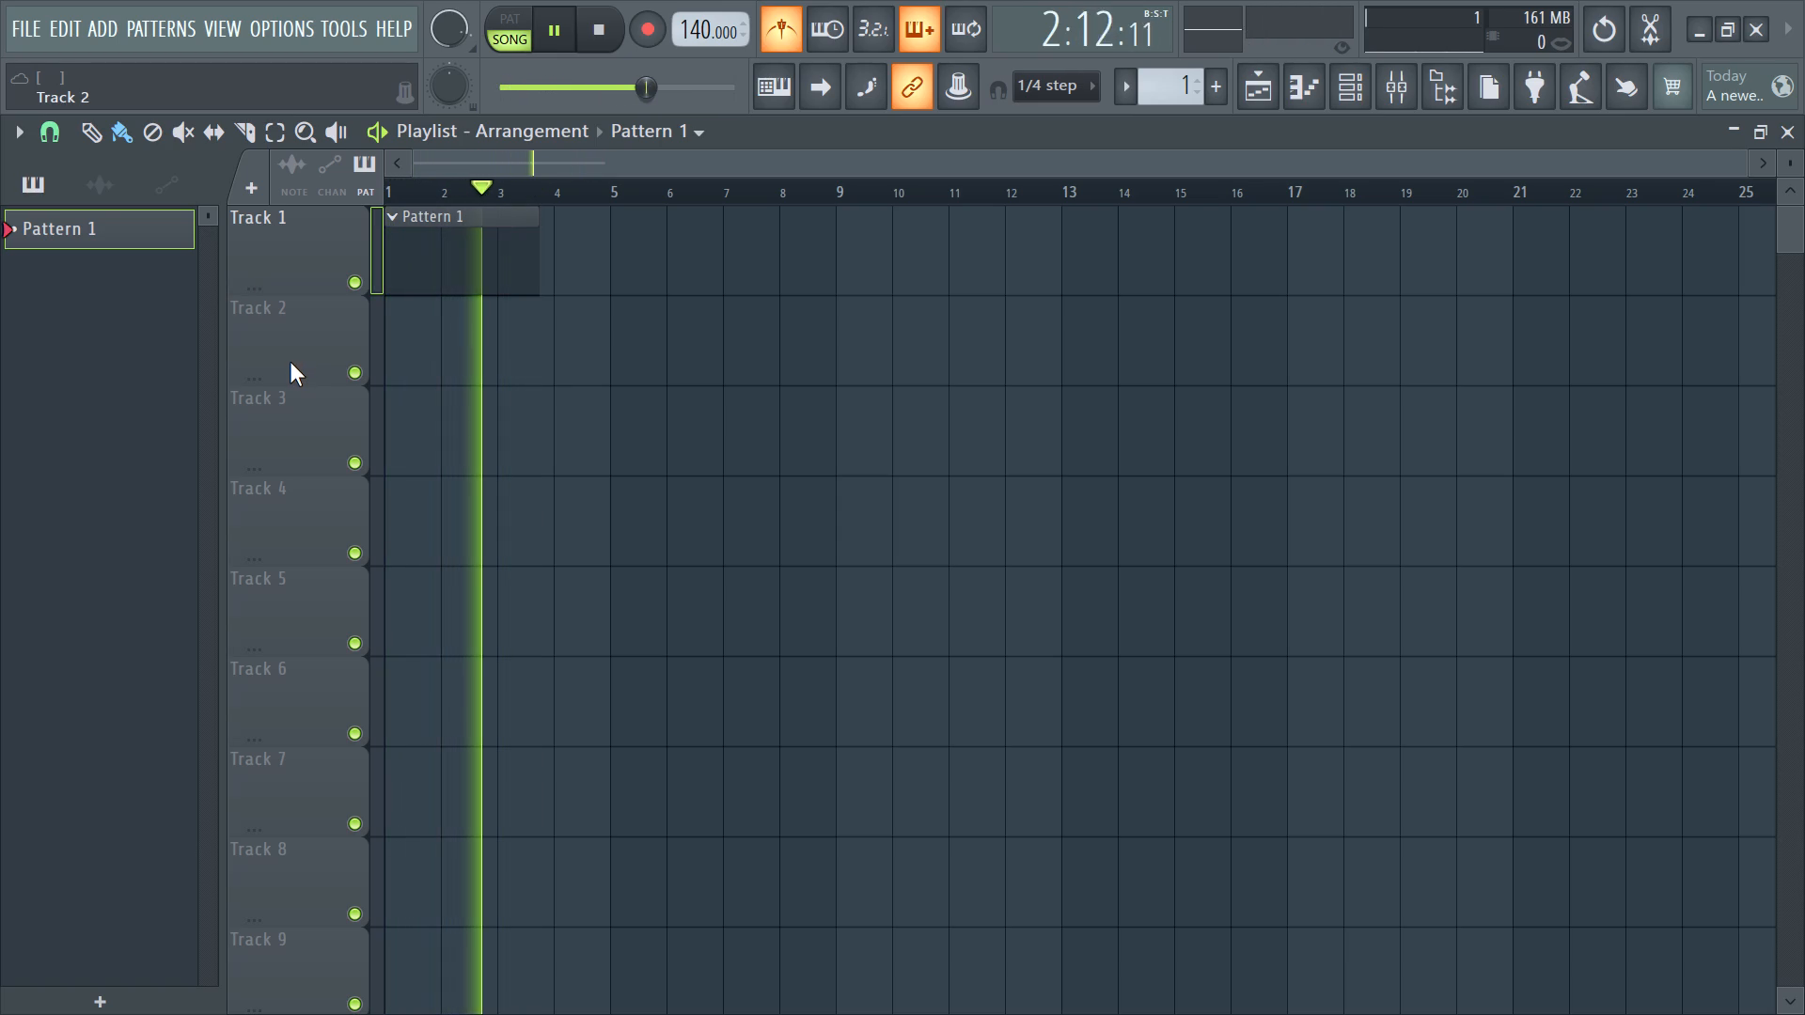
Delete the Pattern 1 clip from Track 1 and place a new one starting at bar 1.
right_click(488, 264)
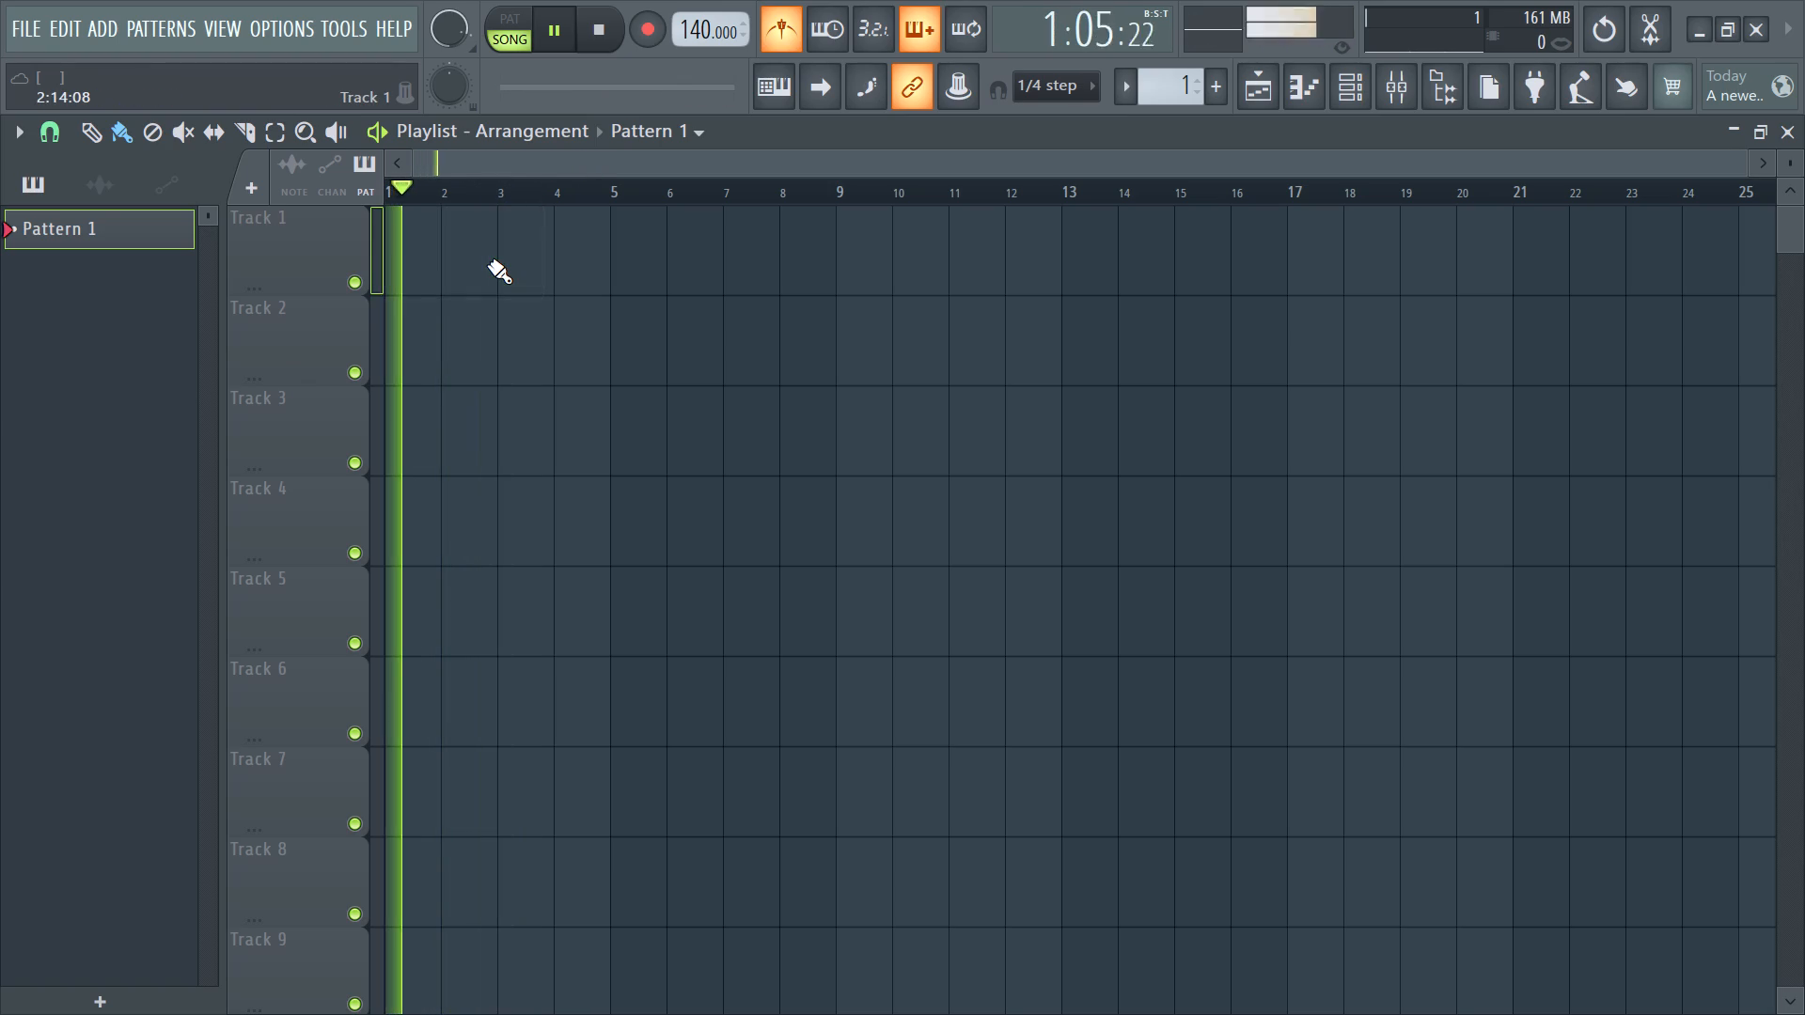
click(417, 232)
drag(474, 232, 424, 238)
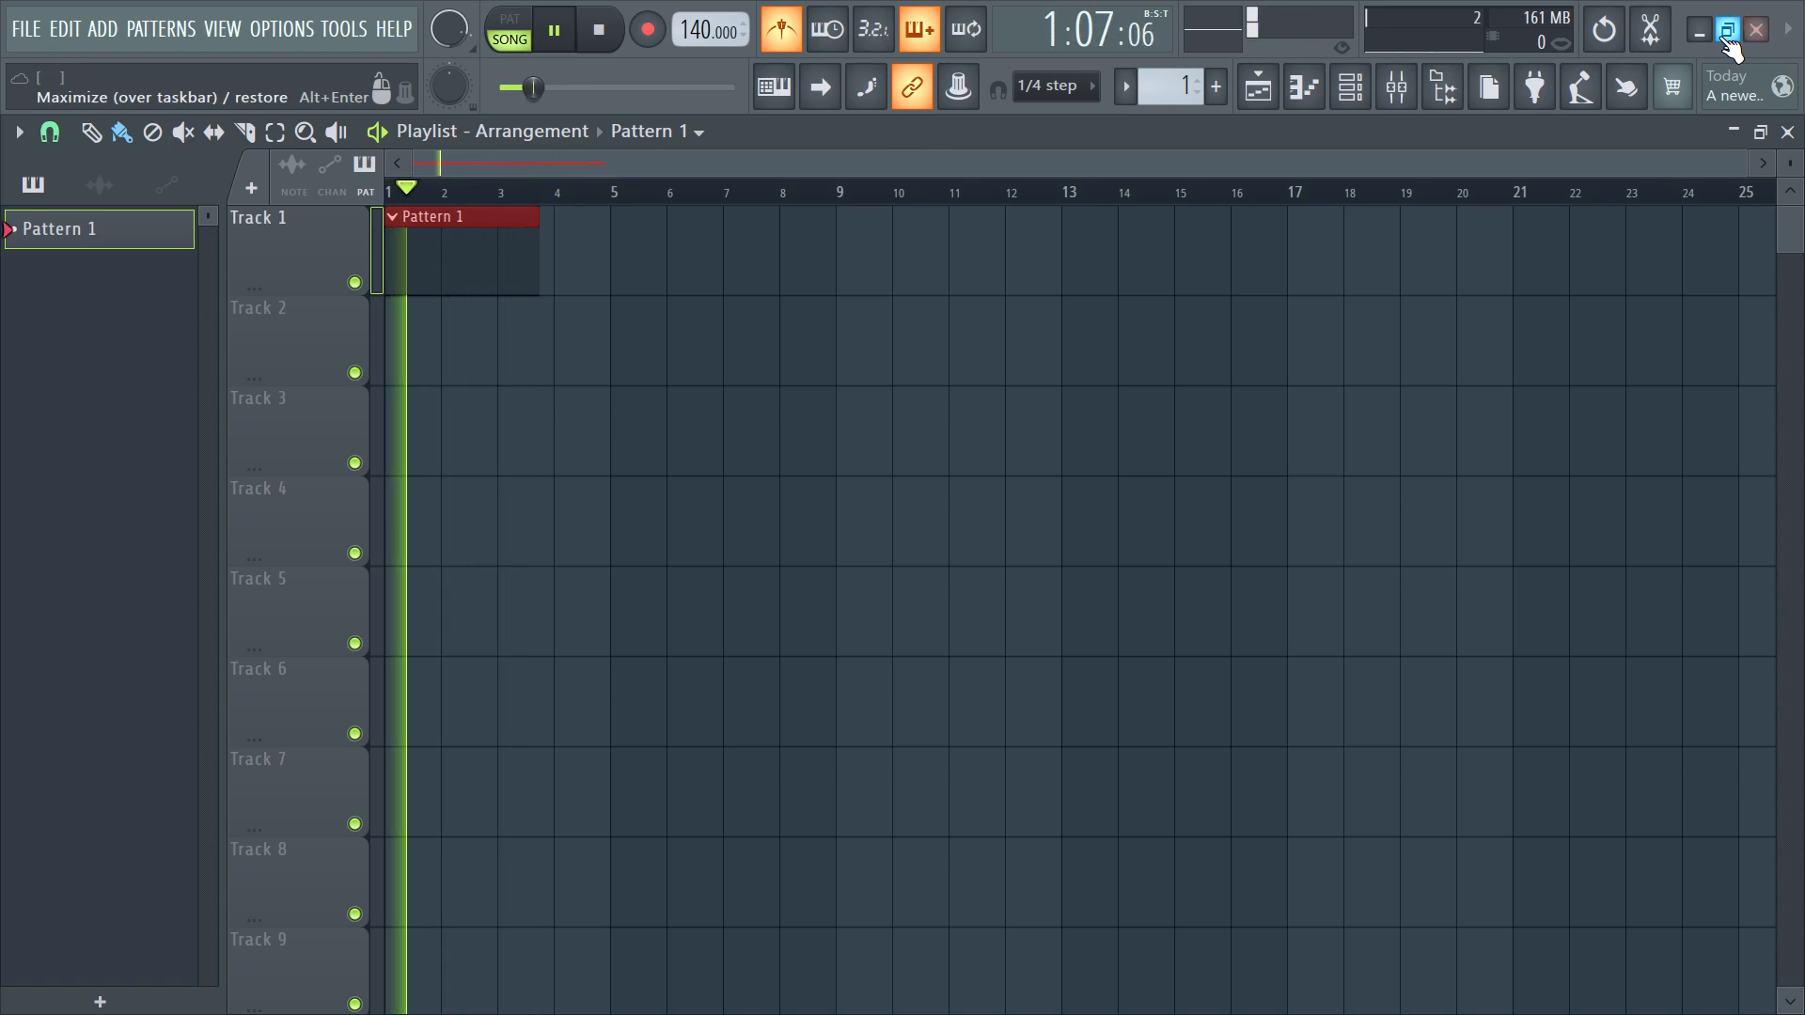
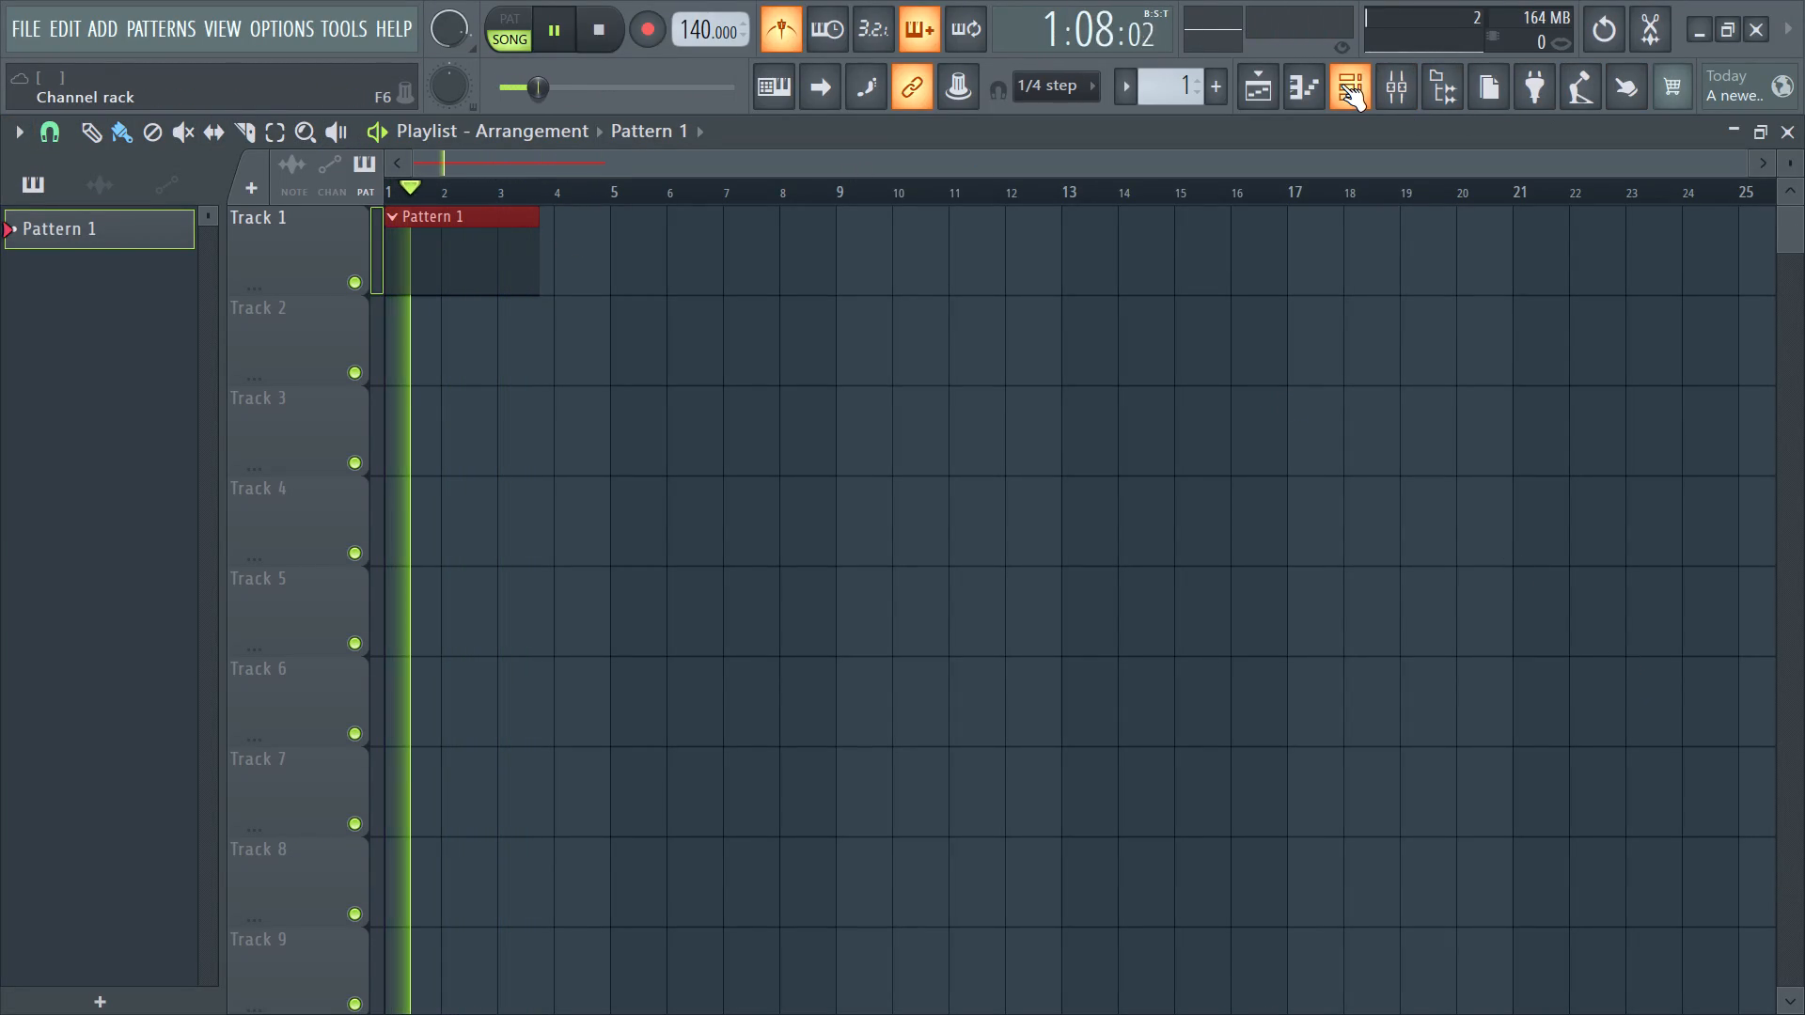
Look over the piano roll, the mixer and the playlist options, closing each one again.
click(1295, 81)
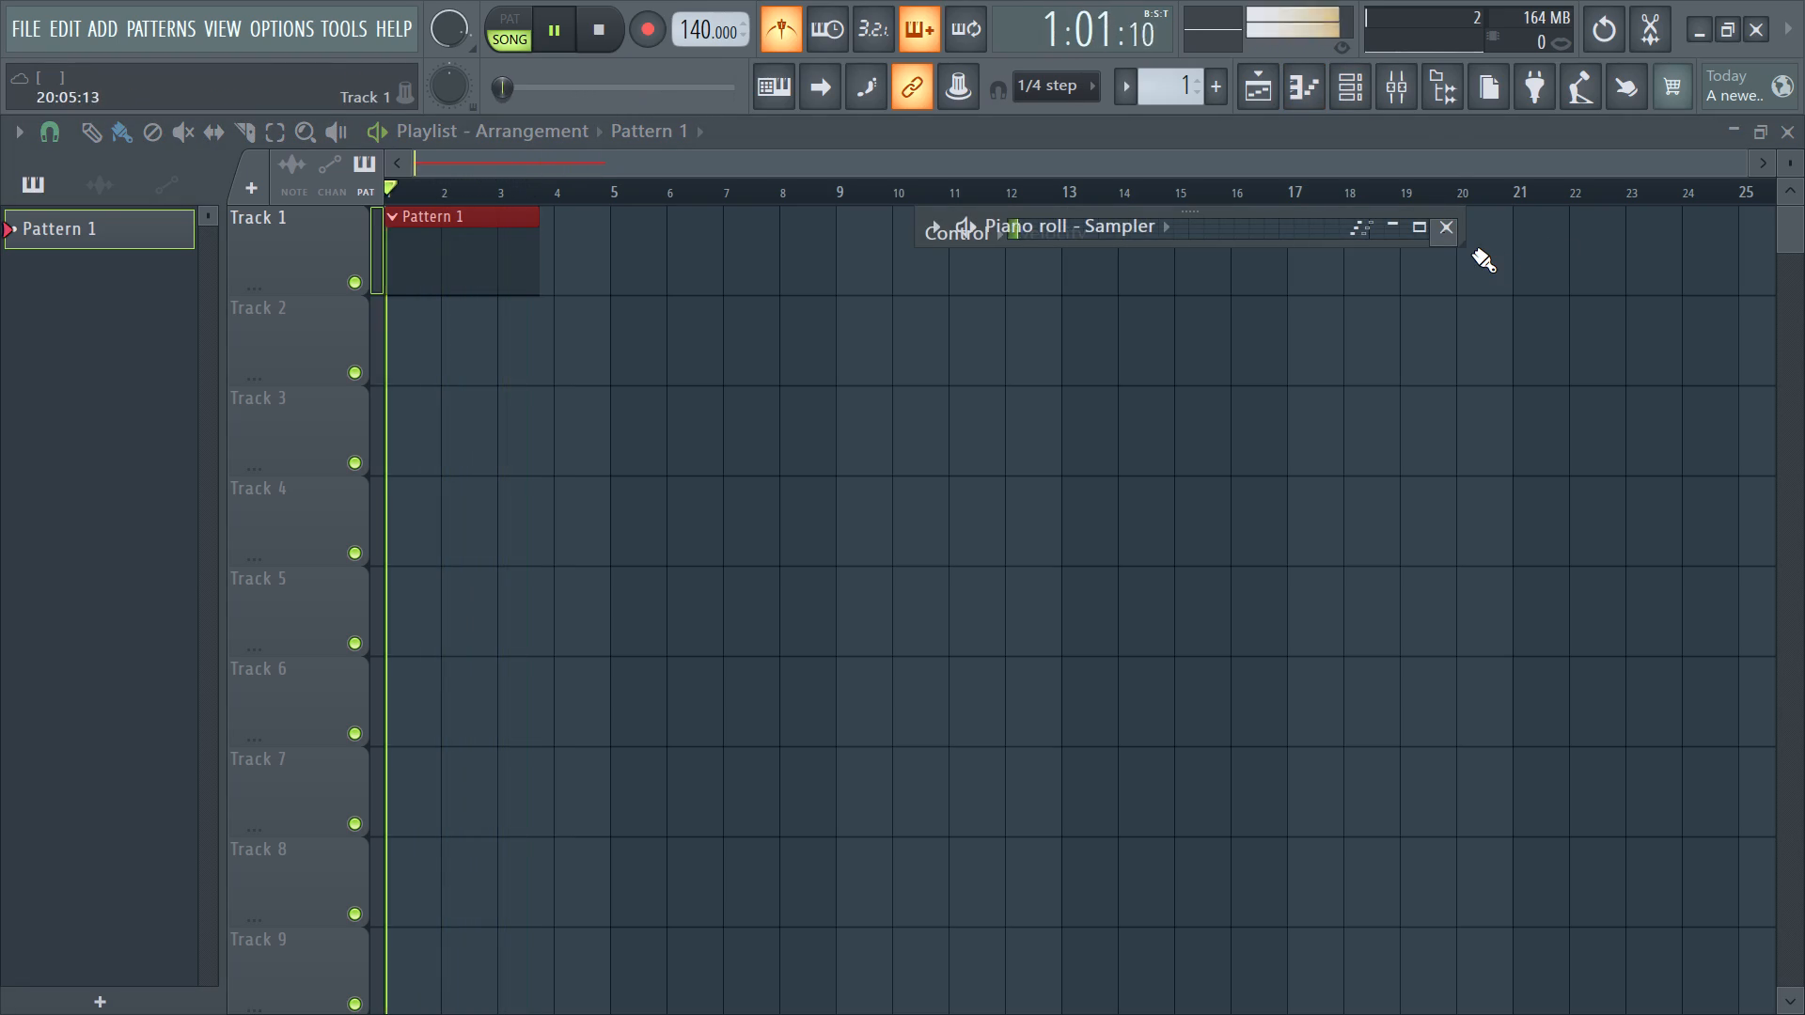
click(1452, 240)
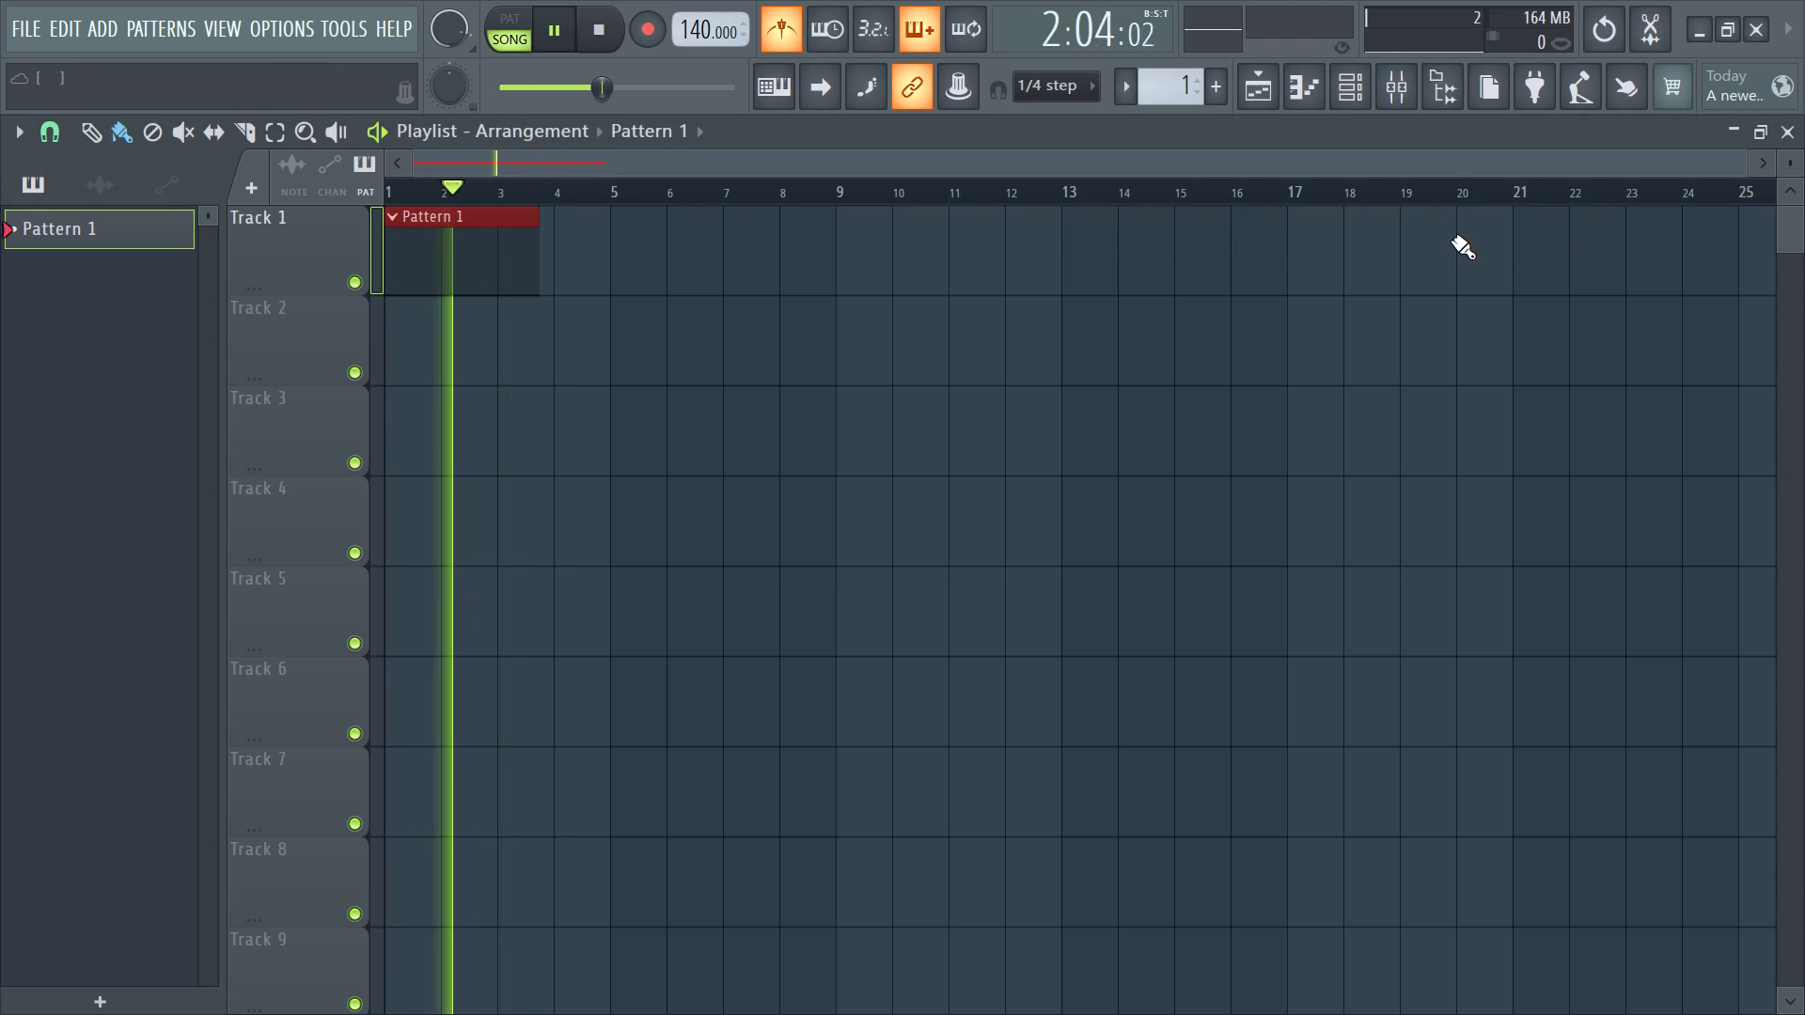
click(1392, 72)
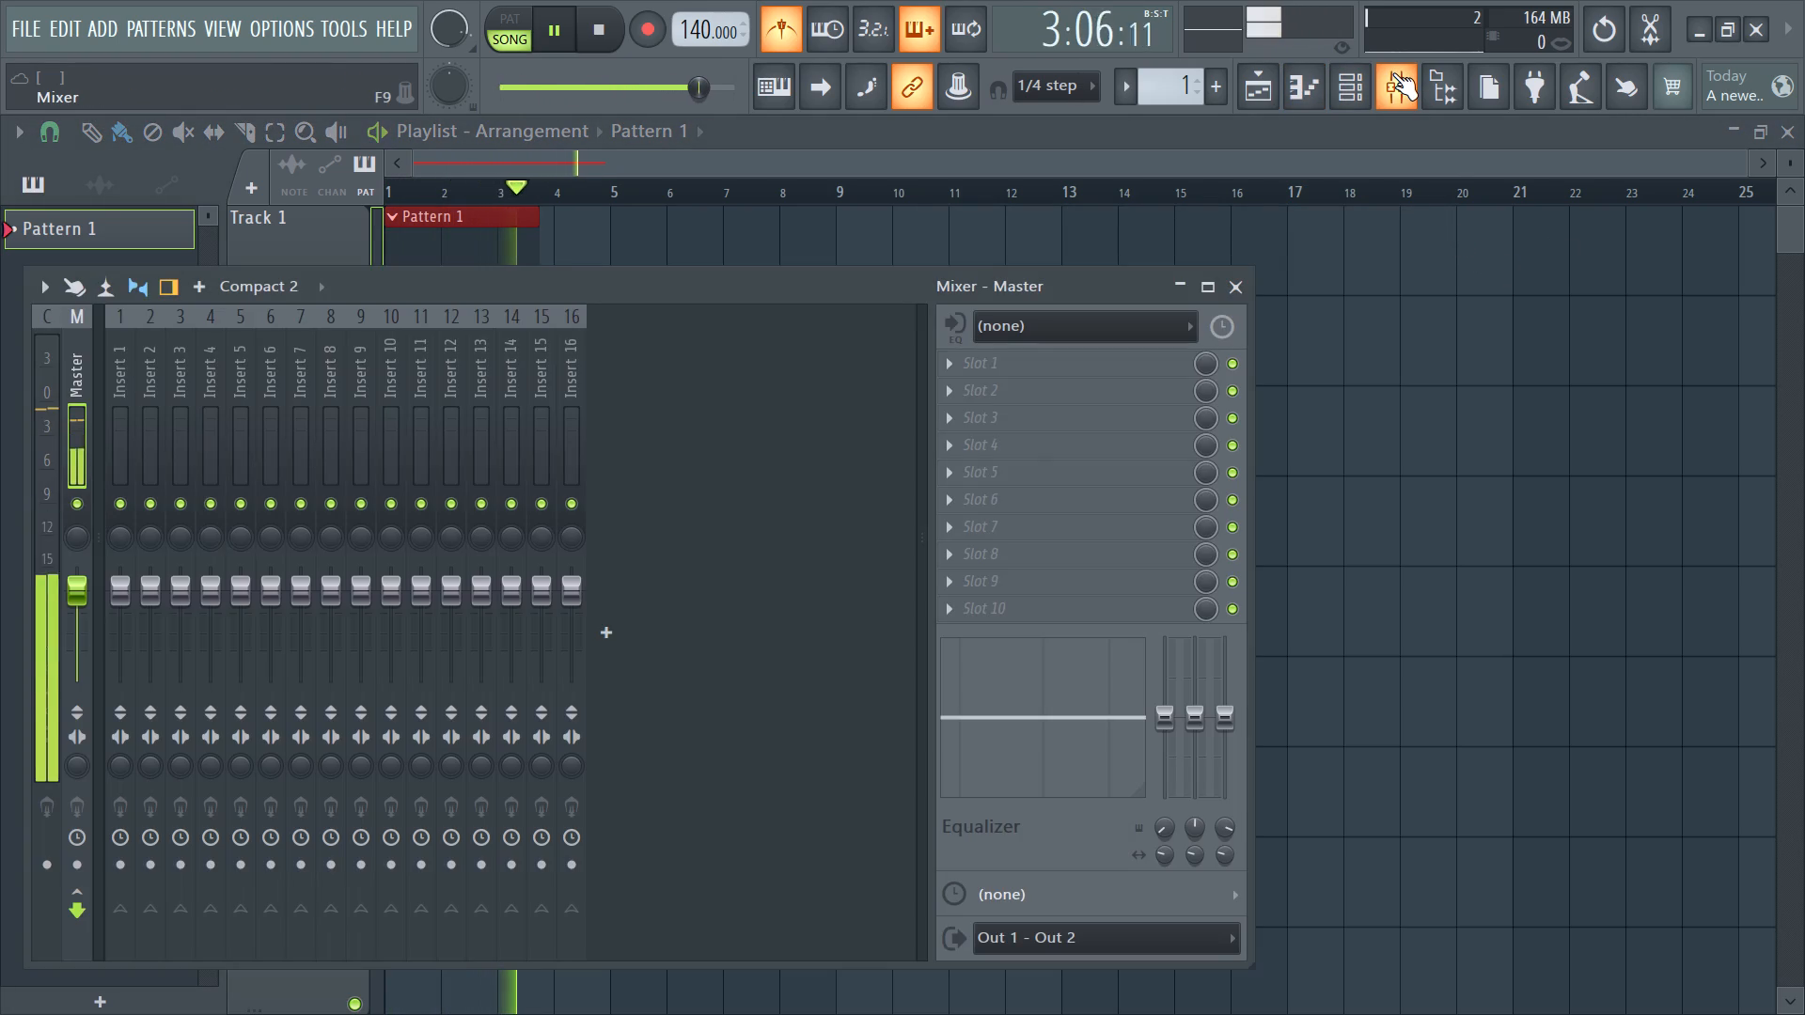
click(1229, 292)
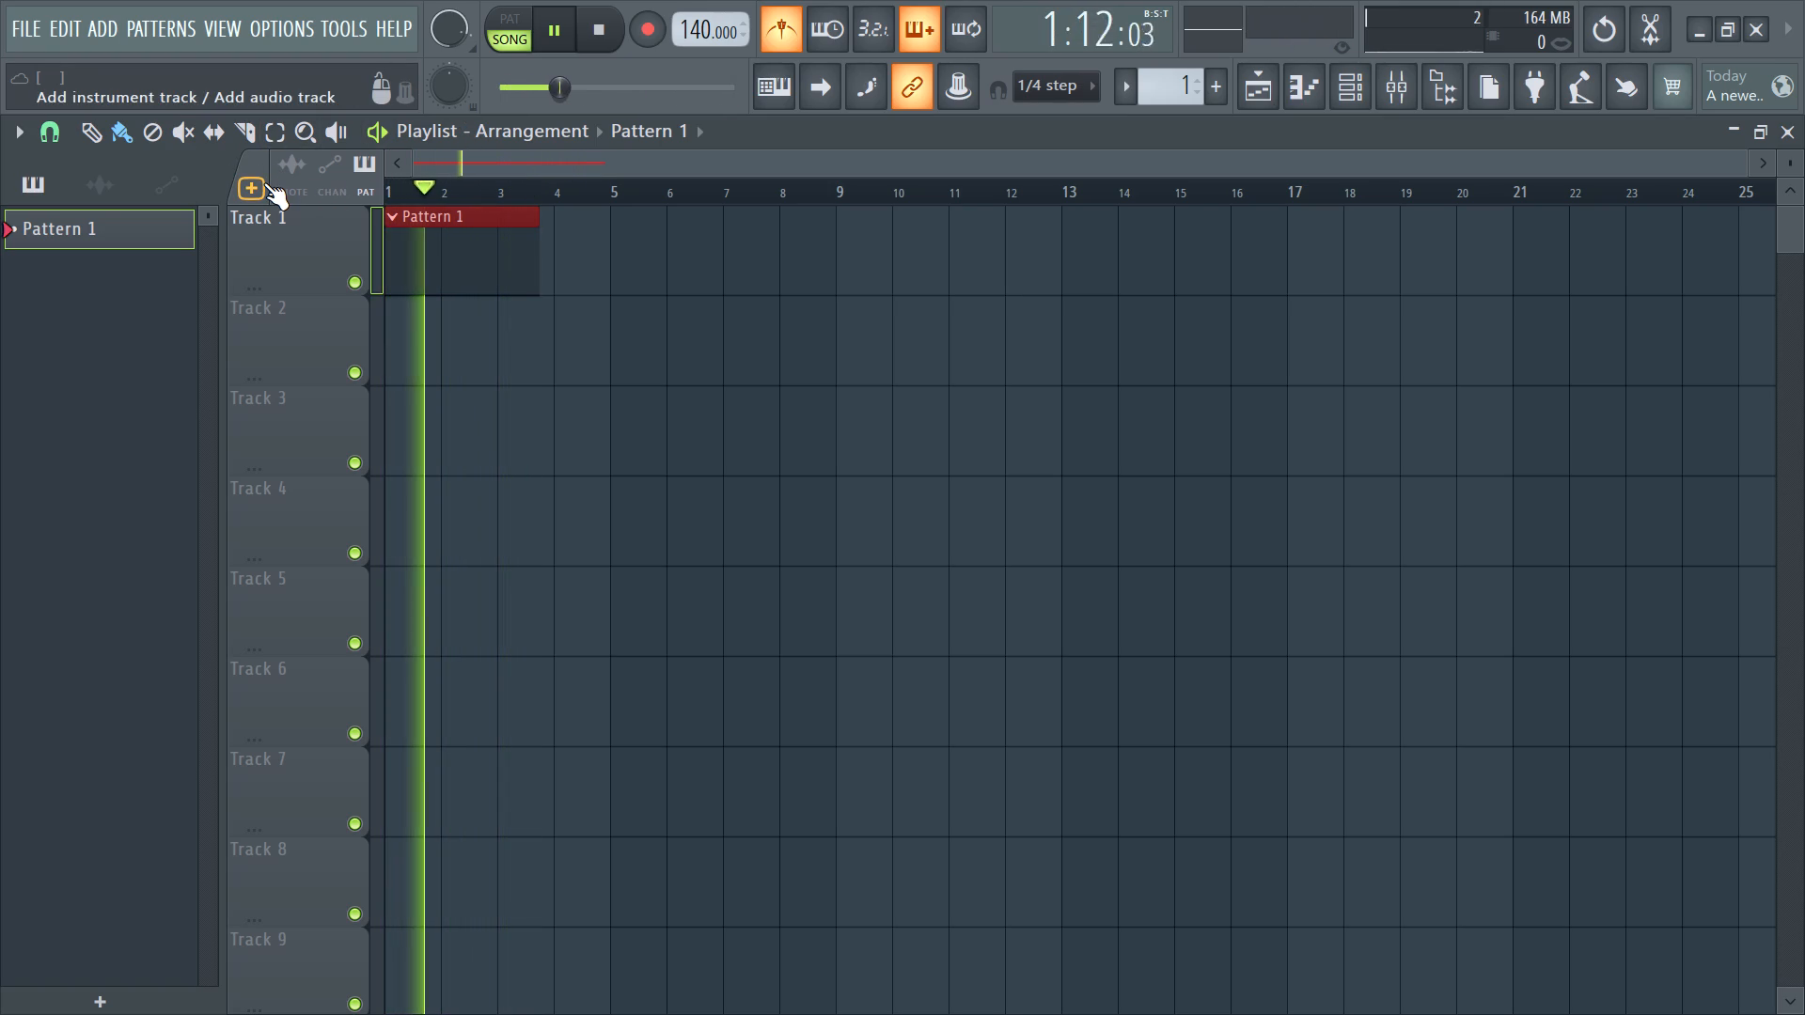
click(22, 136)
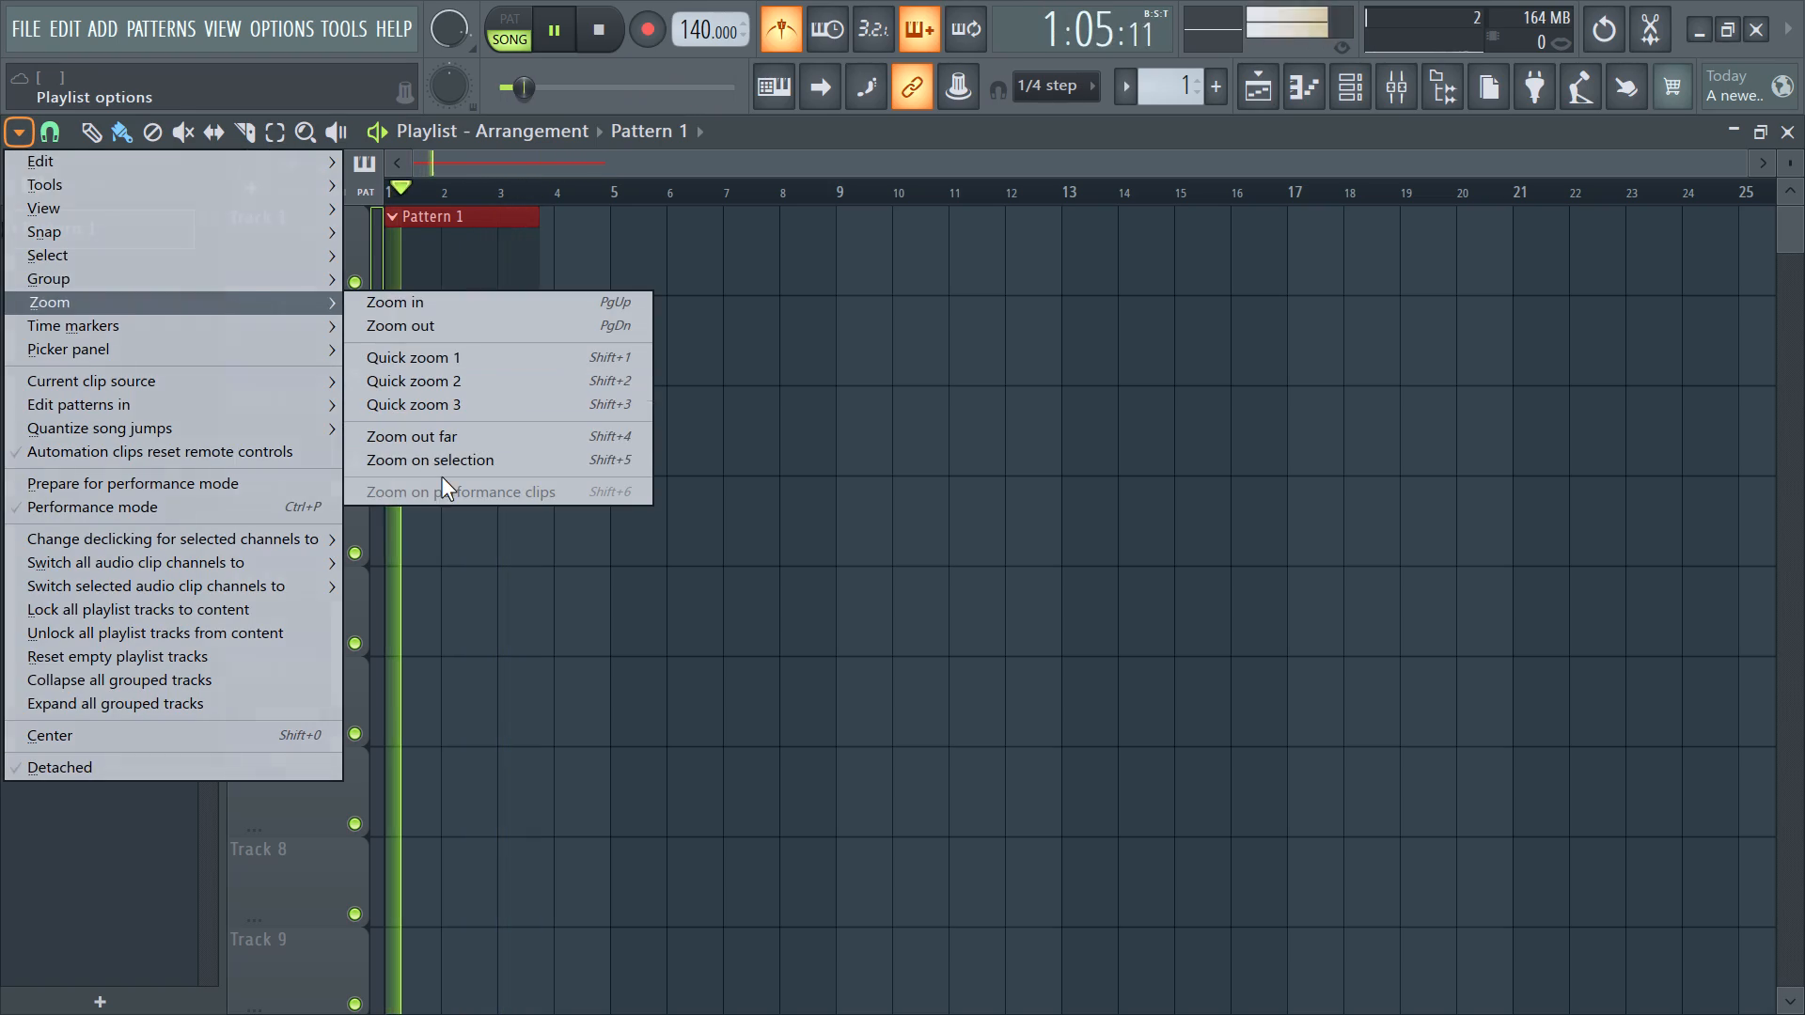
click(129, 927)
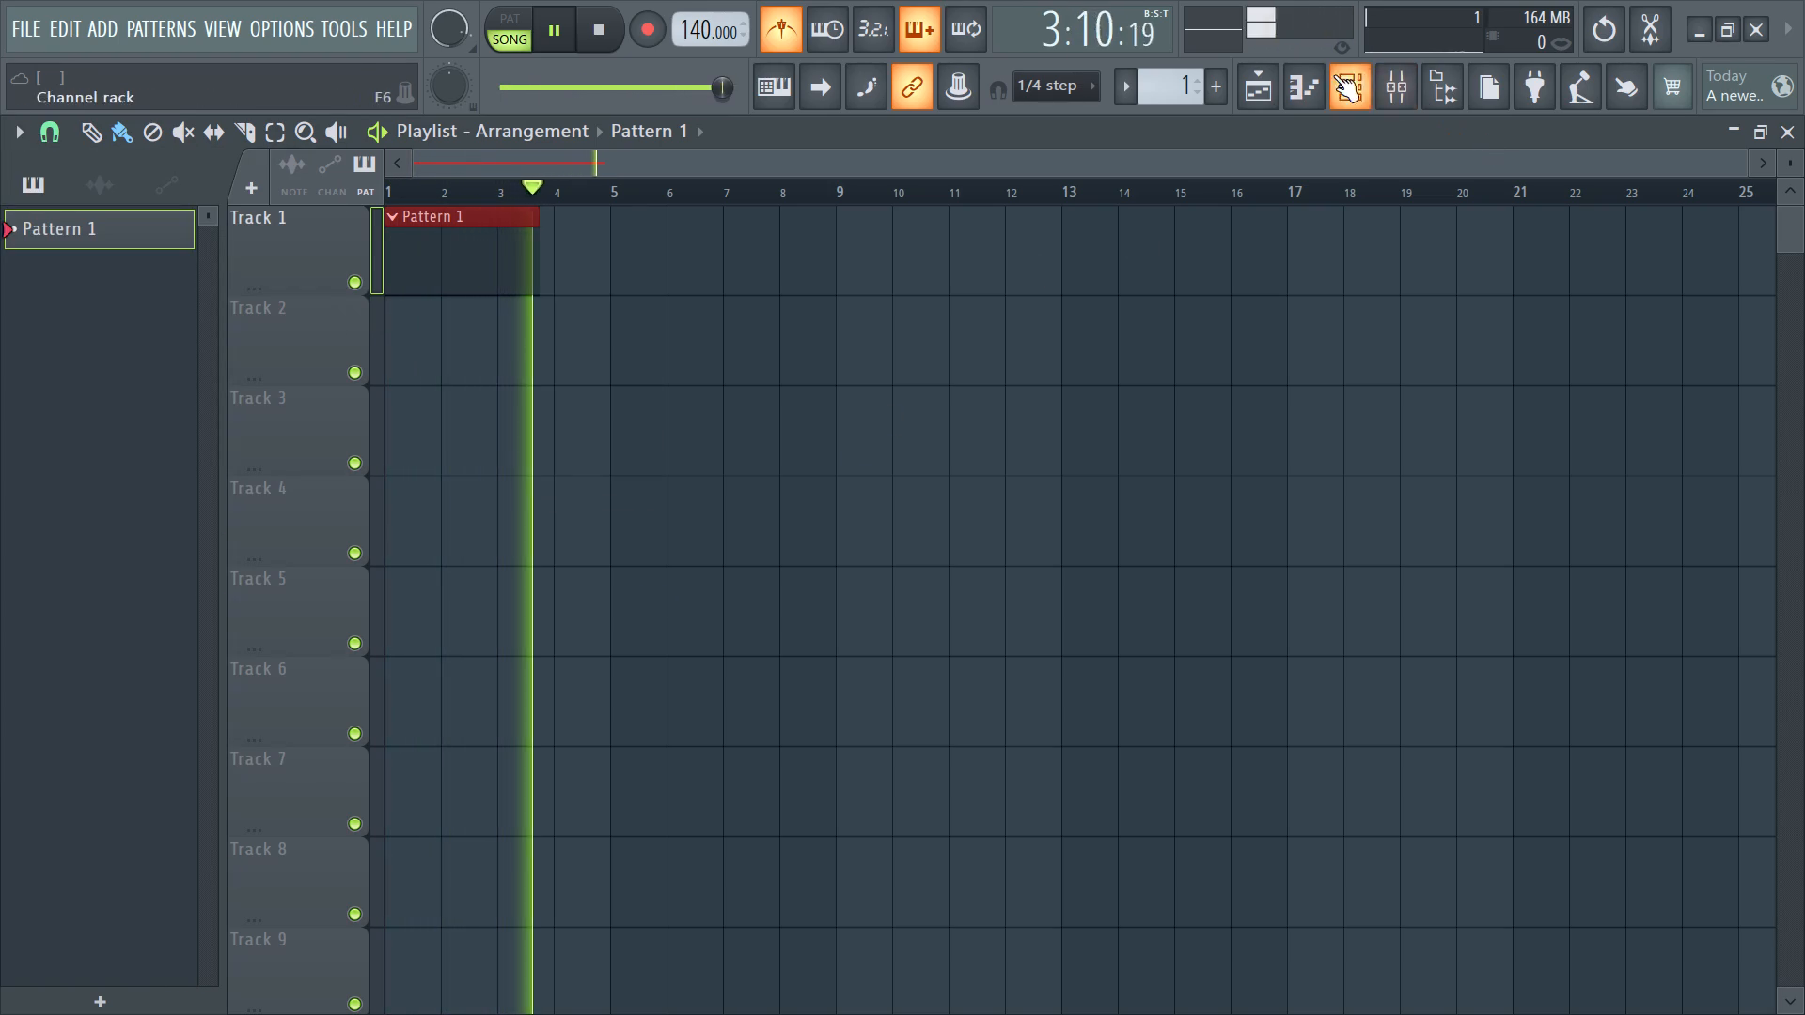
click(1290, 94)
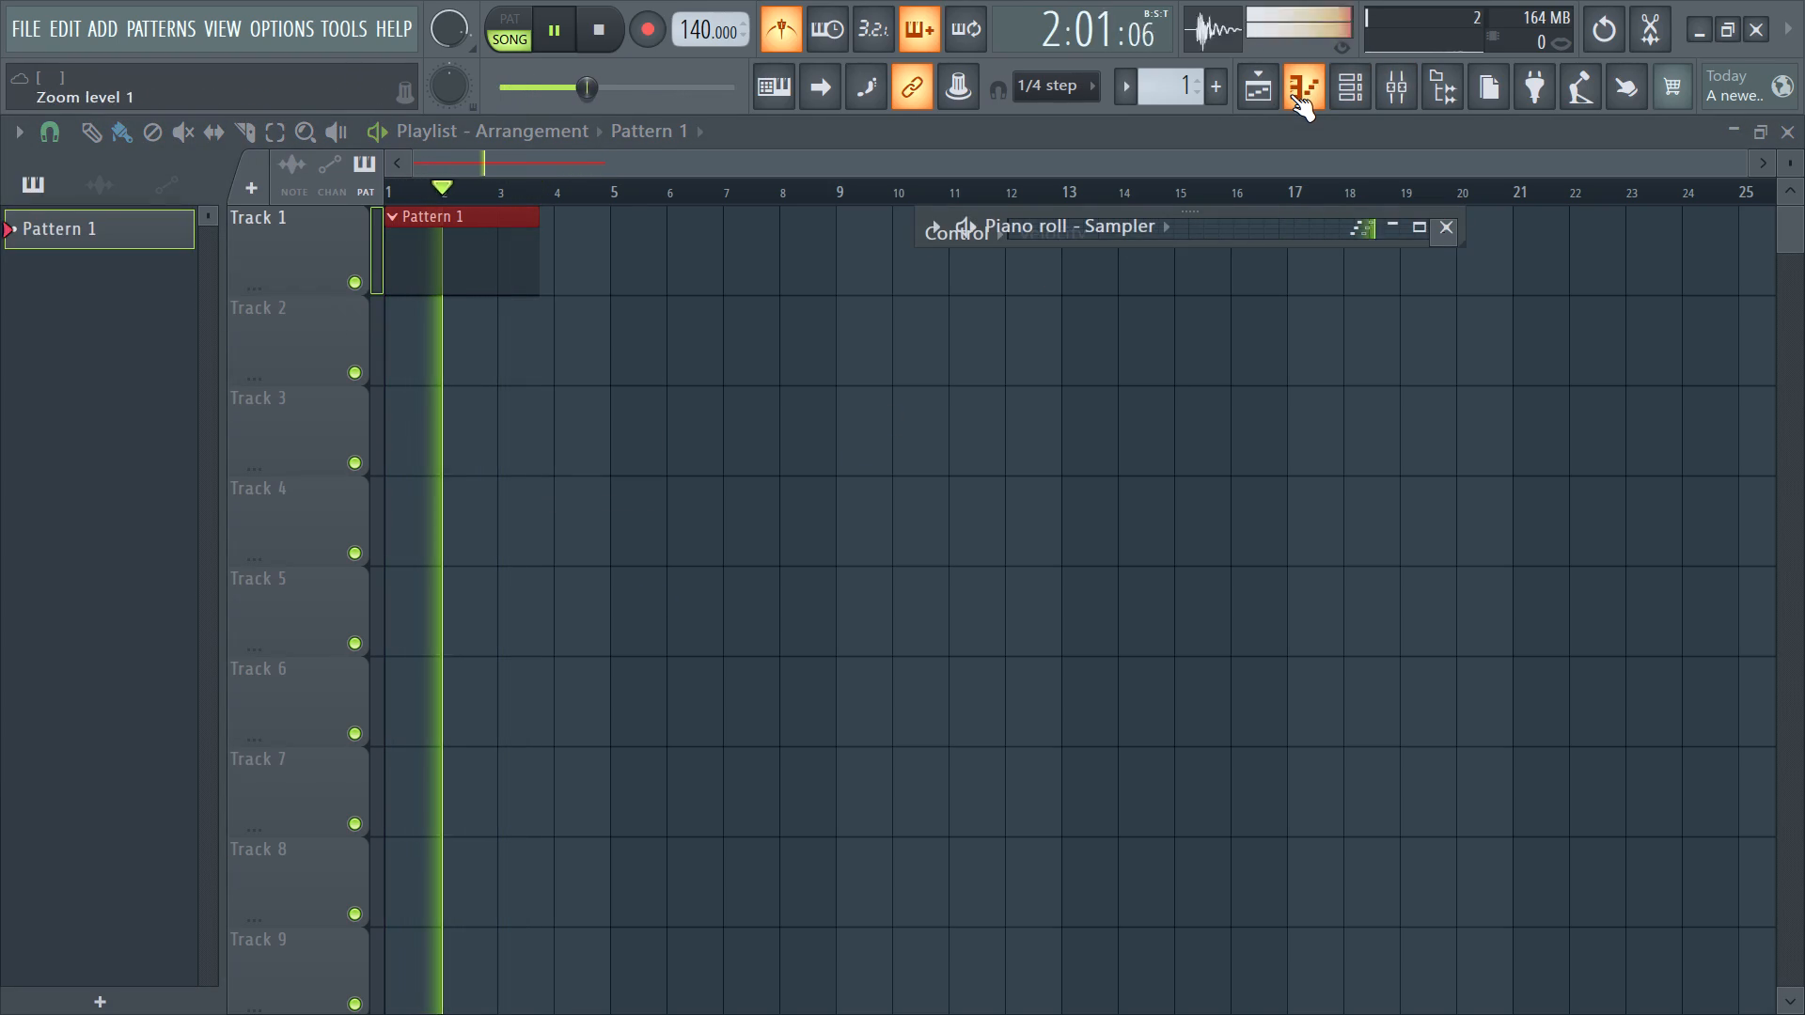
click(1451, 234)
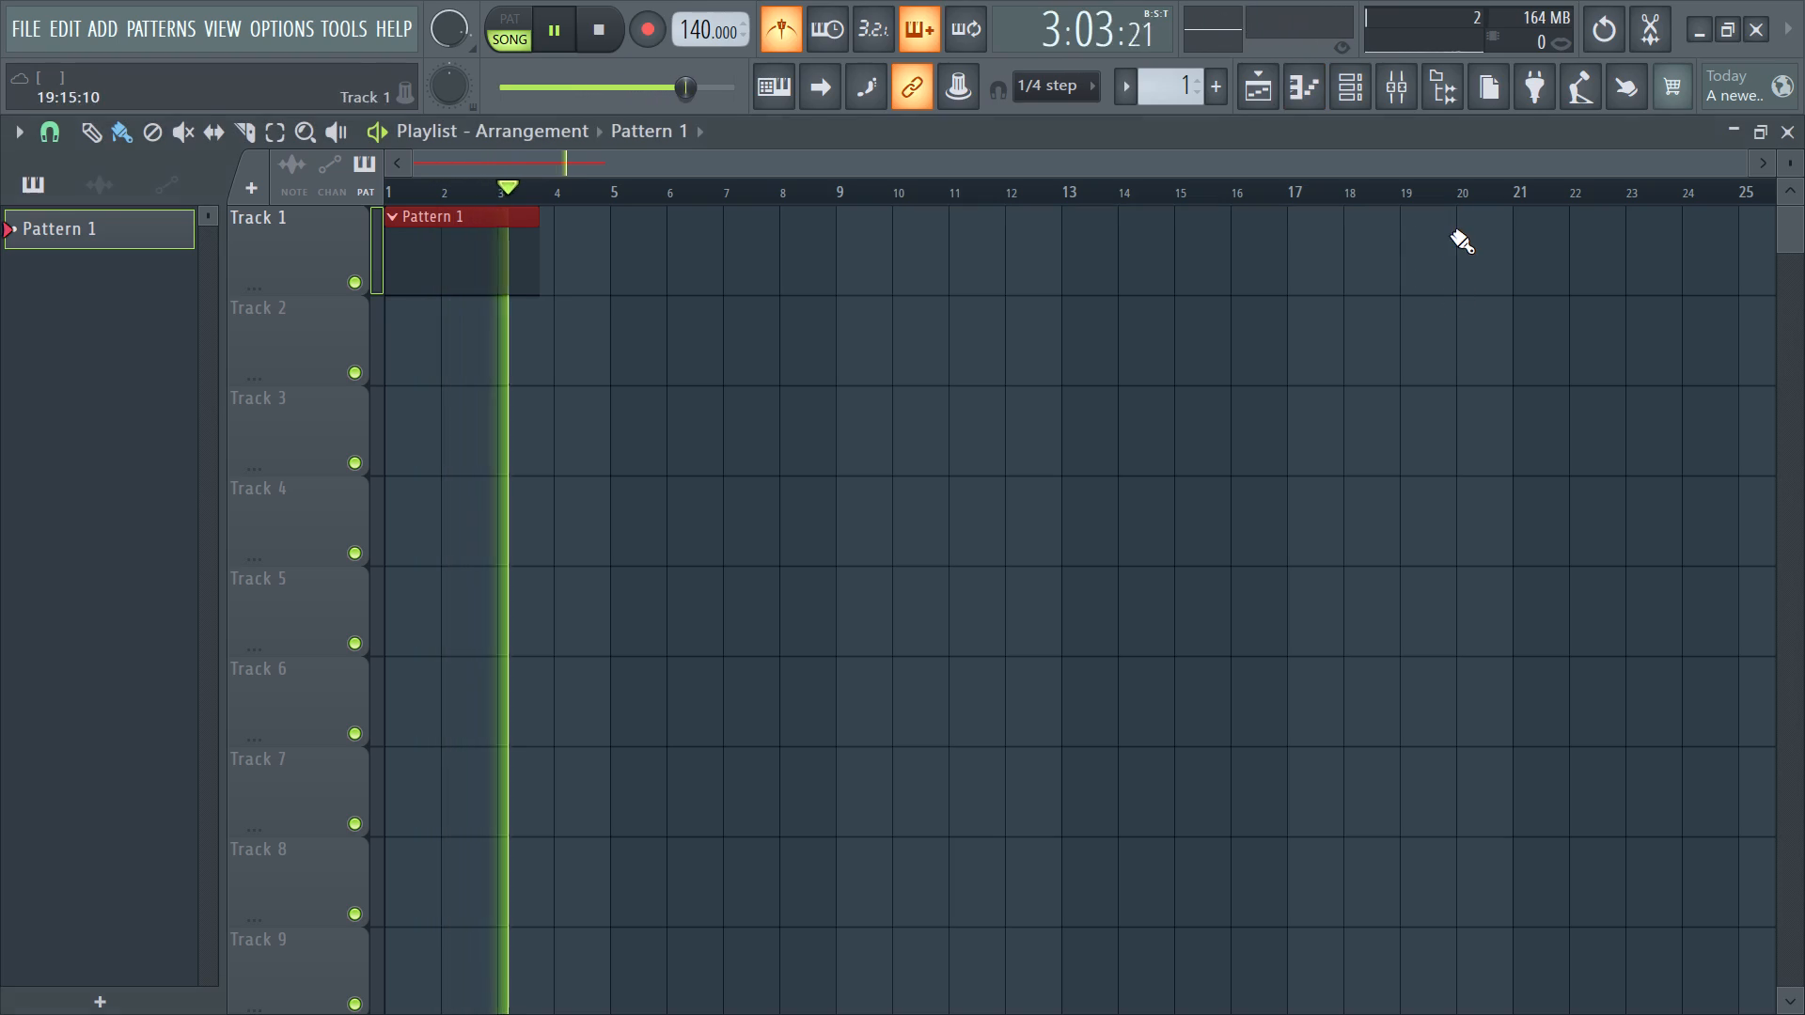
click(1295, 86)
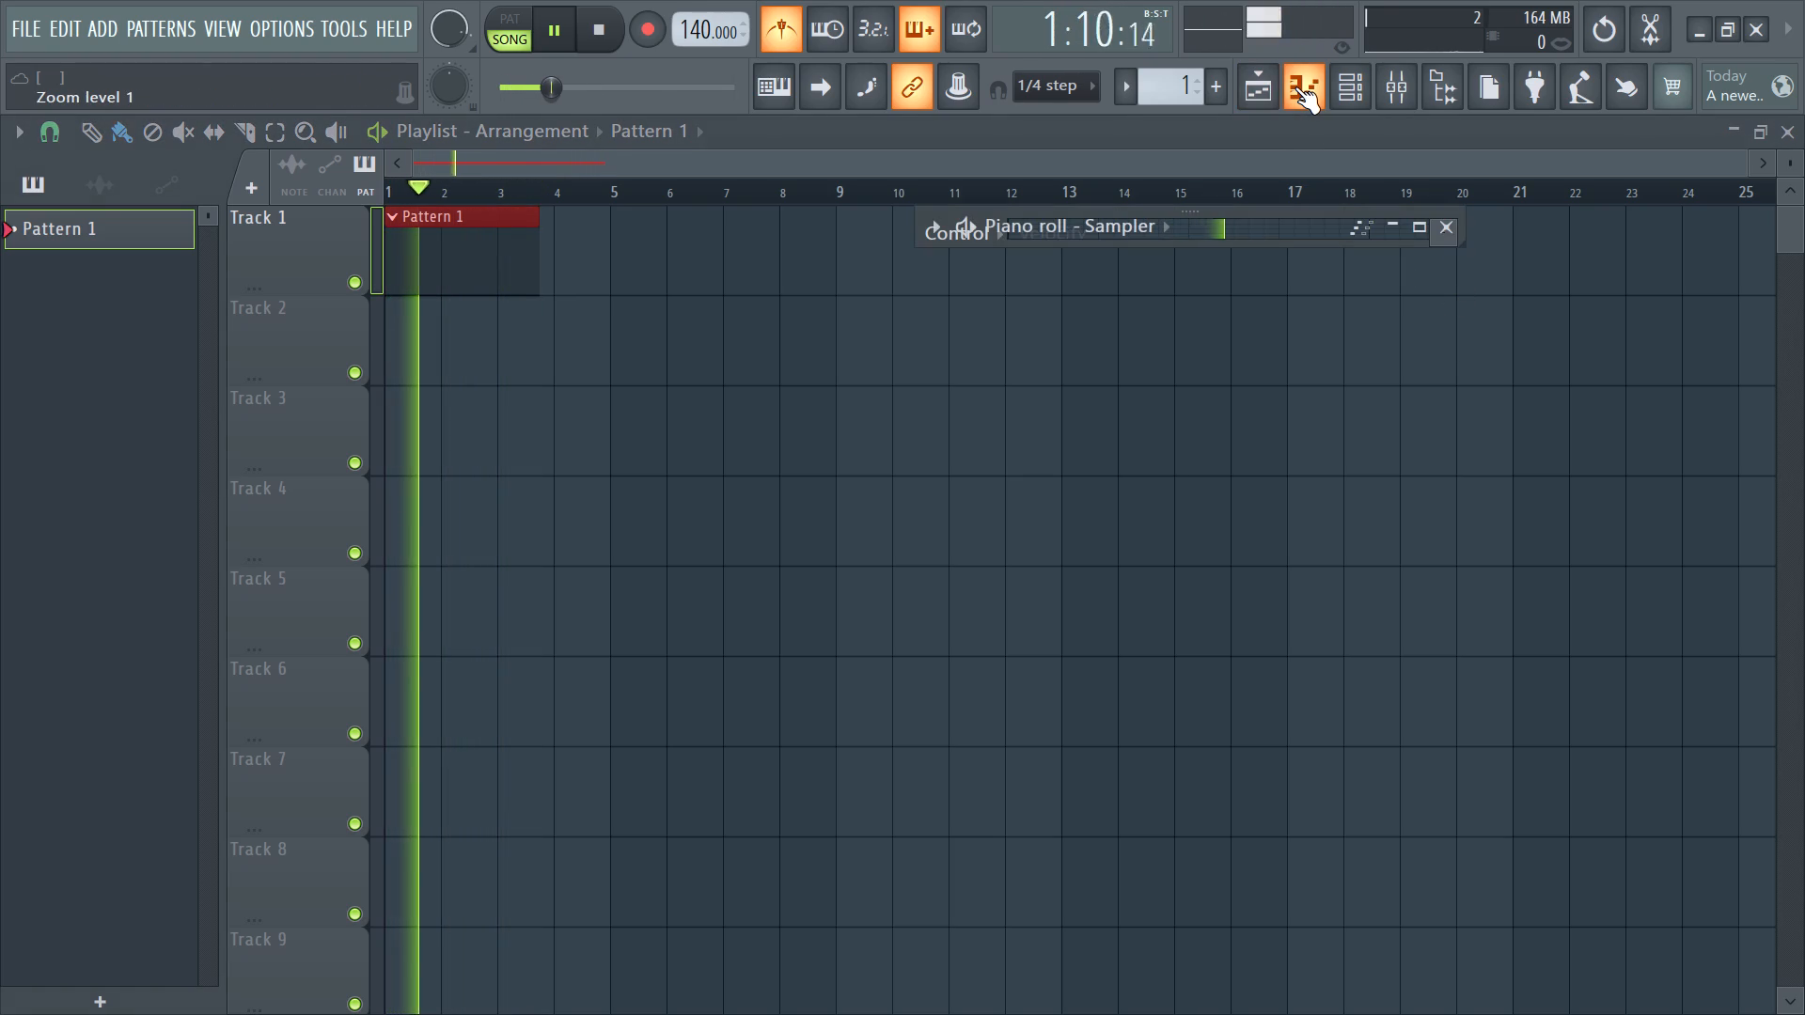
click(1451, 235)
Show the sample browser beside the playlist, leaving the channel rack closed.
click(1369, 101)
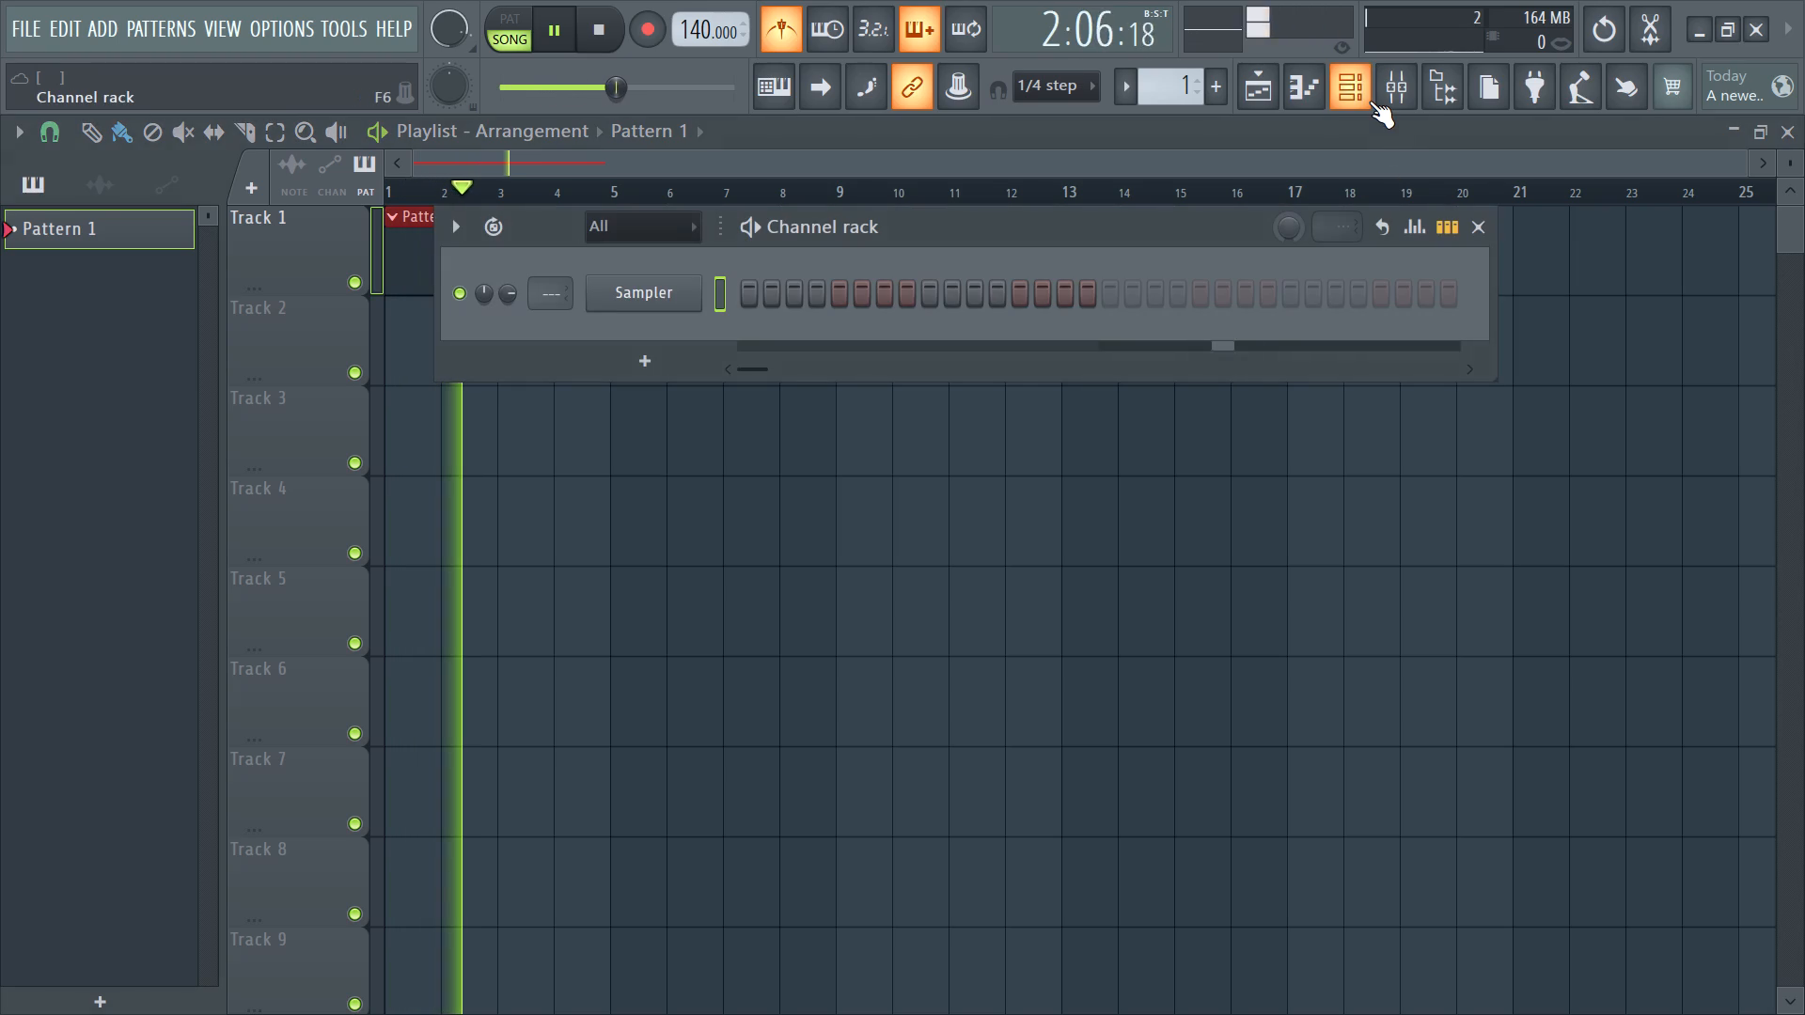
click(1455, 82)
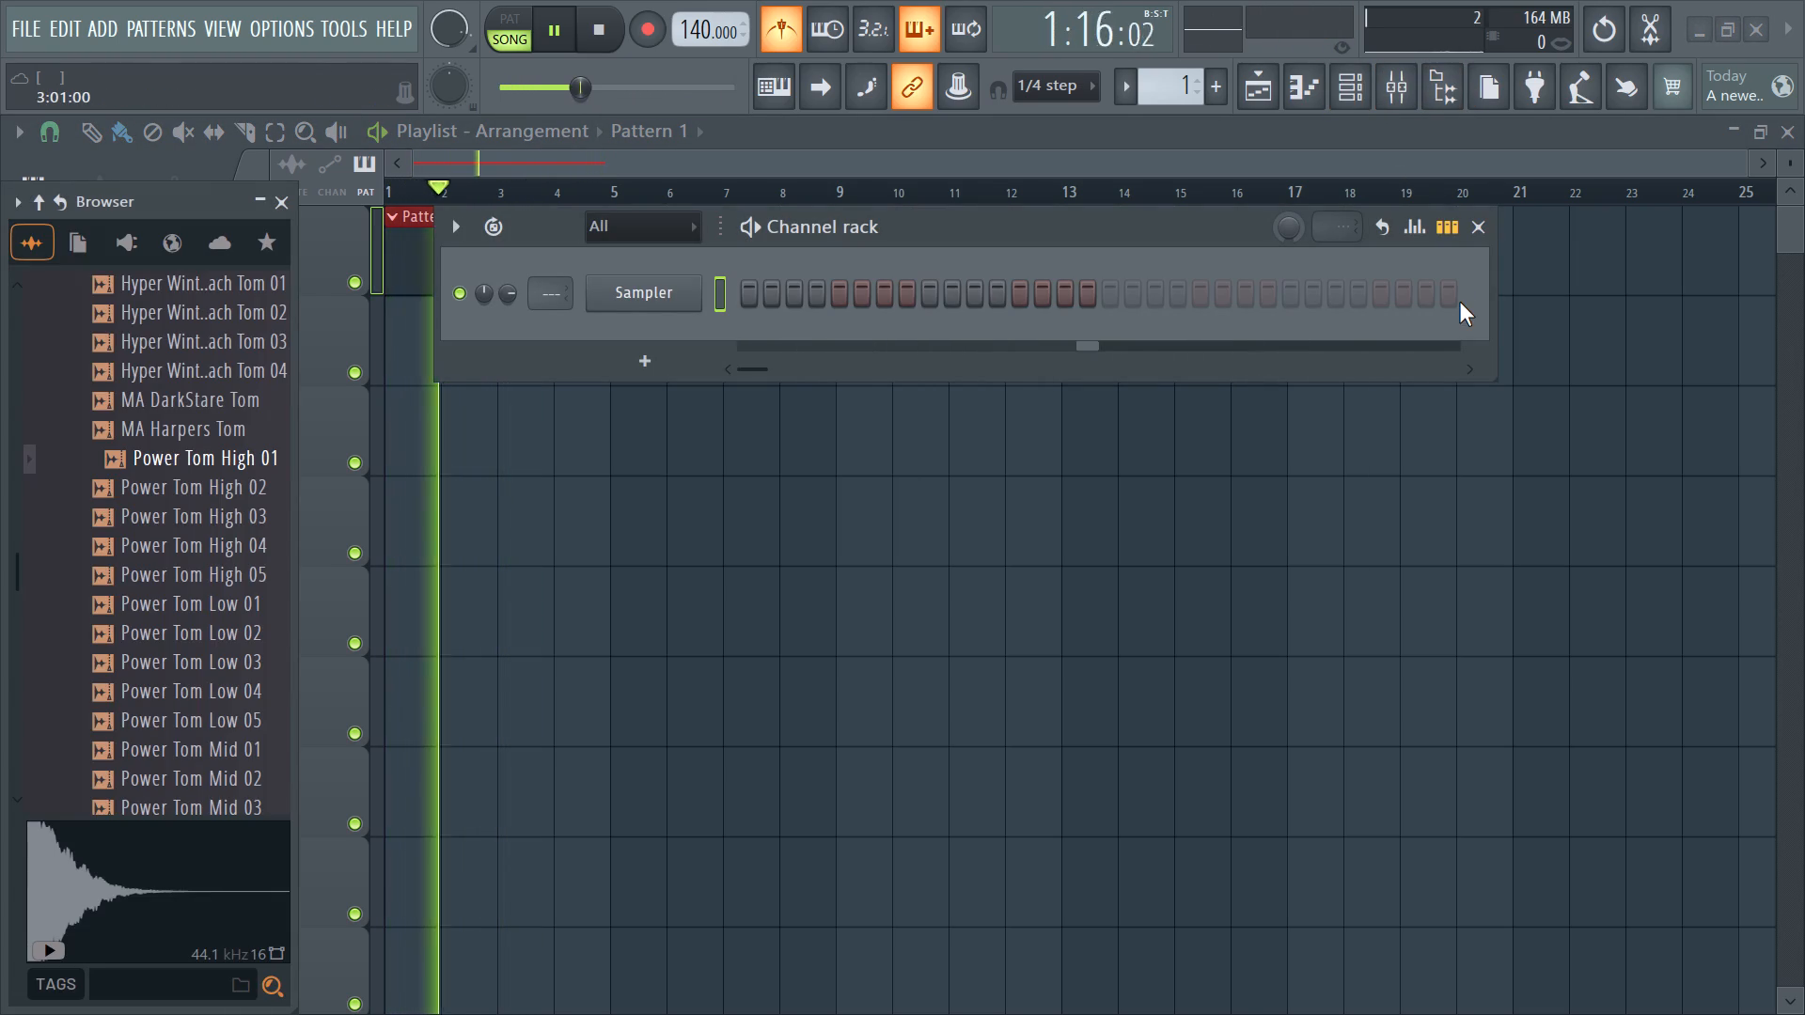
click(1482, 241)
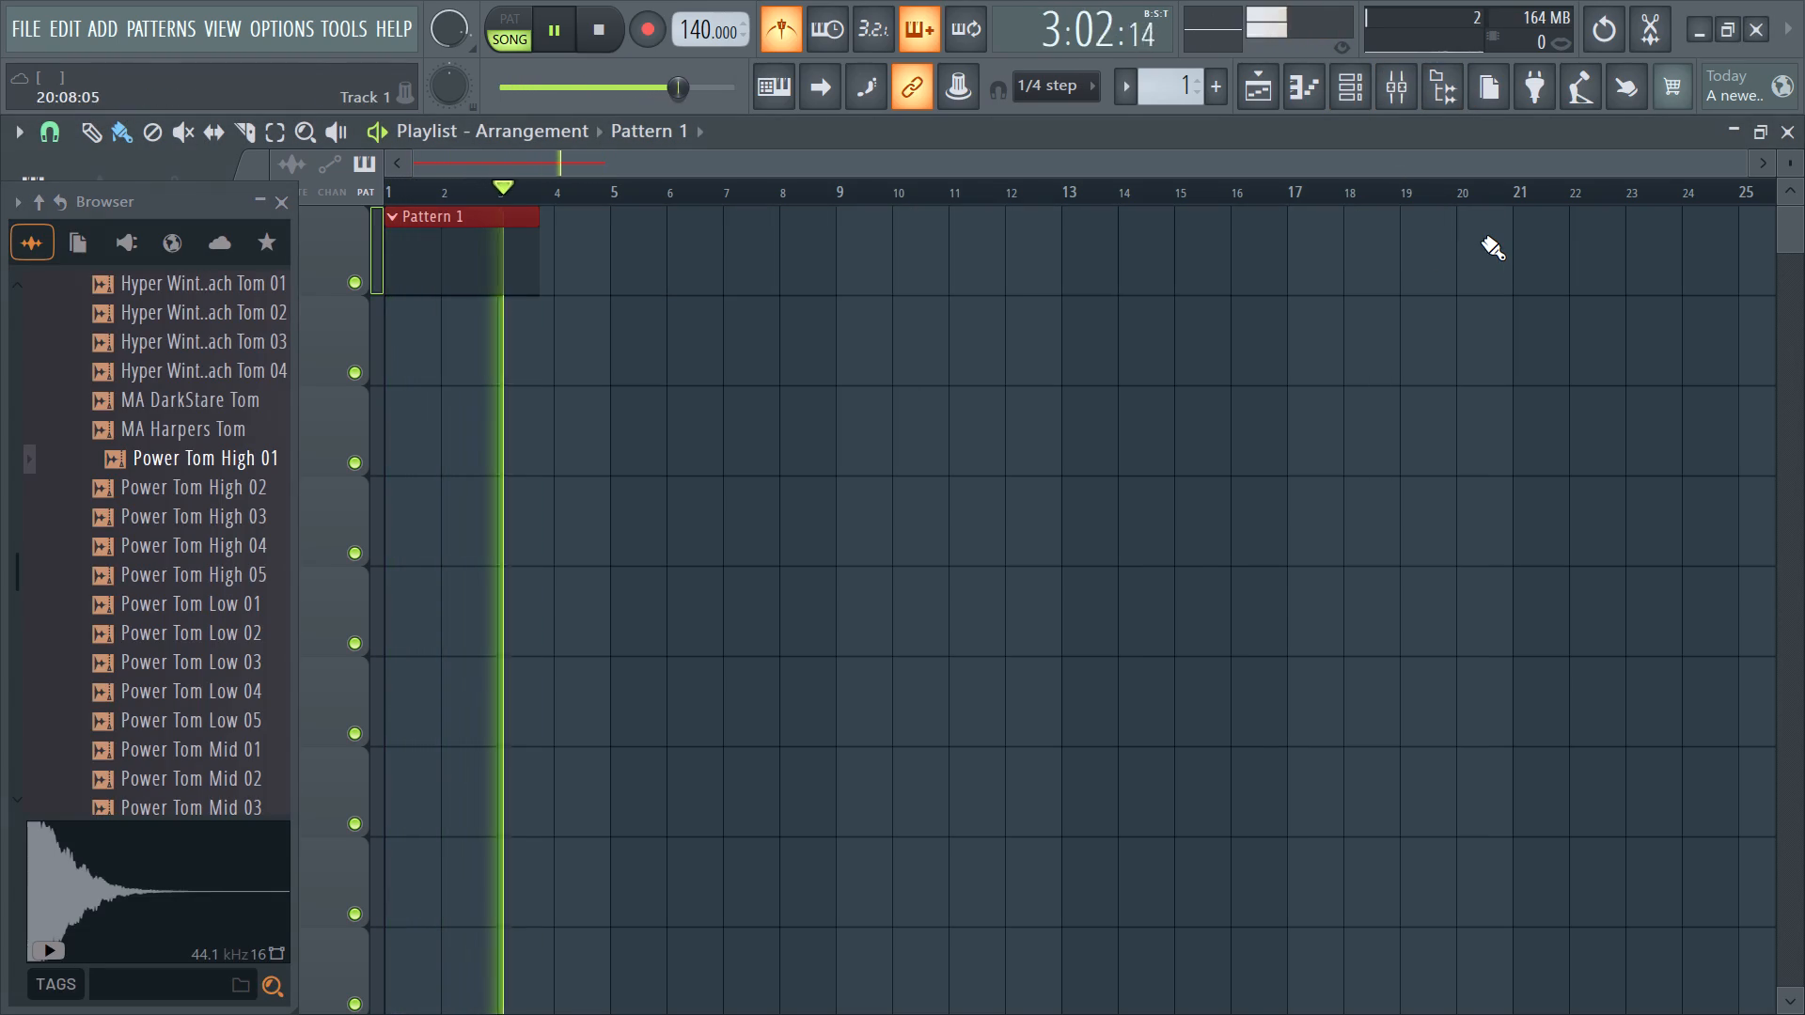
Audition tom samples in Drums (ModeAudio), including Power Tom High 02 and 03, Hyper WinterBeach Tom 03, Collider XY Tom high and Attack MidTom 01.
click(128, 482)
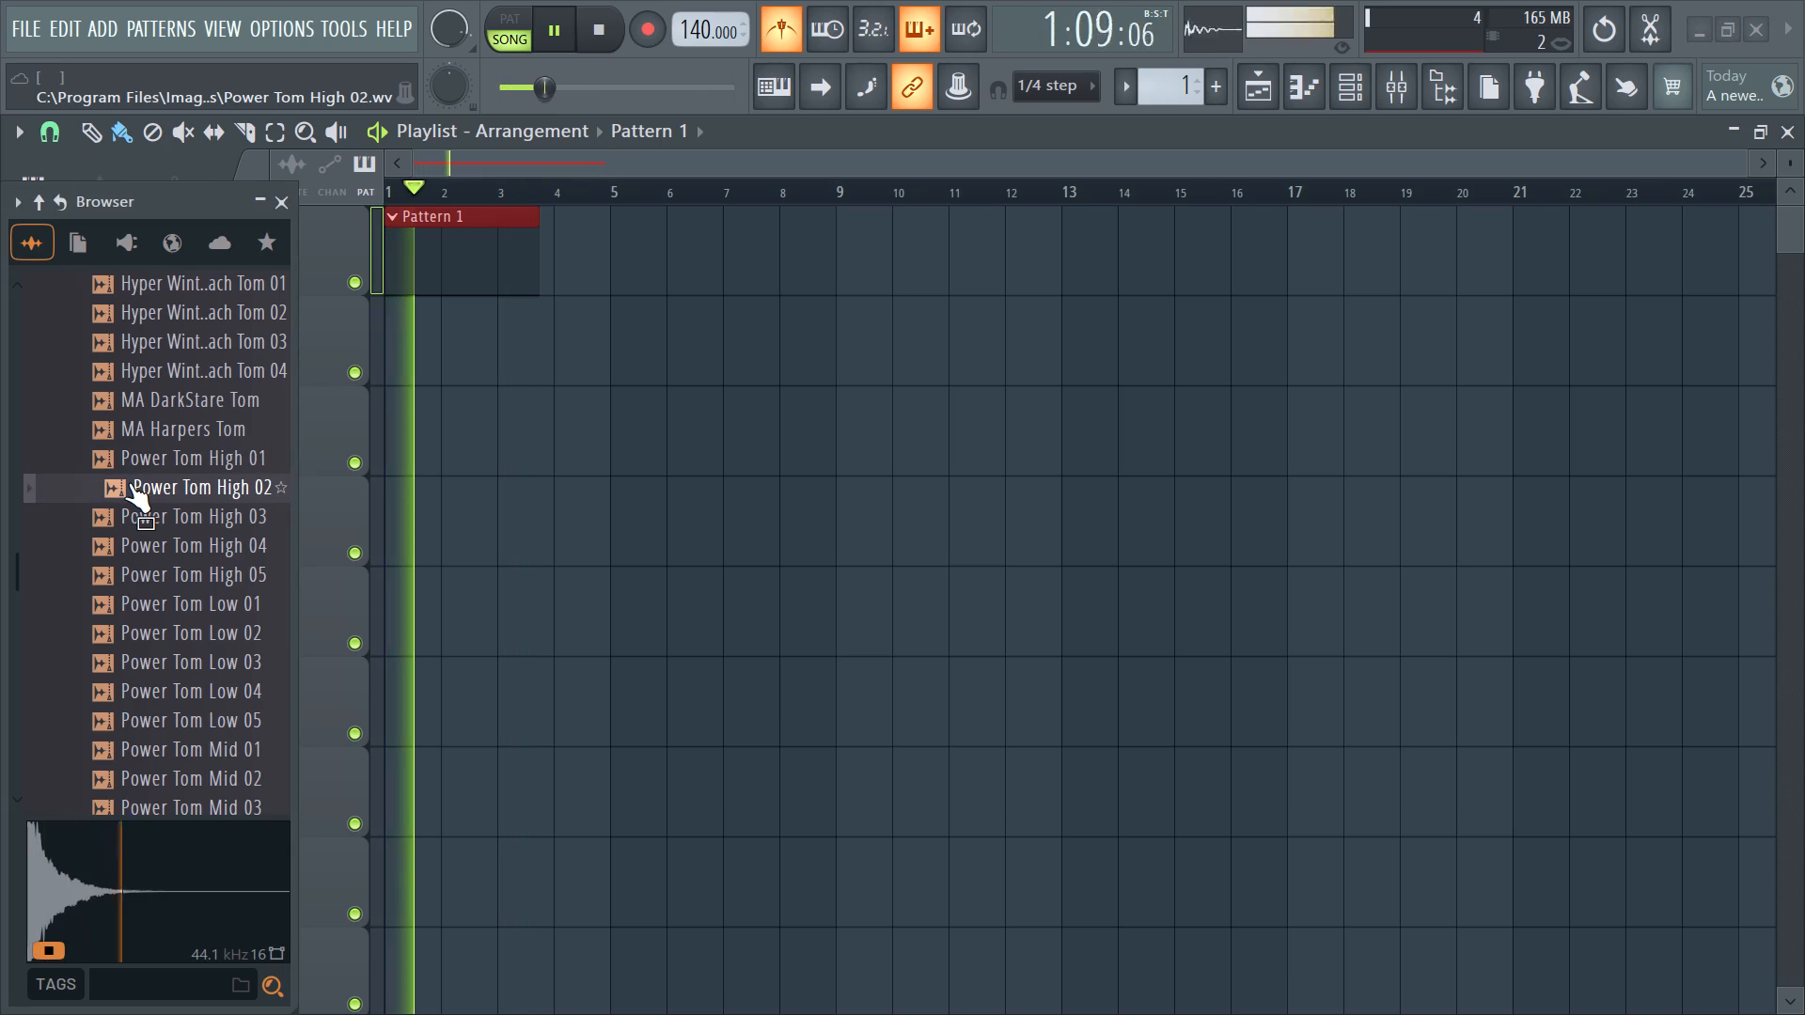
click(128, 482)
click(149, 531)
click(149, 531)
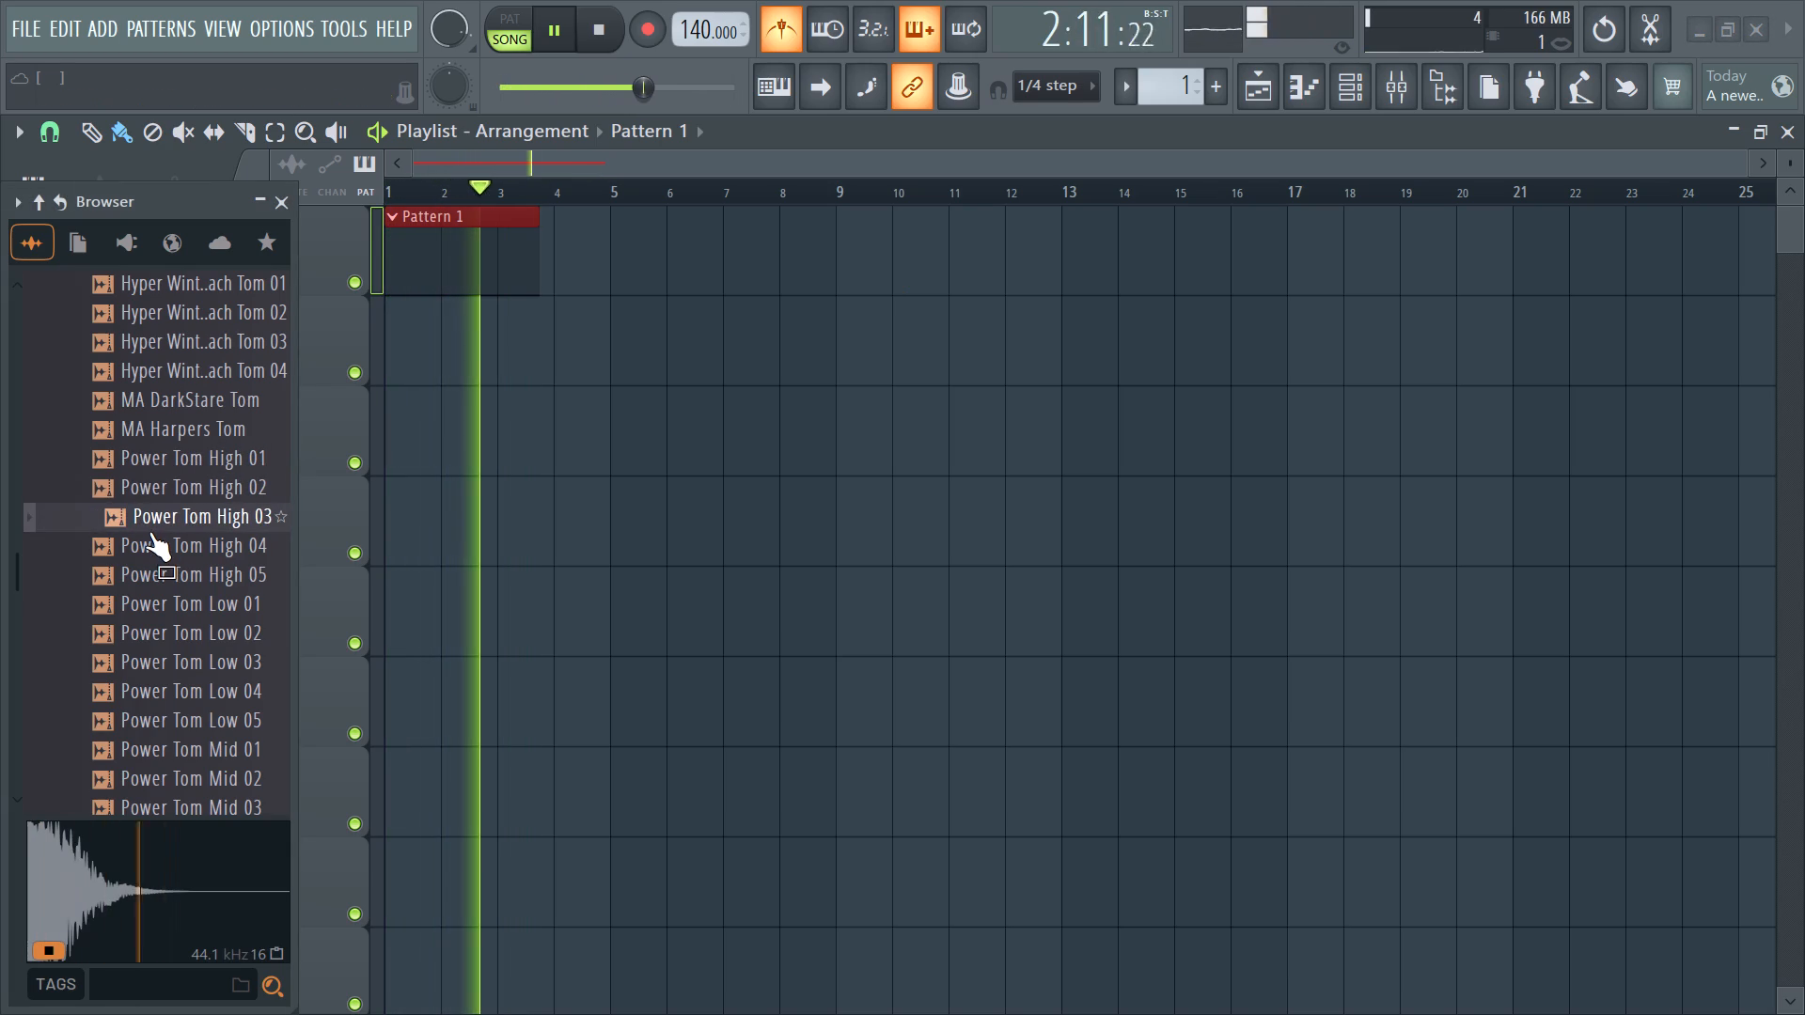
click(133, 348)
scroll(133, 348, right, 1)
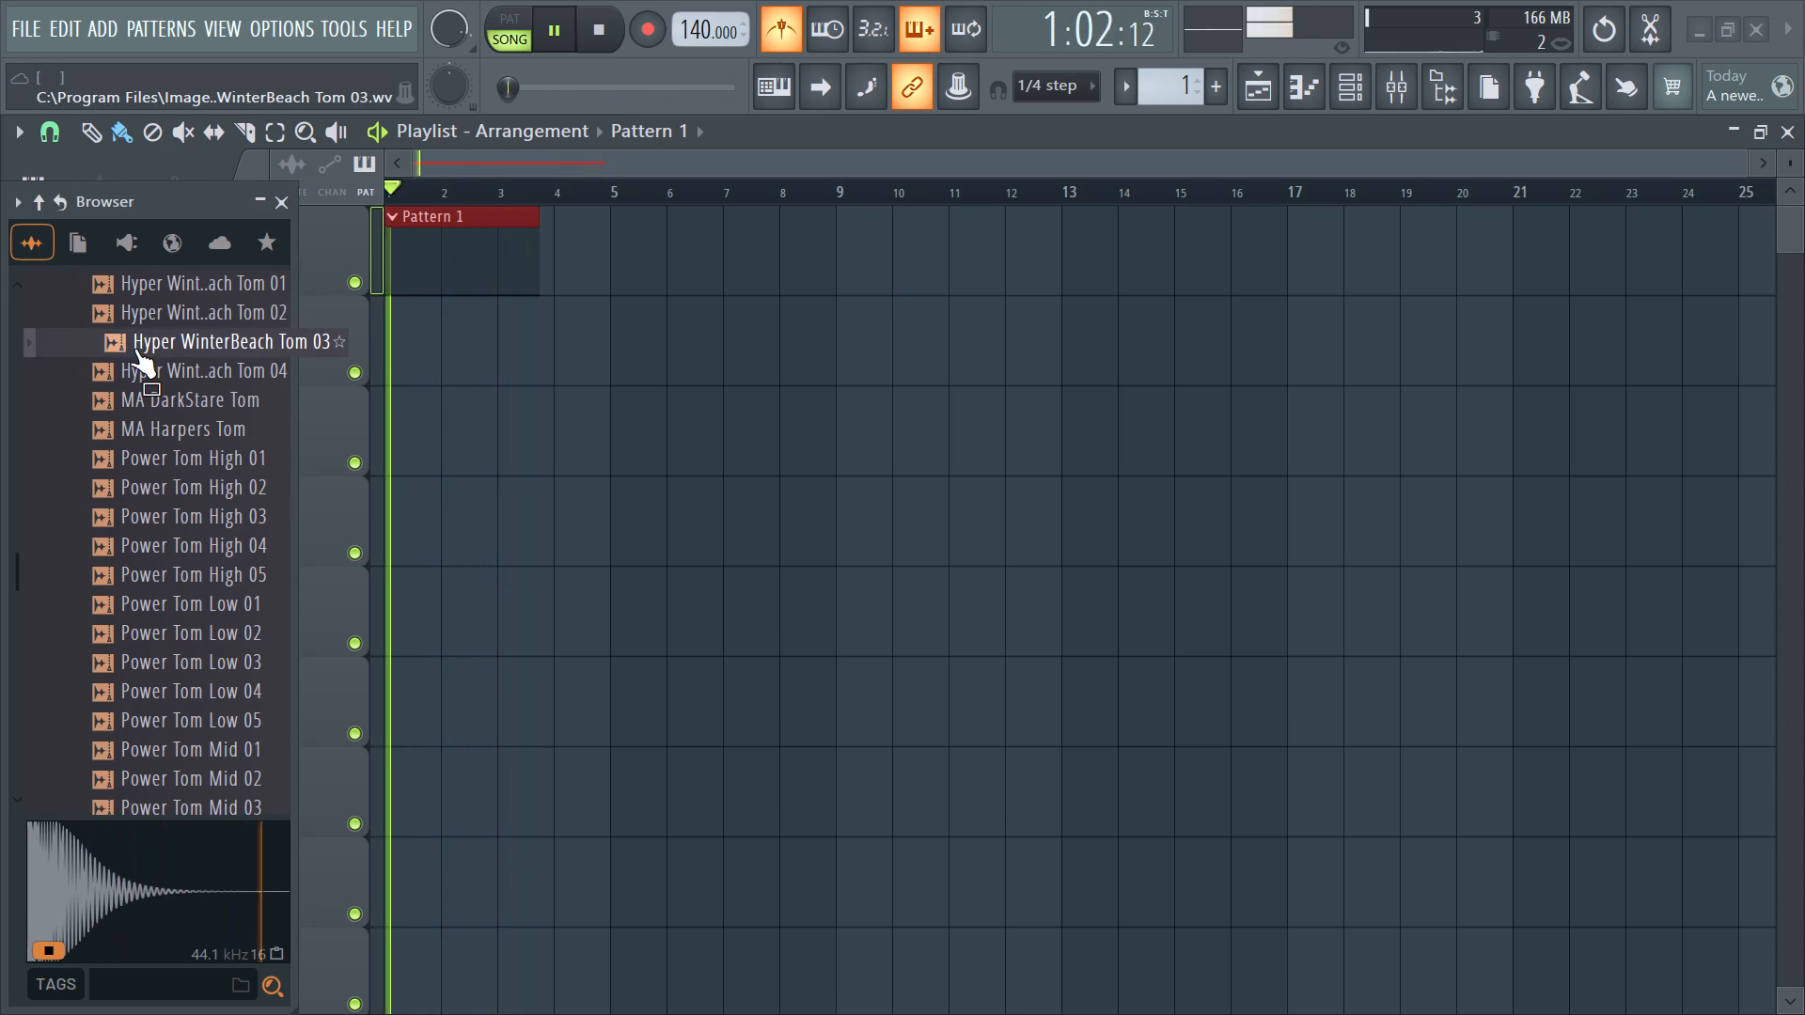
scroll(133, 348, right, 1)
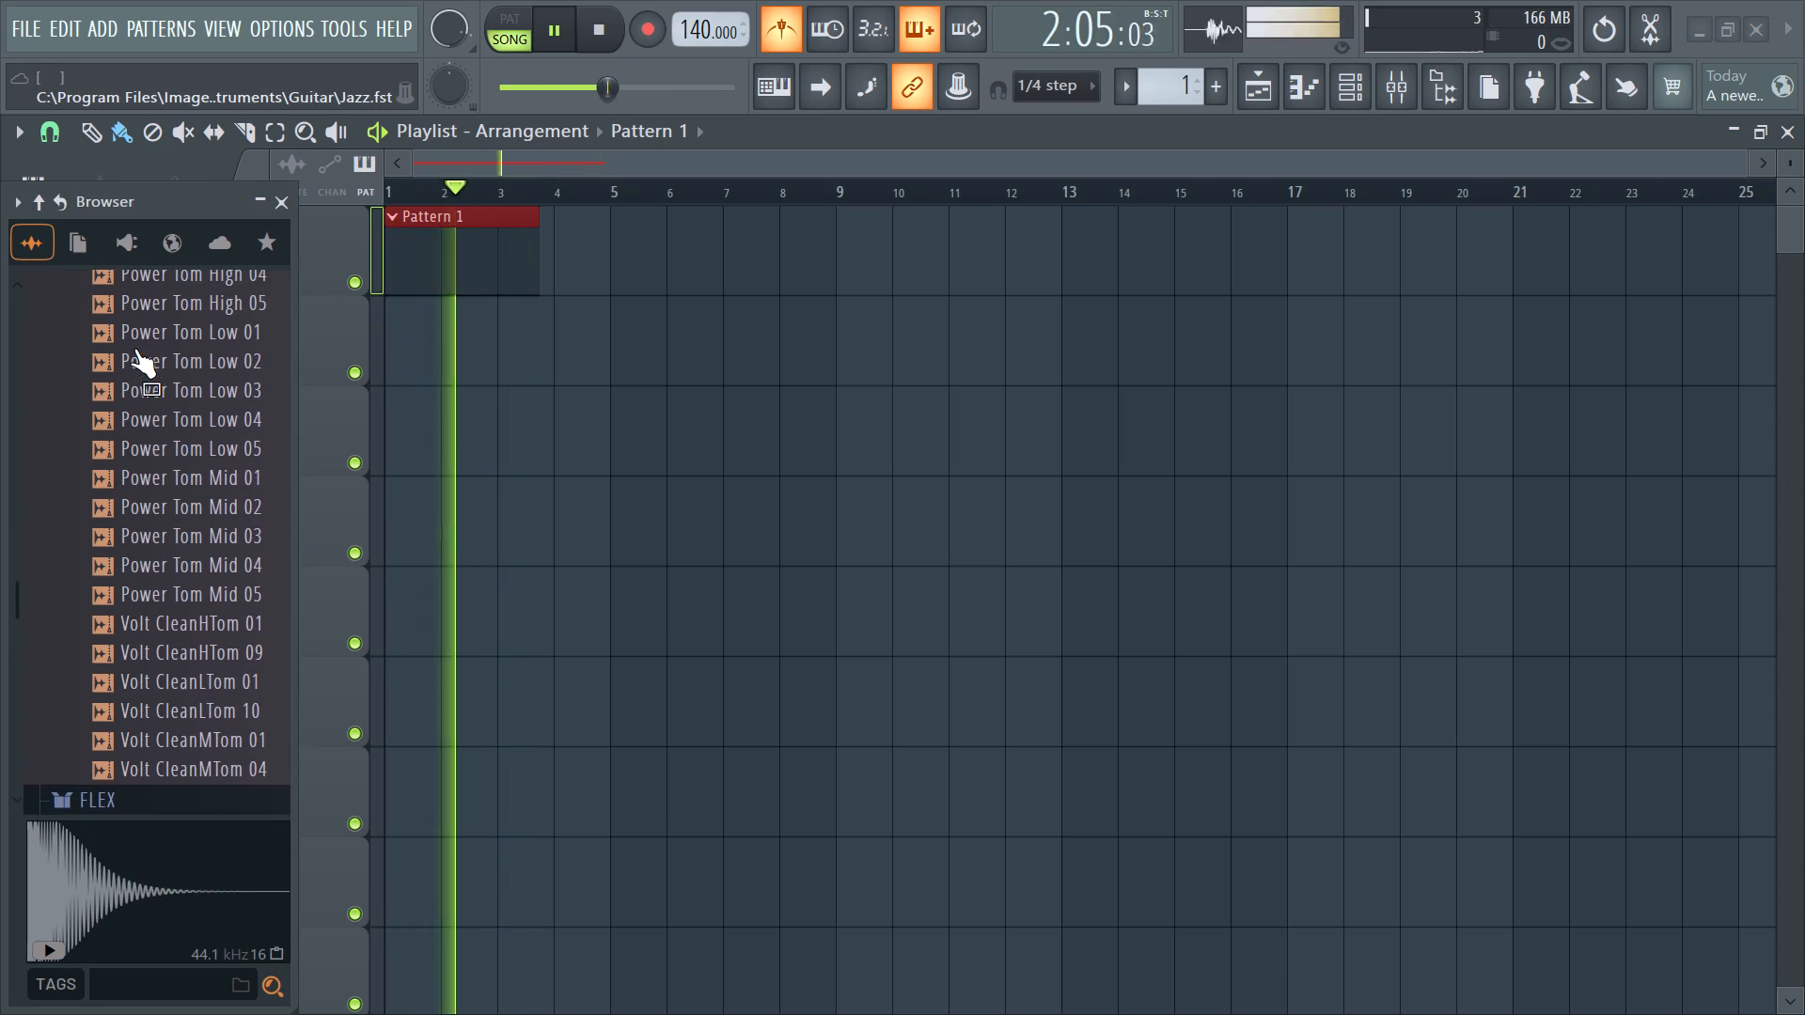
scroll(133, 348, right, 1)
scroll(133, 348, up, 2)
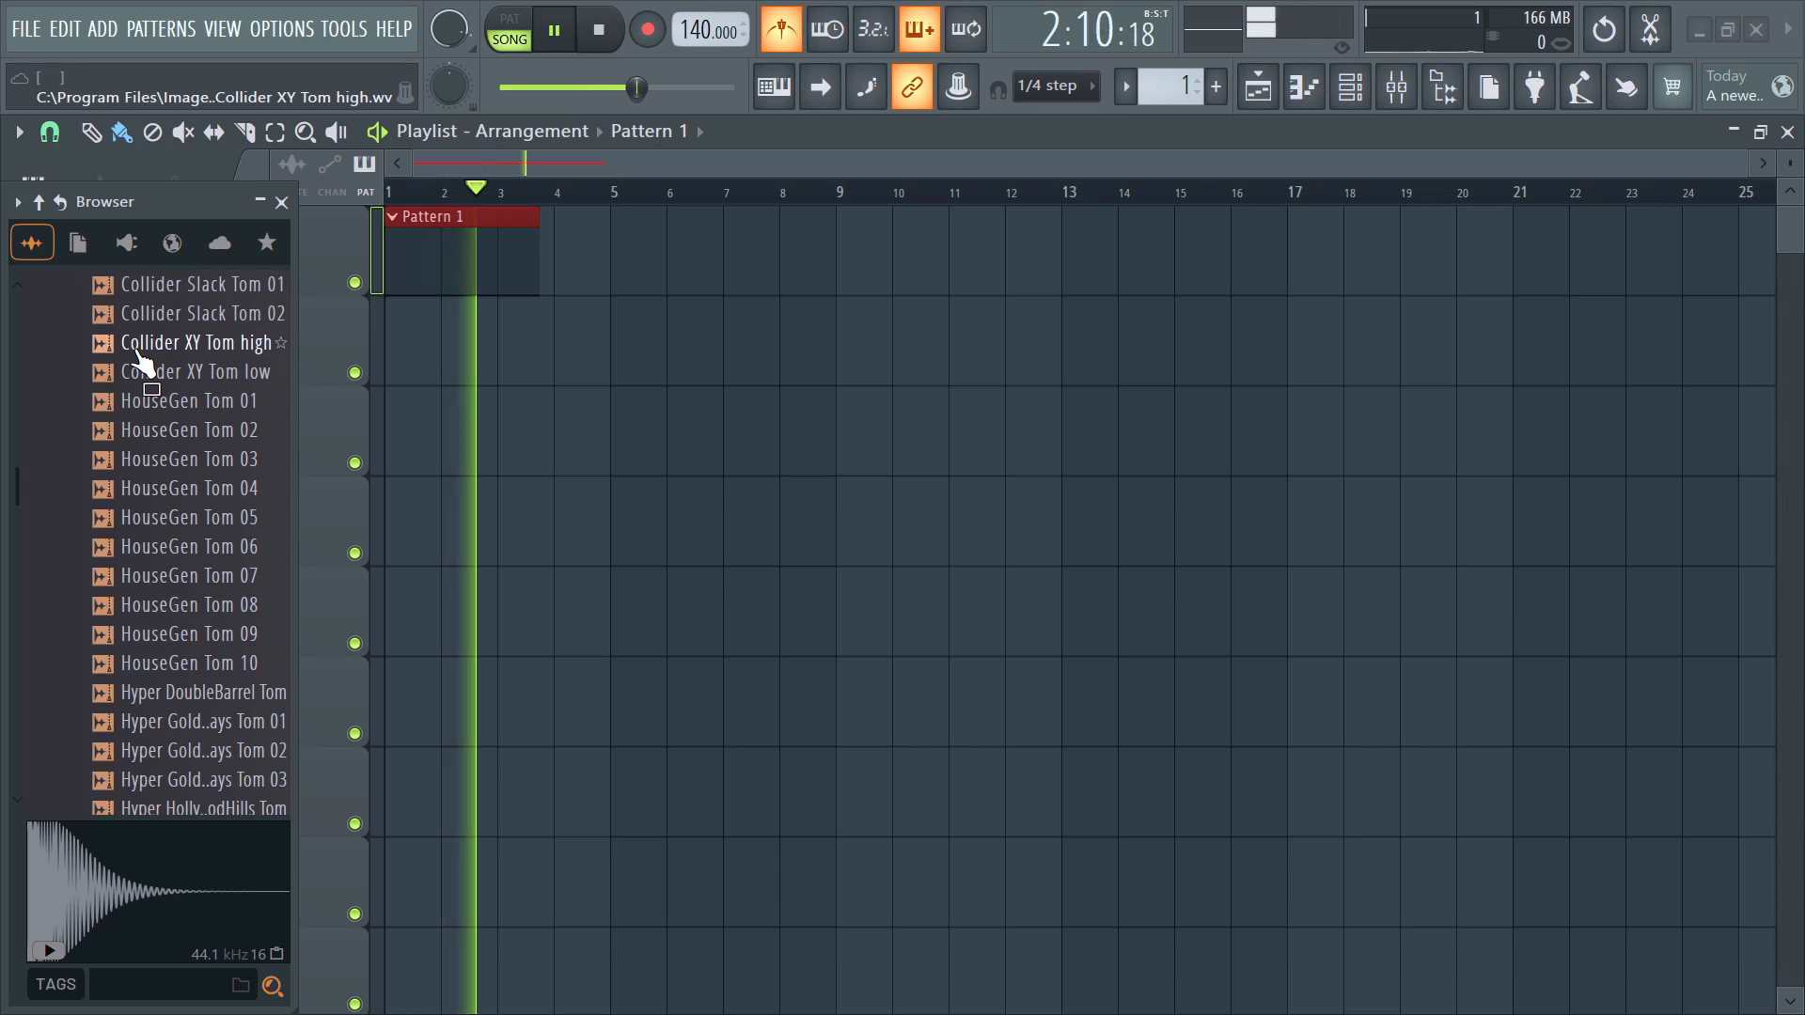
click(134, 351)
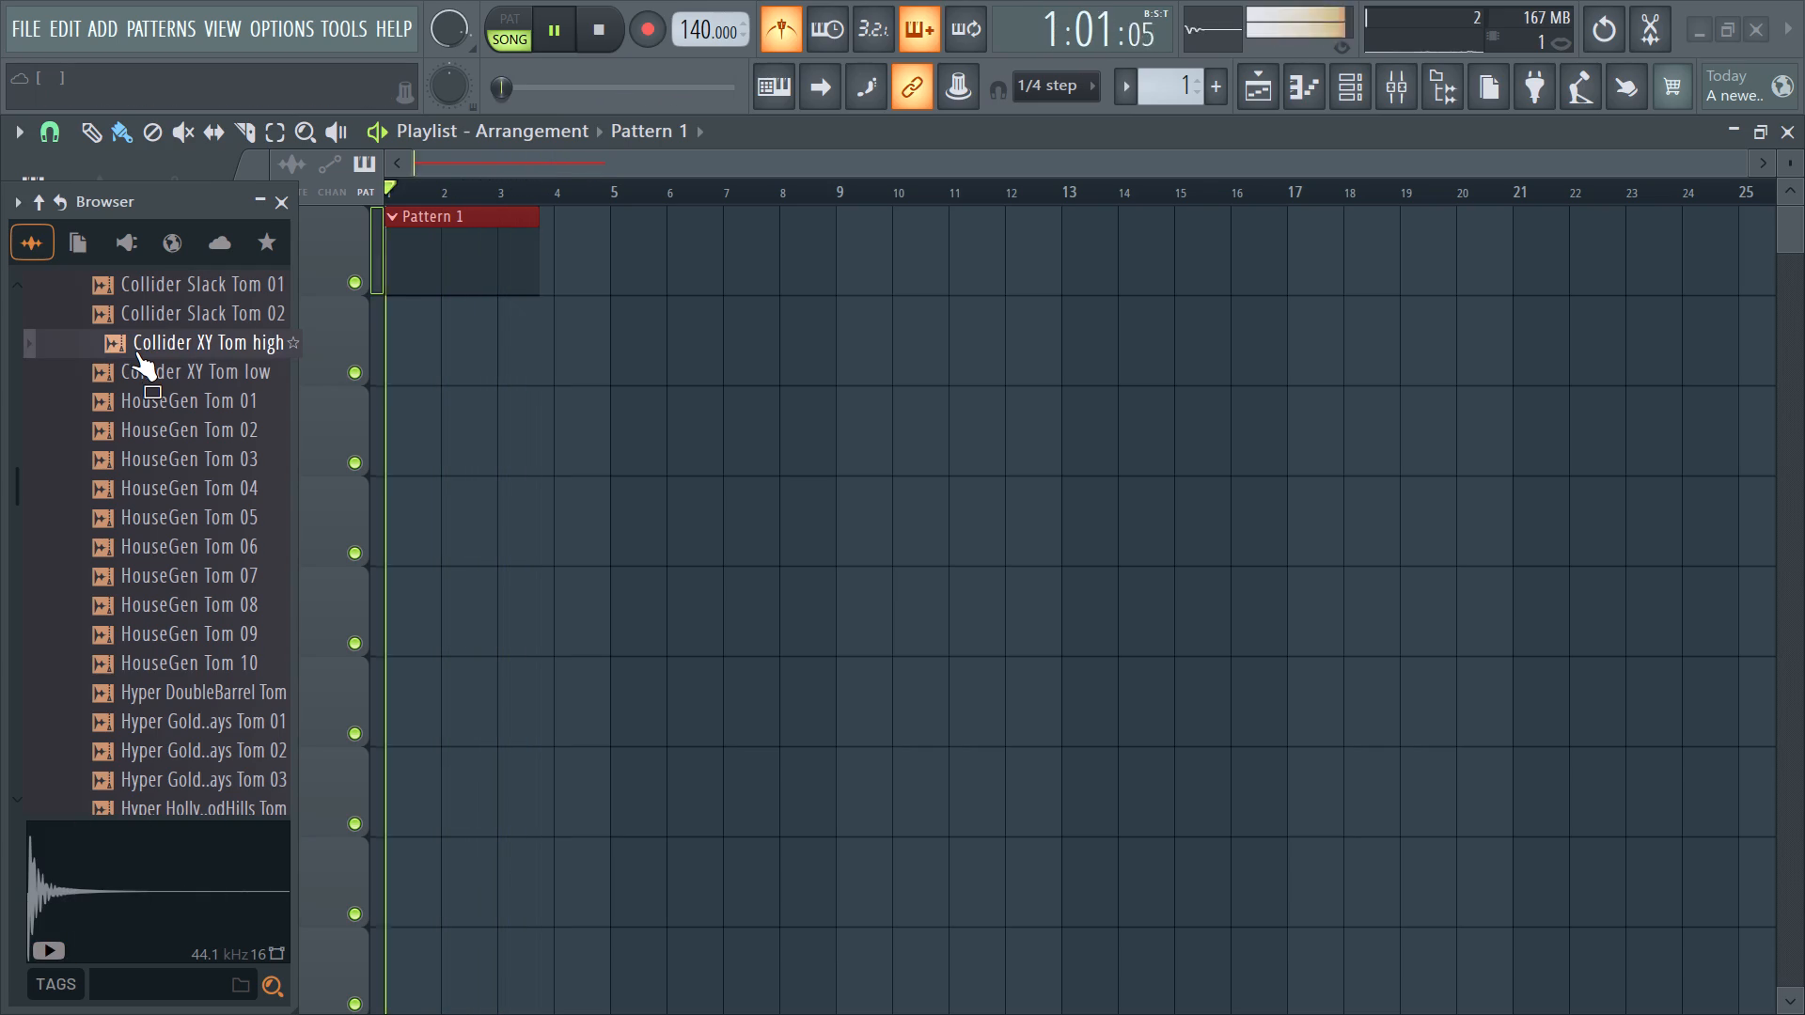
scroll(150, 312, up, 1)
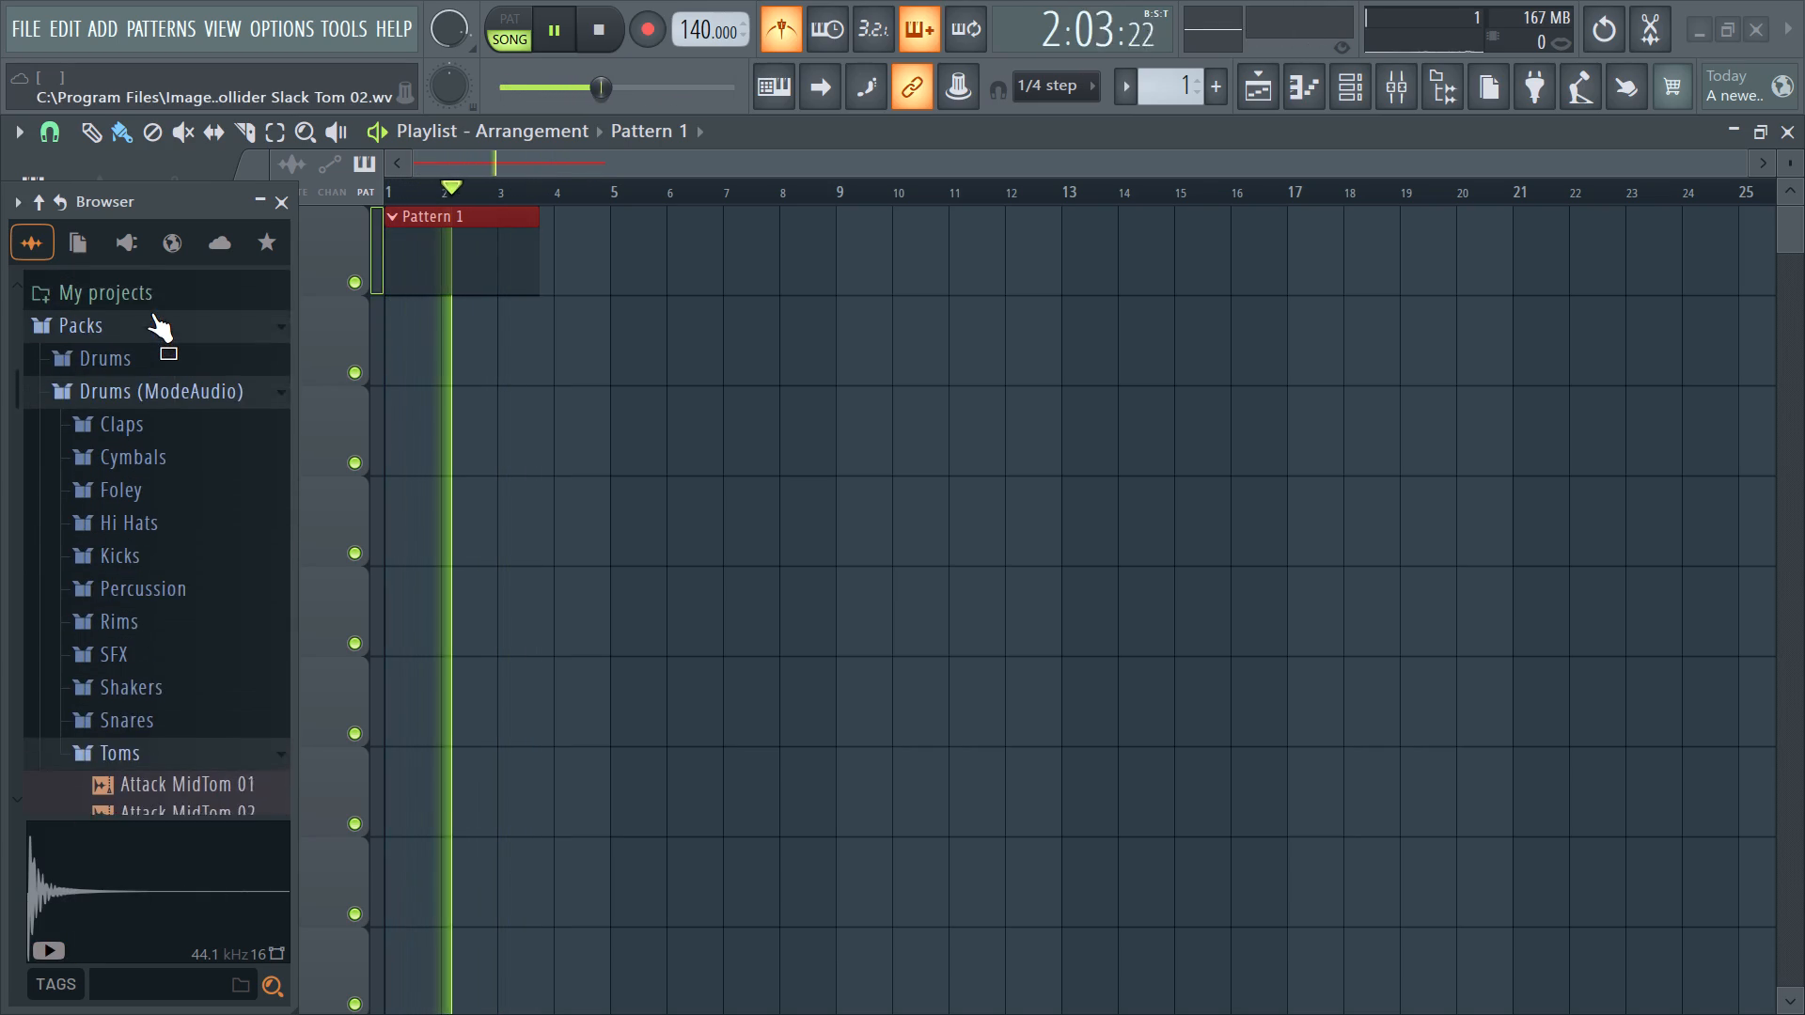
scroll(150, 312, up, 1)
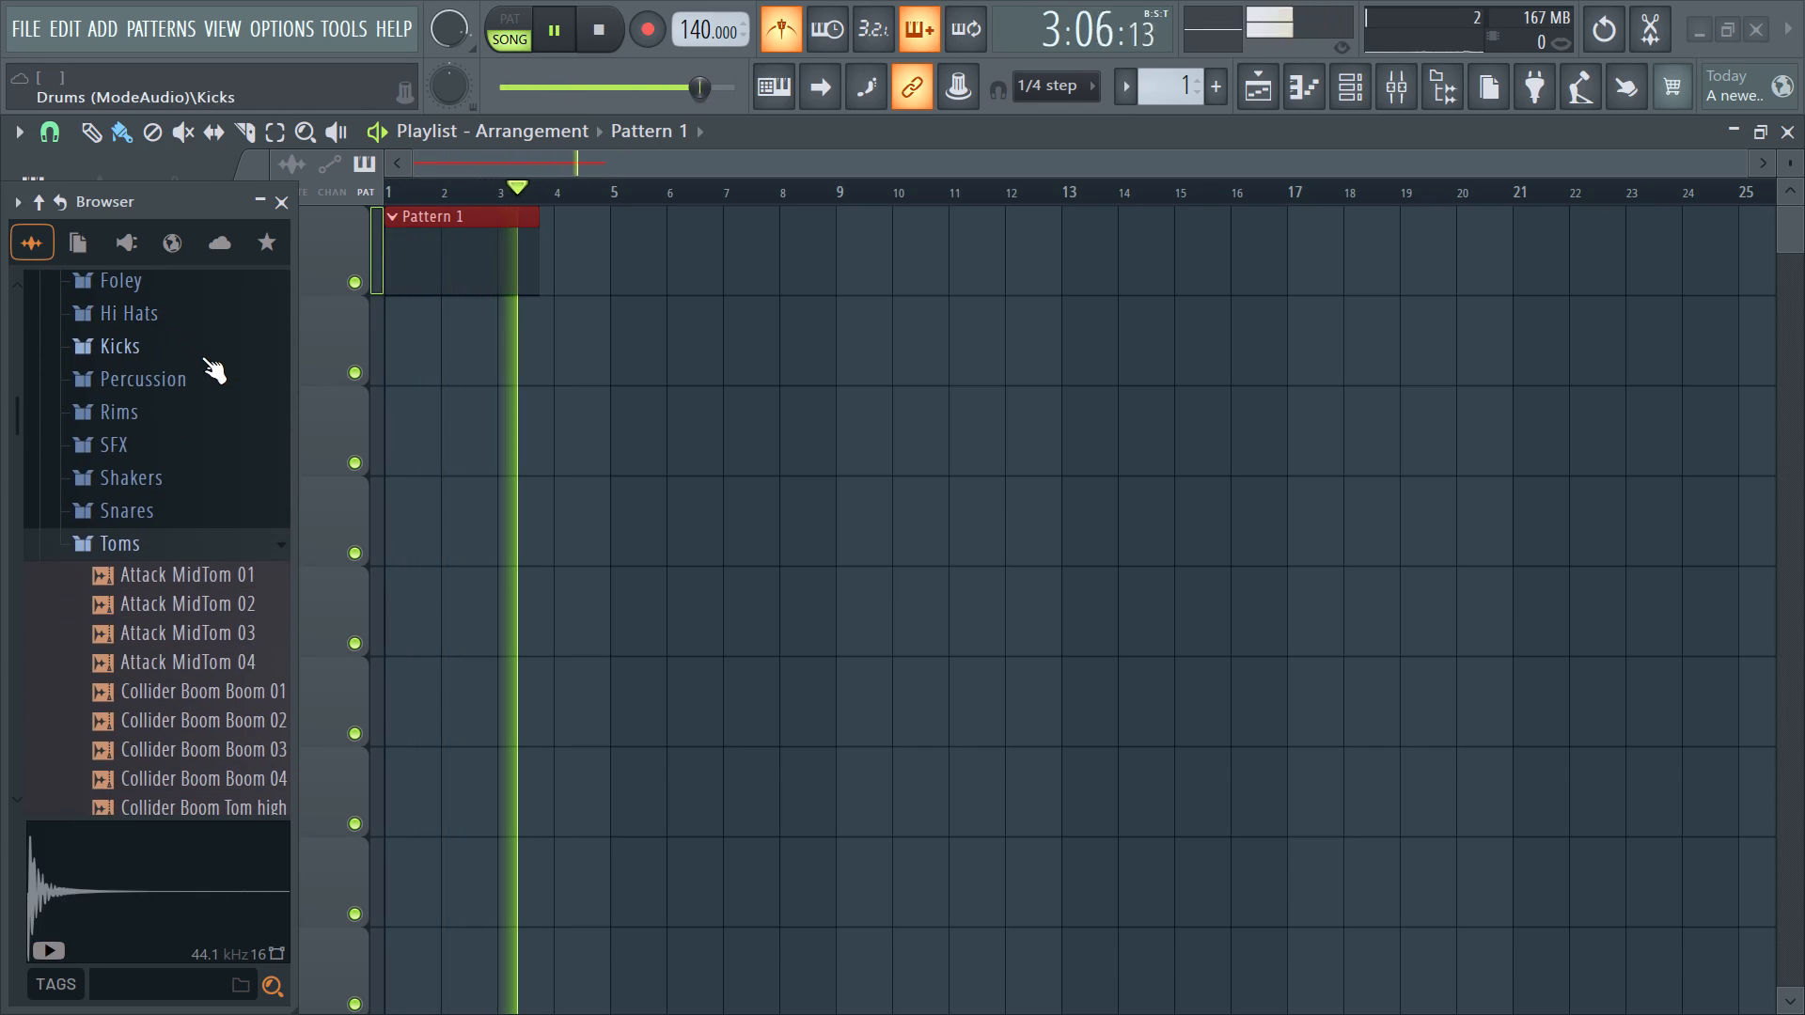
click(261, 571)
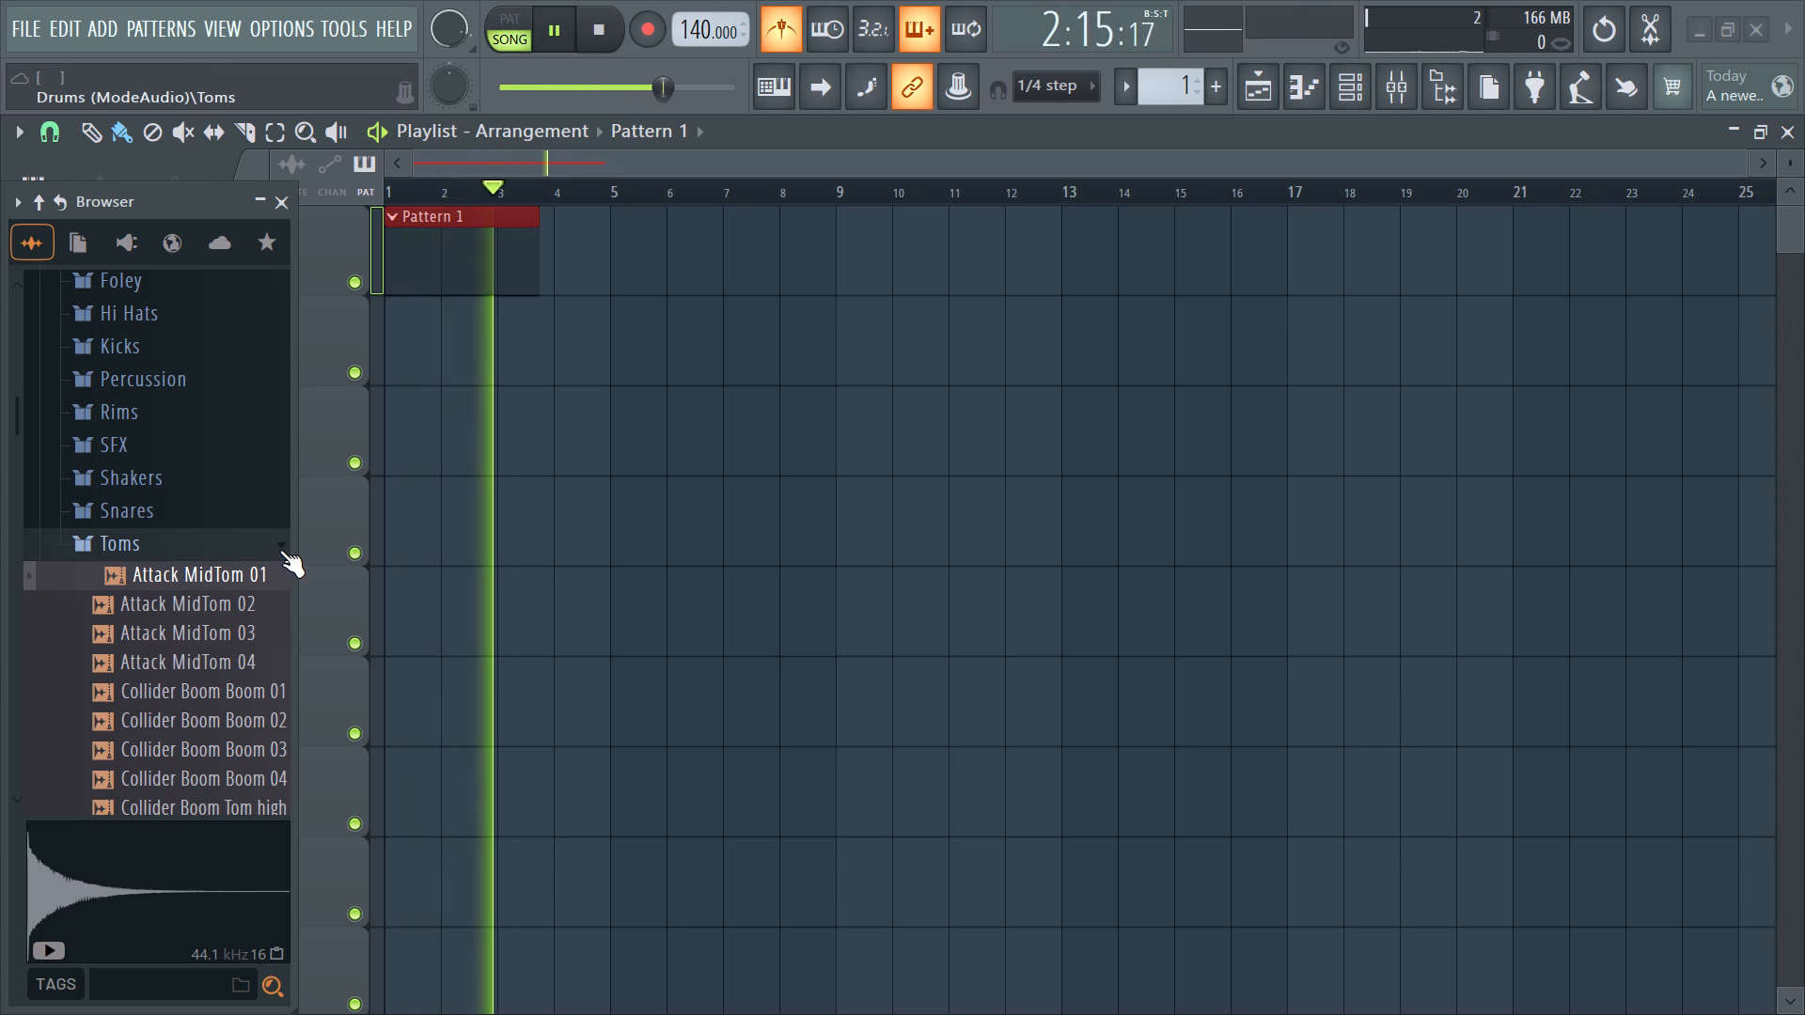
Collapse the ModeAudio Toms folder and expand the Kicks folder of the Drums pack.
click(279, 550)
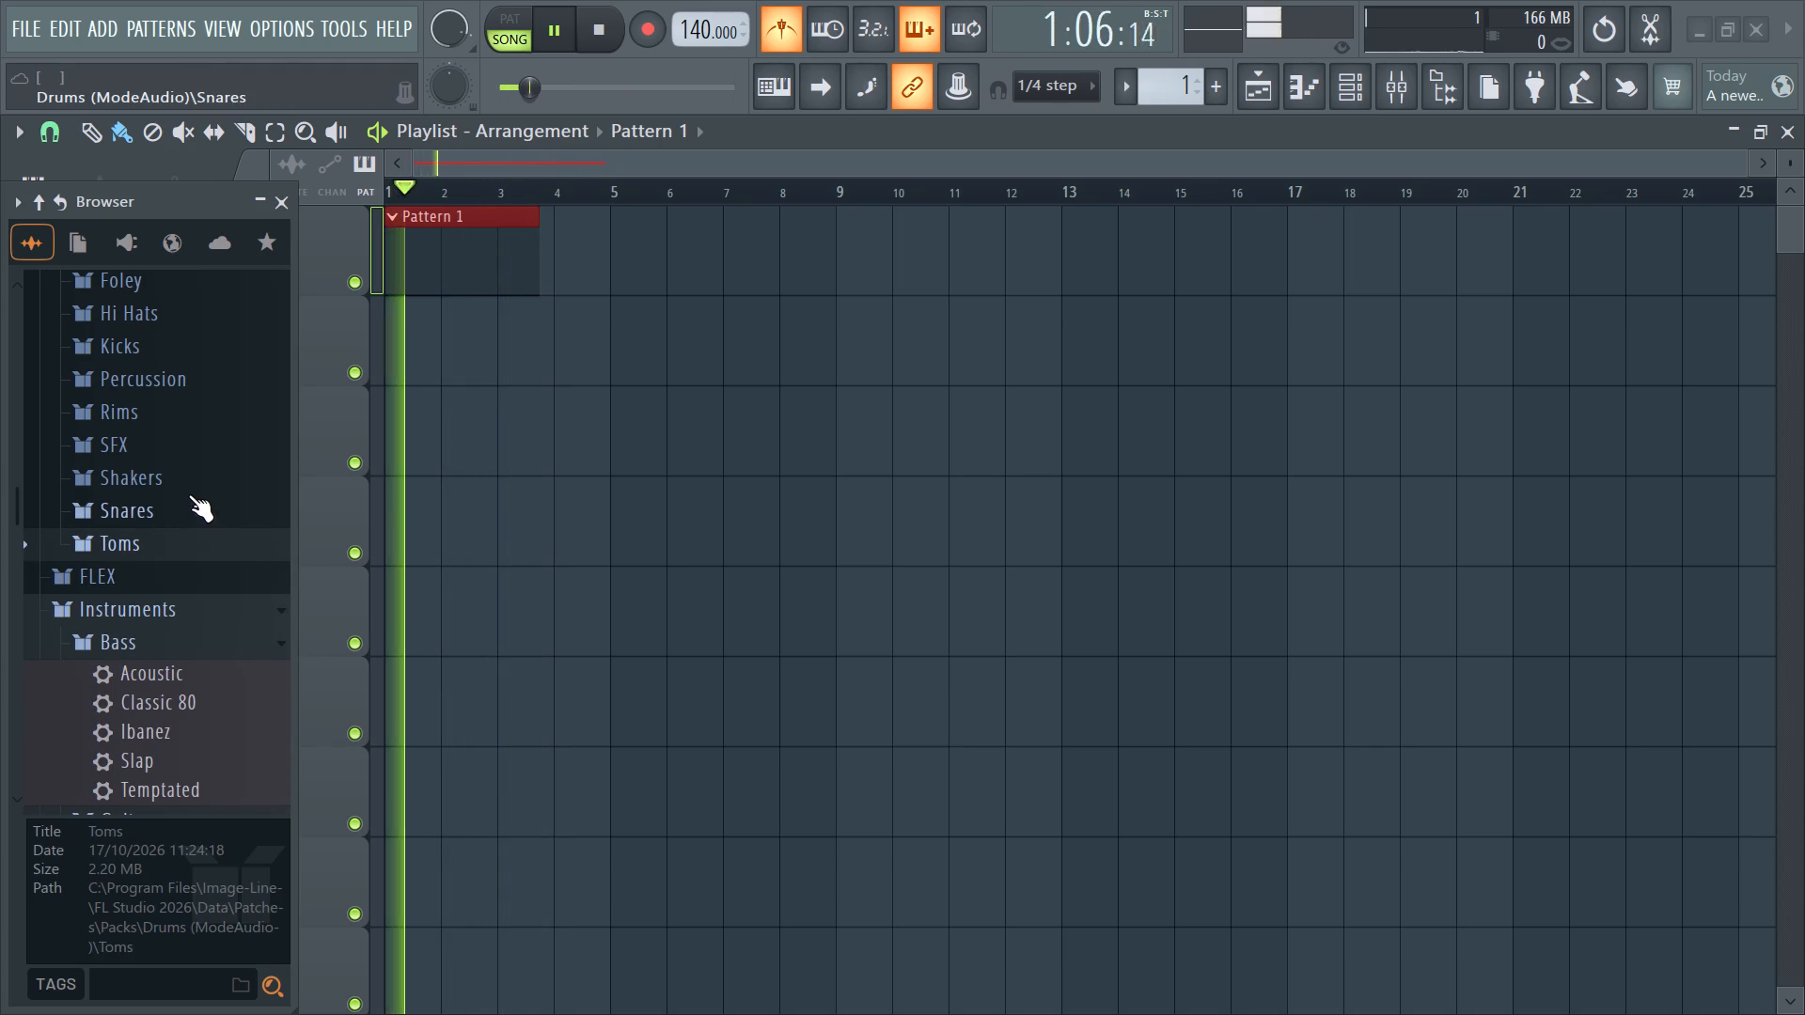
scroll(176, 410, up, 1)
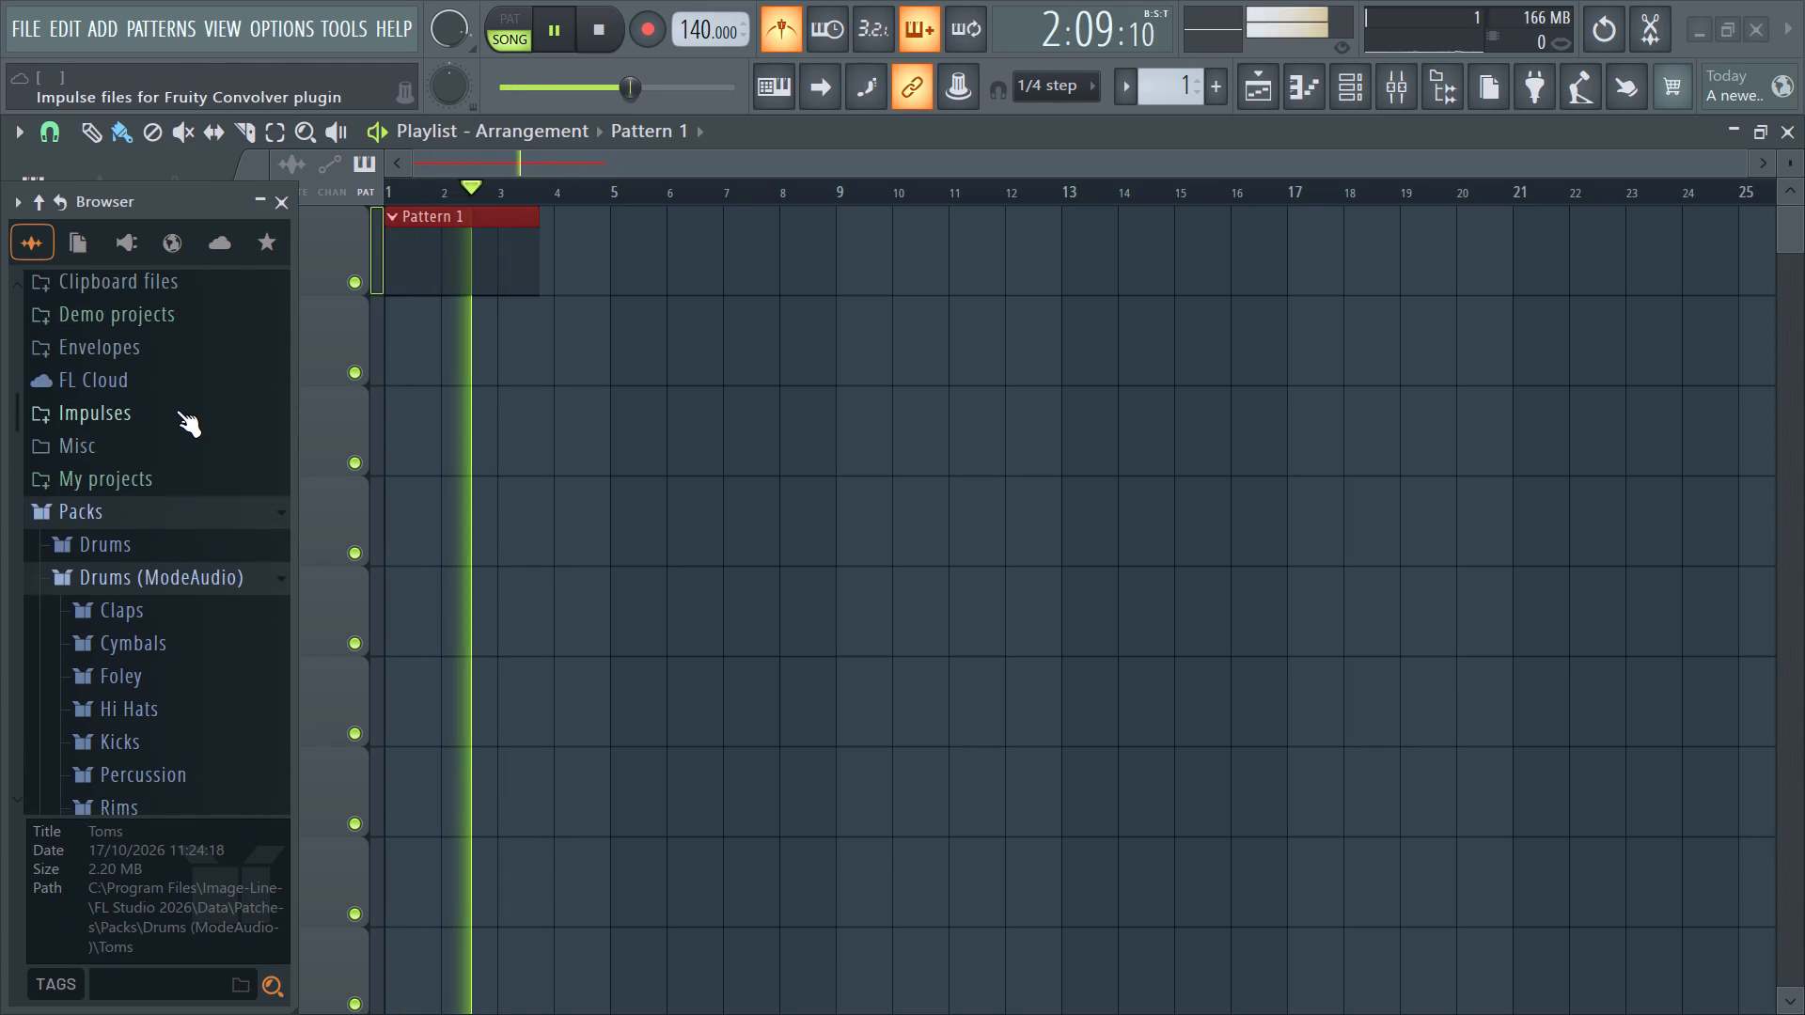
scroll(176, 410, up, 1)
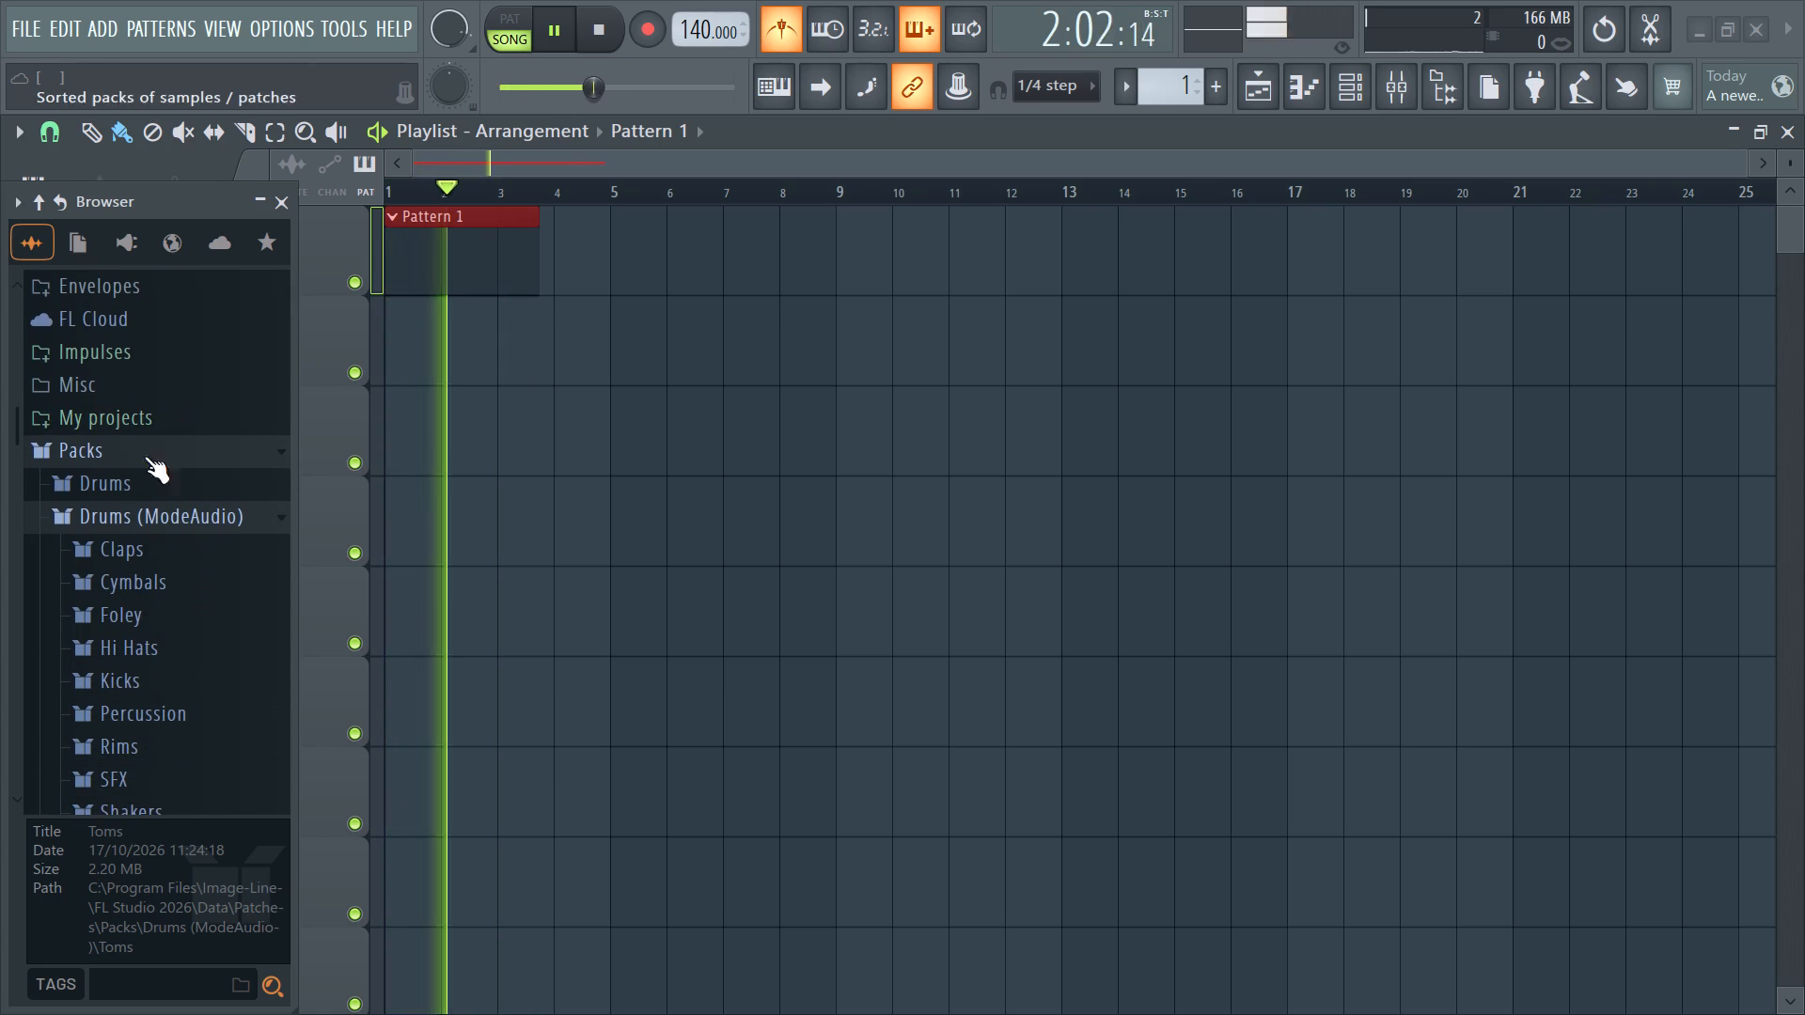
click(135, 482)
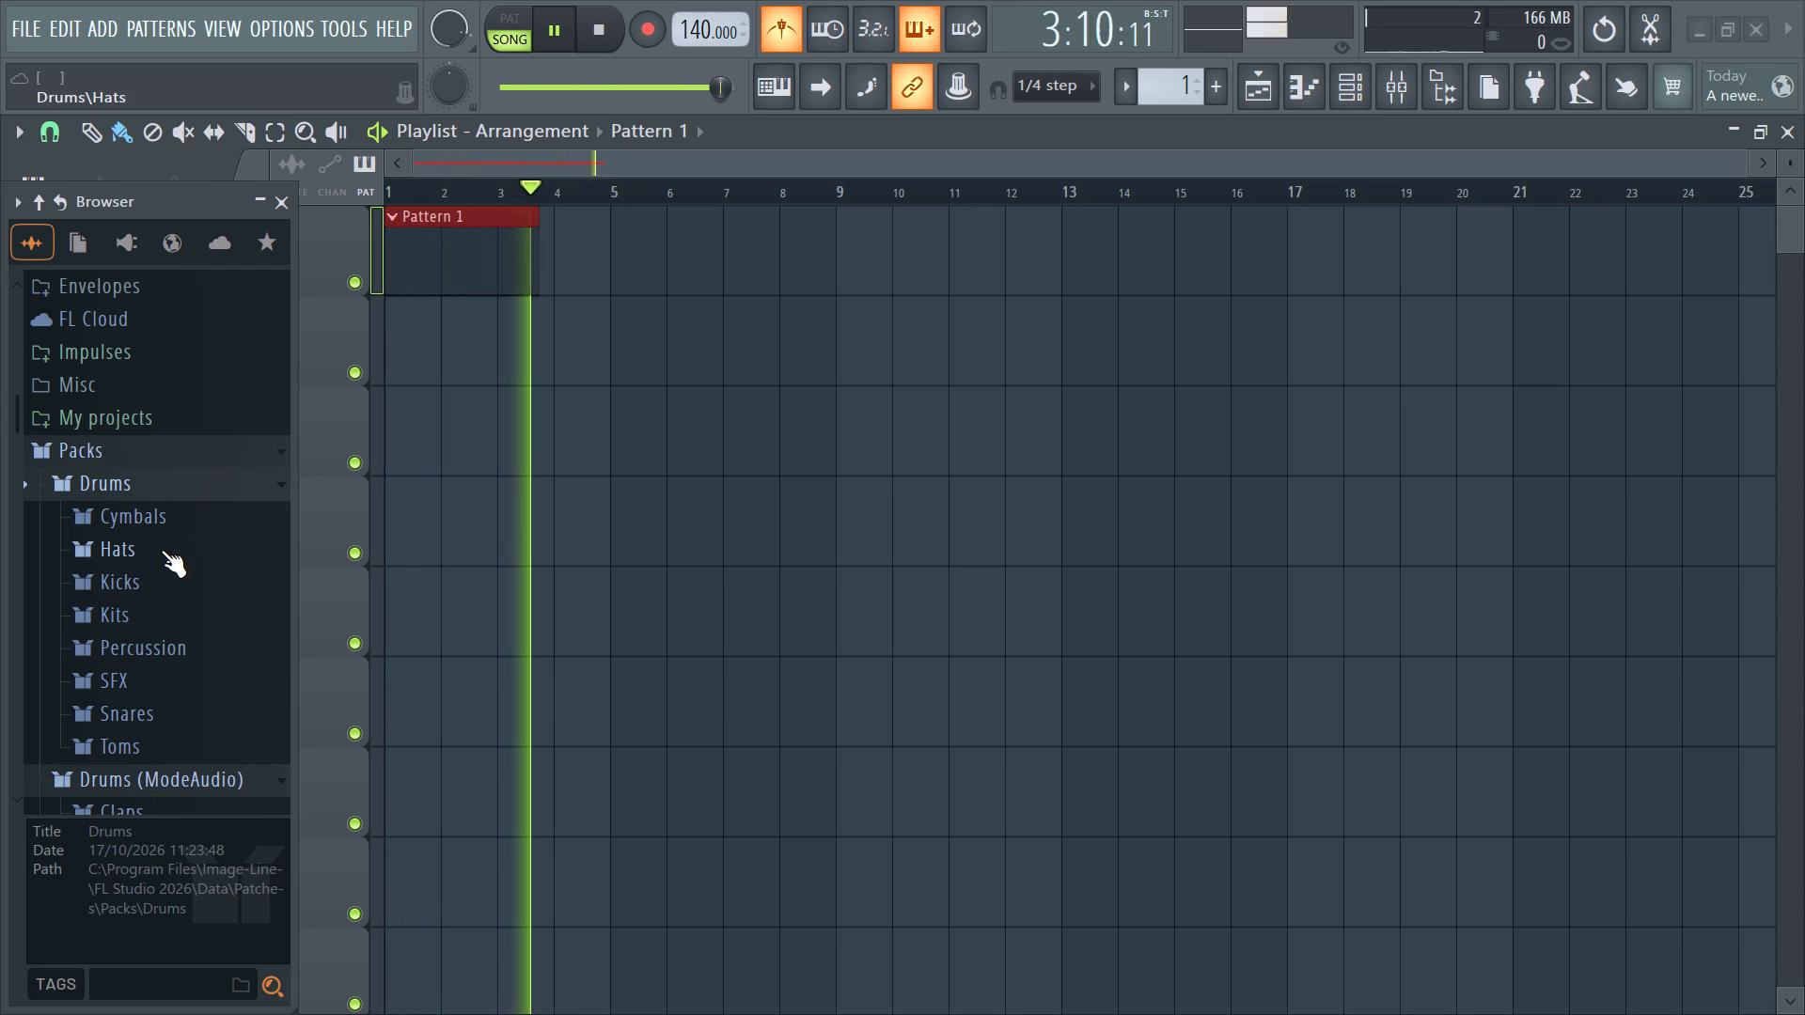
click(137, 594)
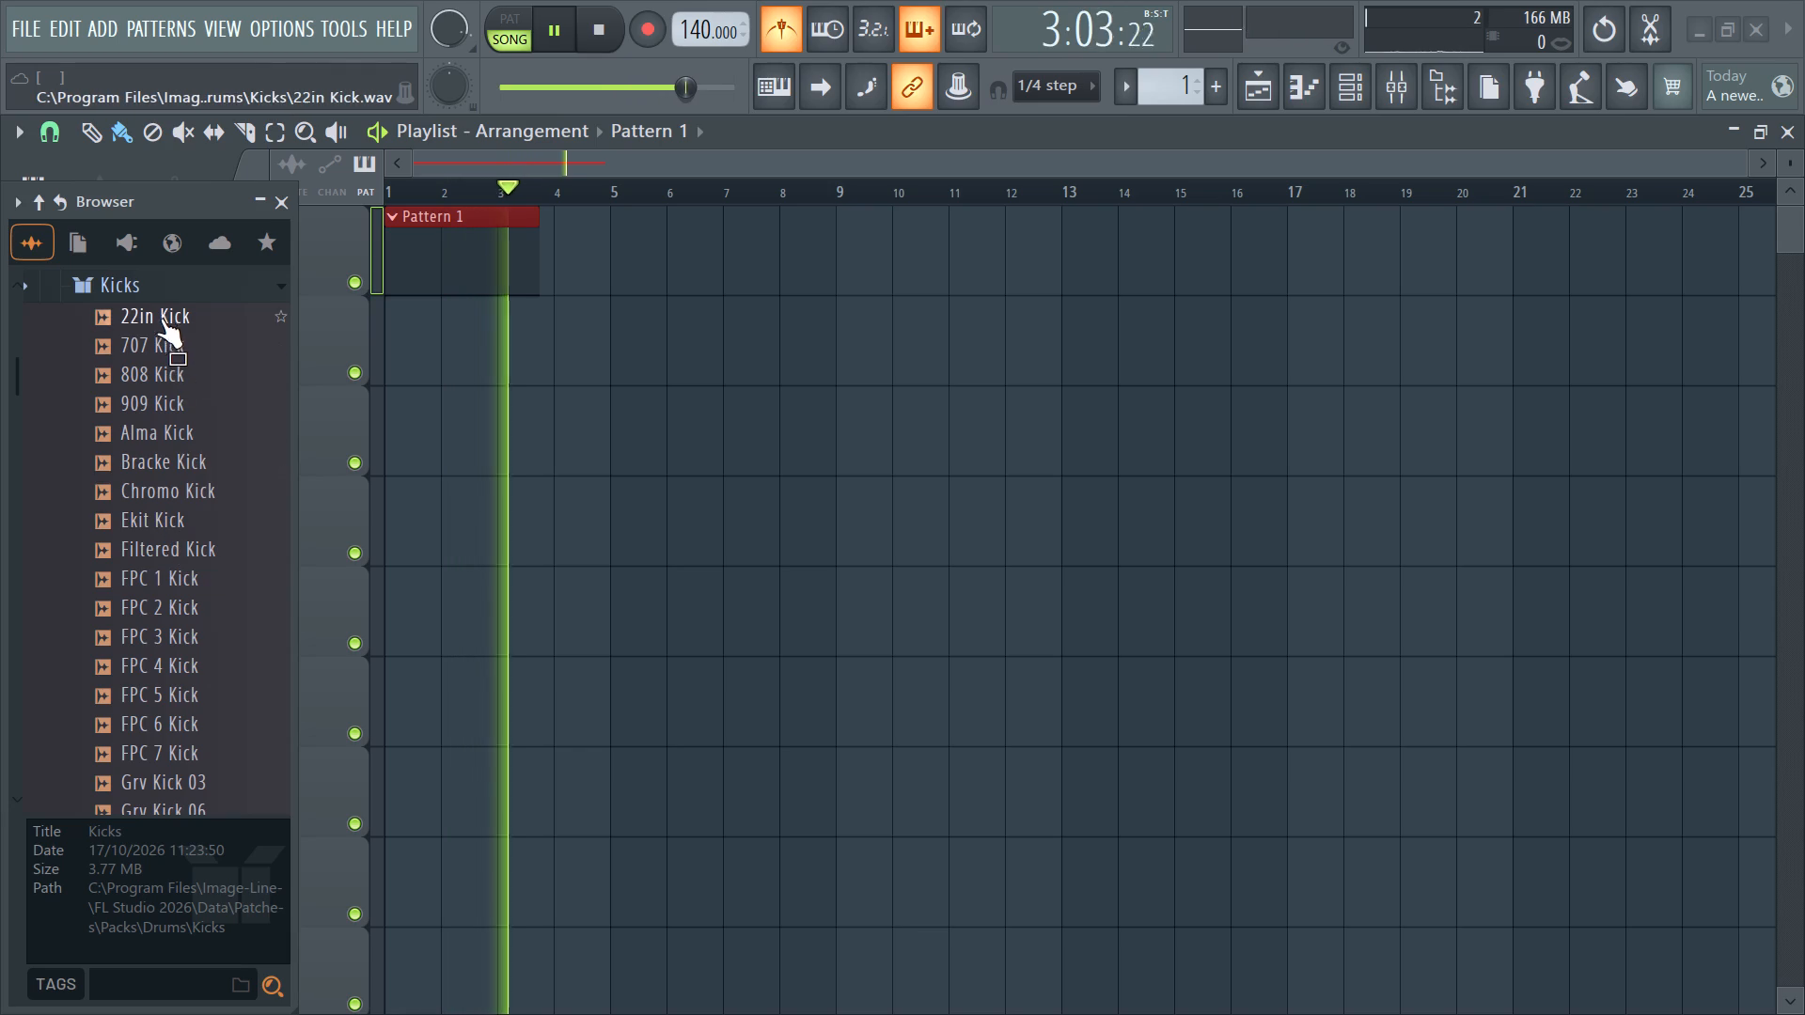
Audition the 22in, 707, 808 and 909 Kick samples, replaying the 22in Kick several times.
click(159, 315)
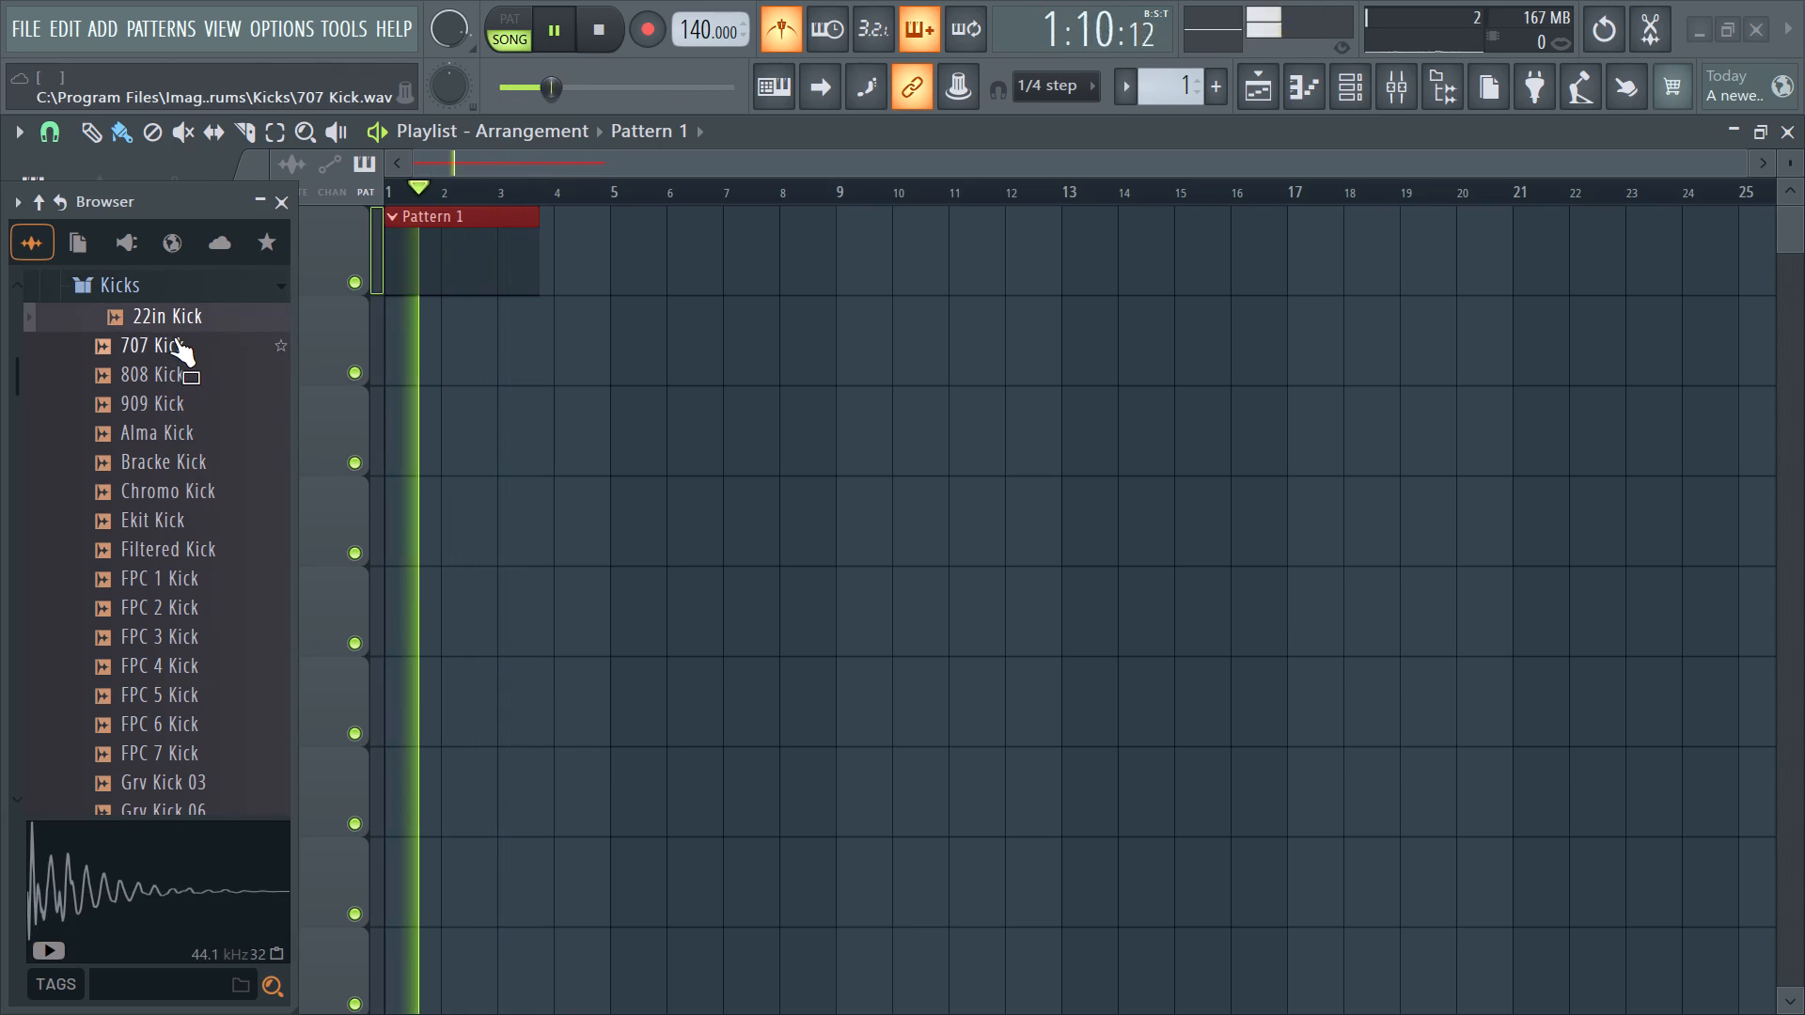
click(173, 336)
click(178, 368)
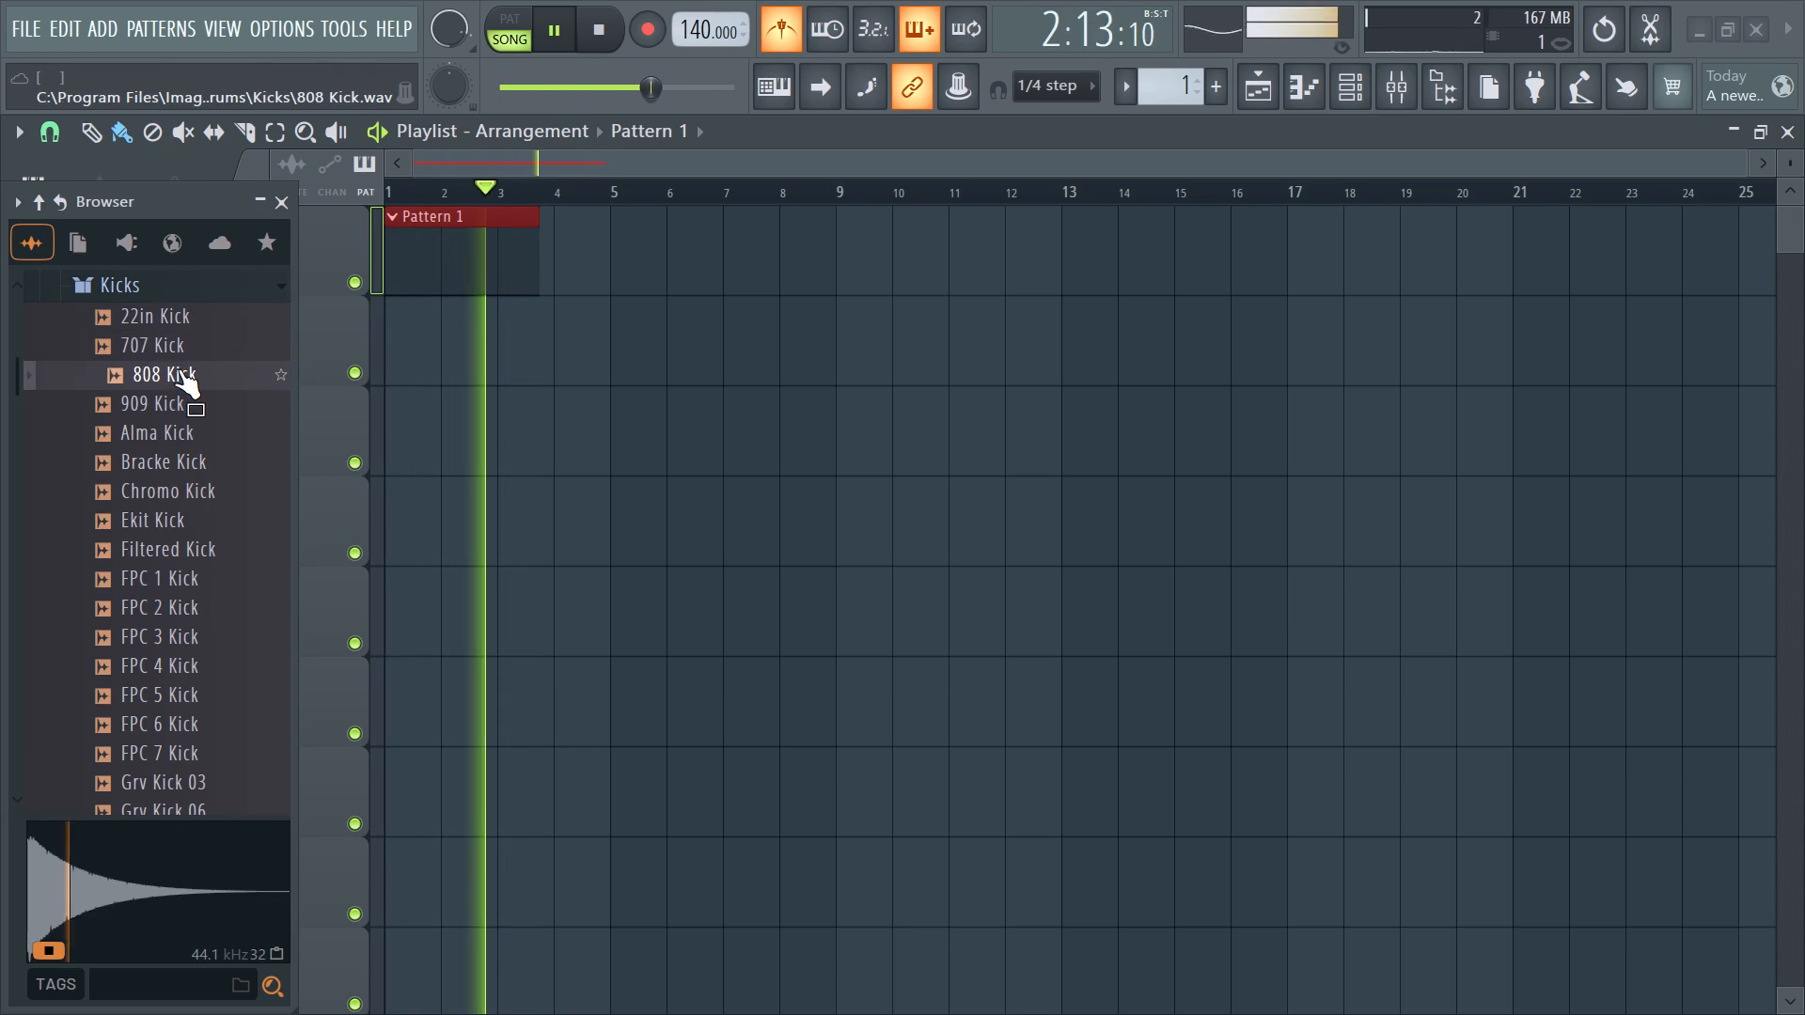
click(178, 399)
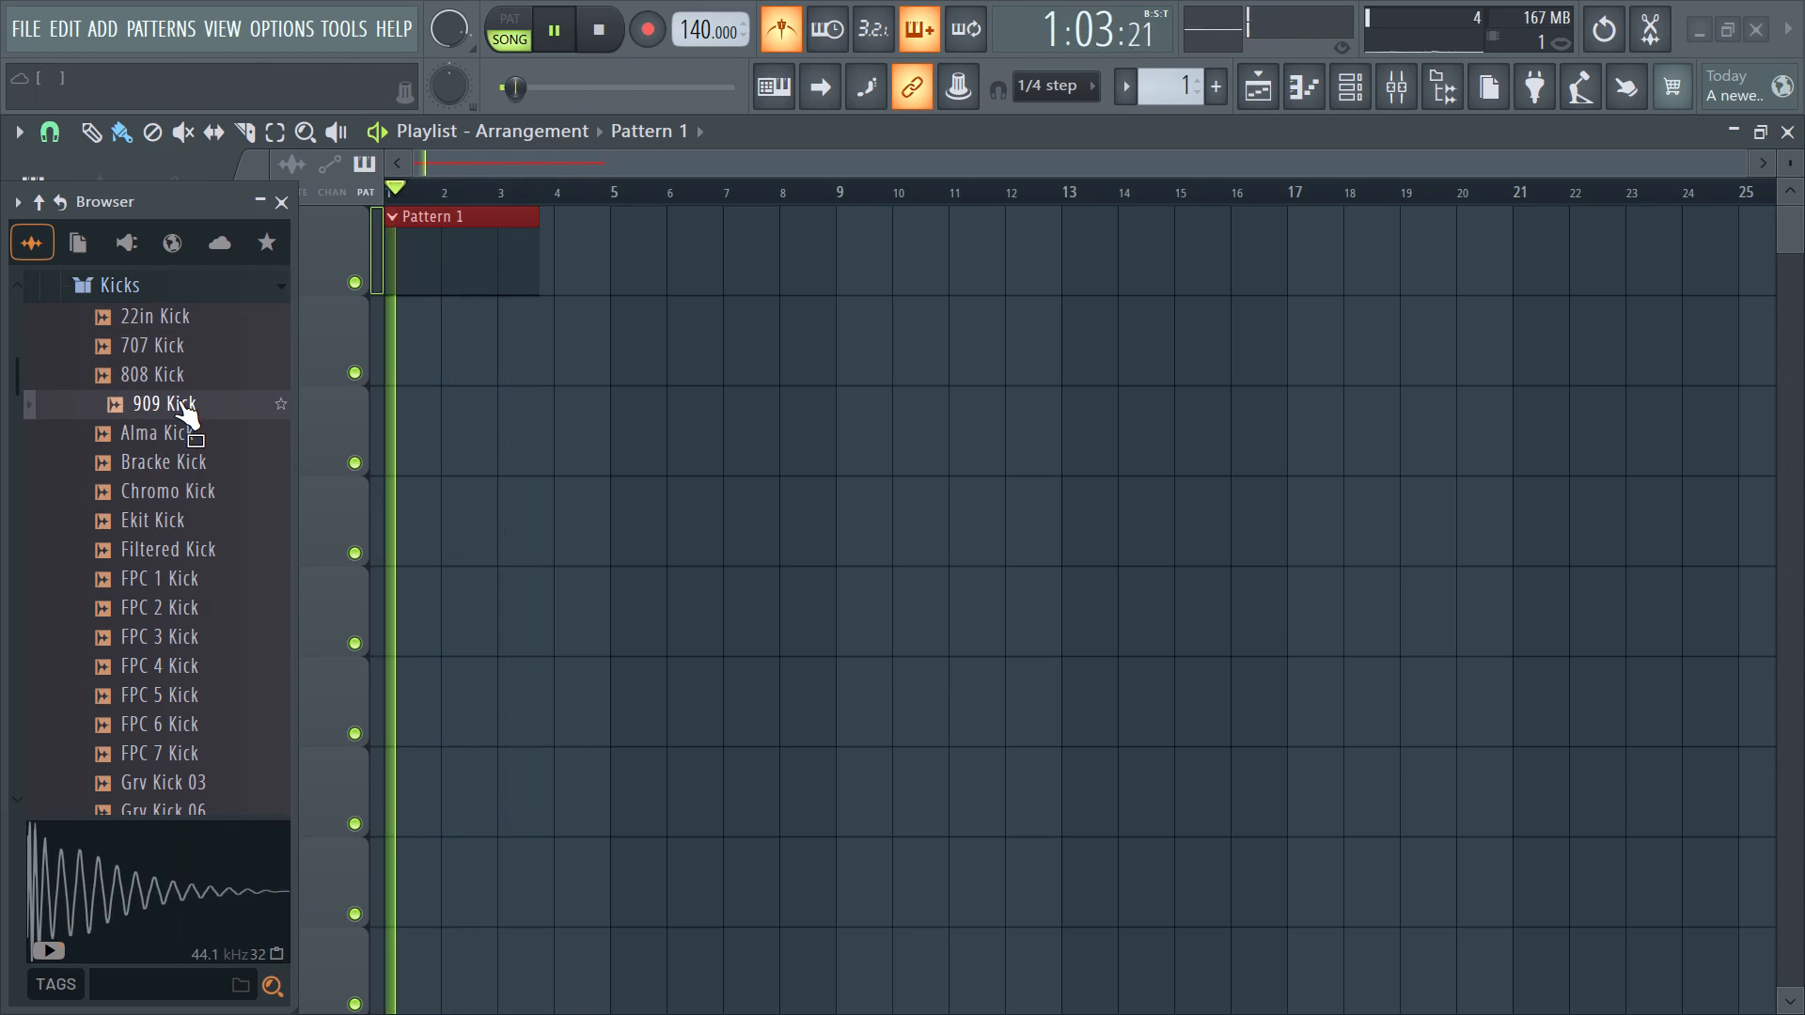
click(199, 308)
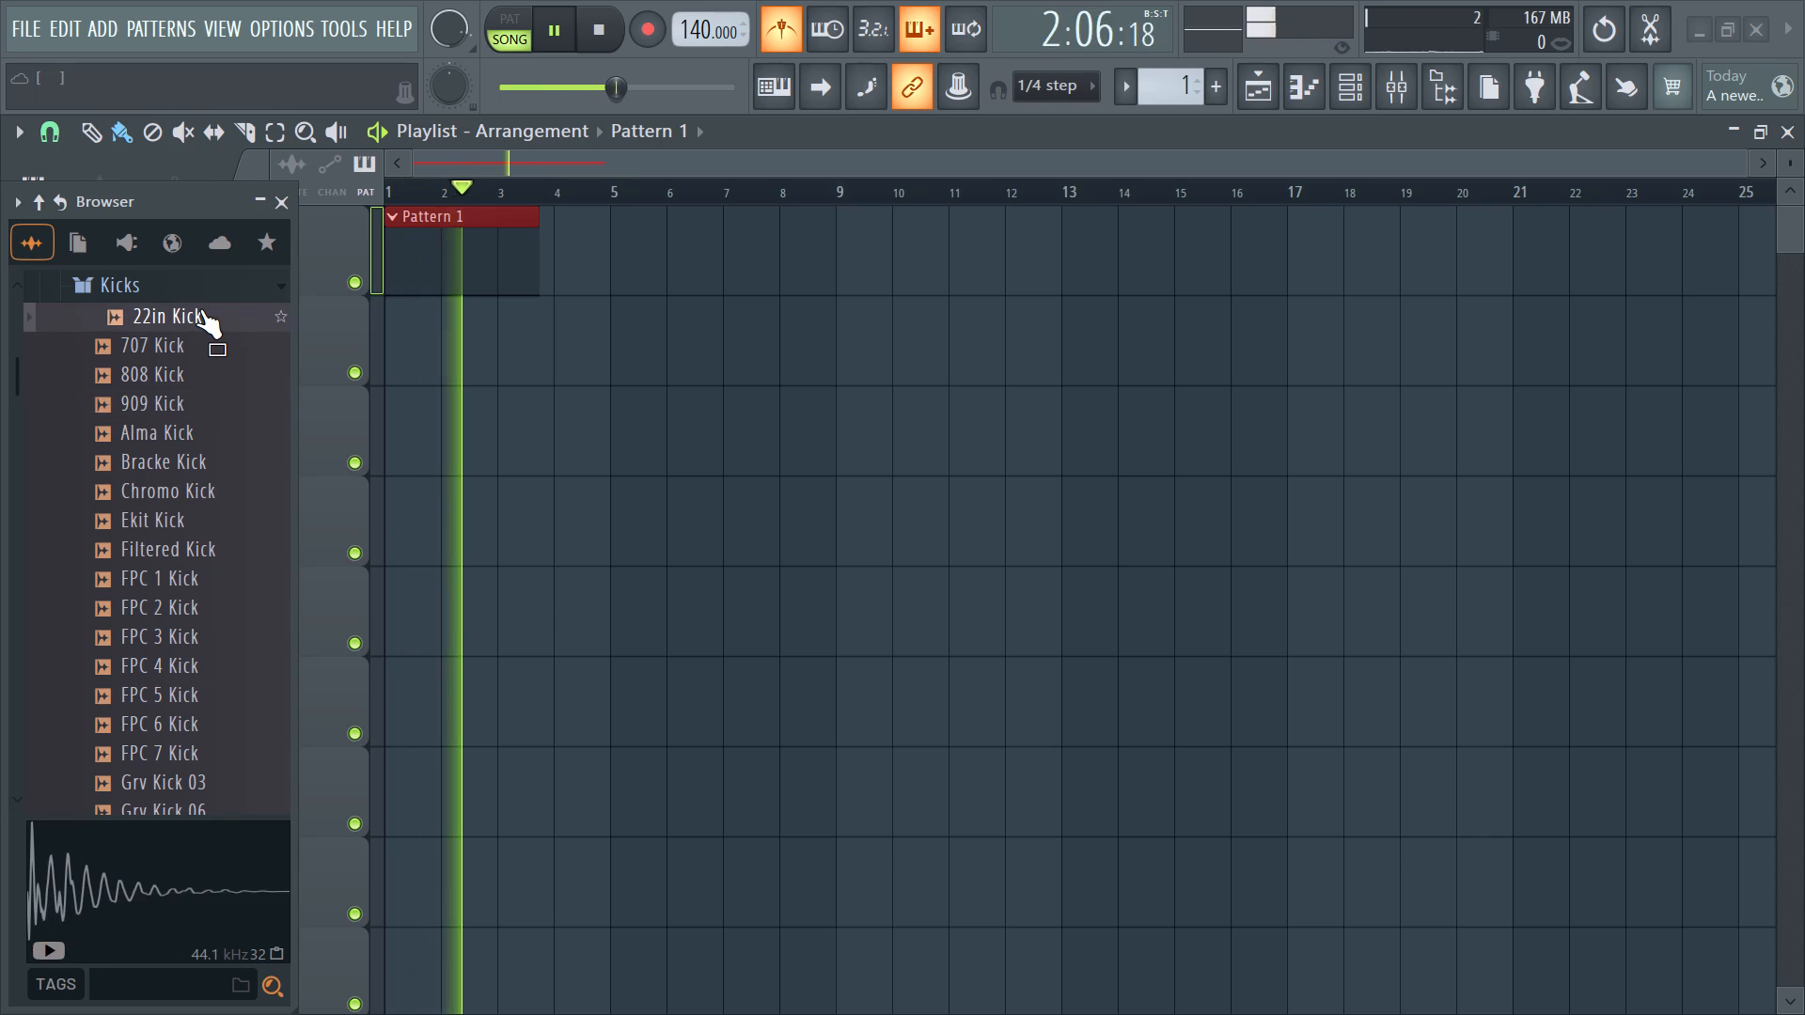
double_click(199, 308)
triple_click(199, 308)
click(199, 308)
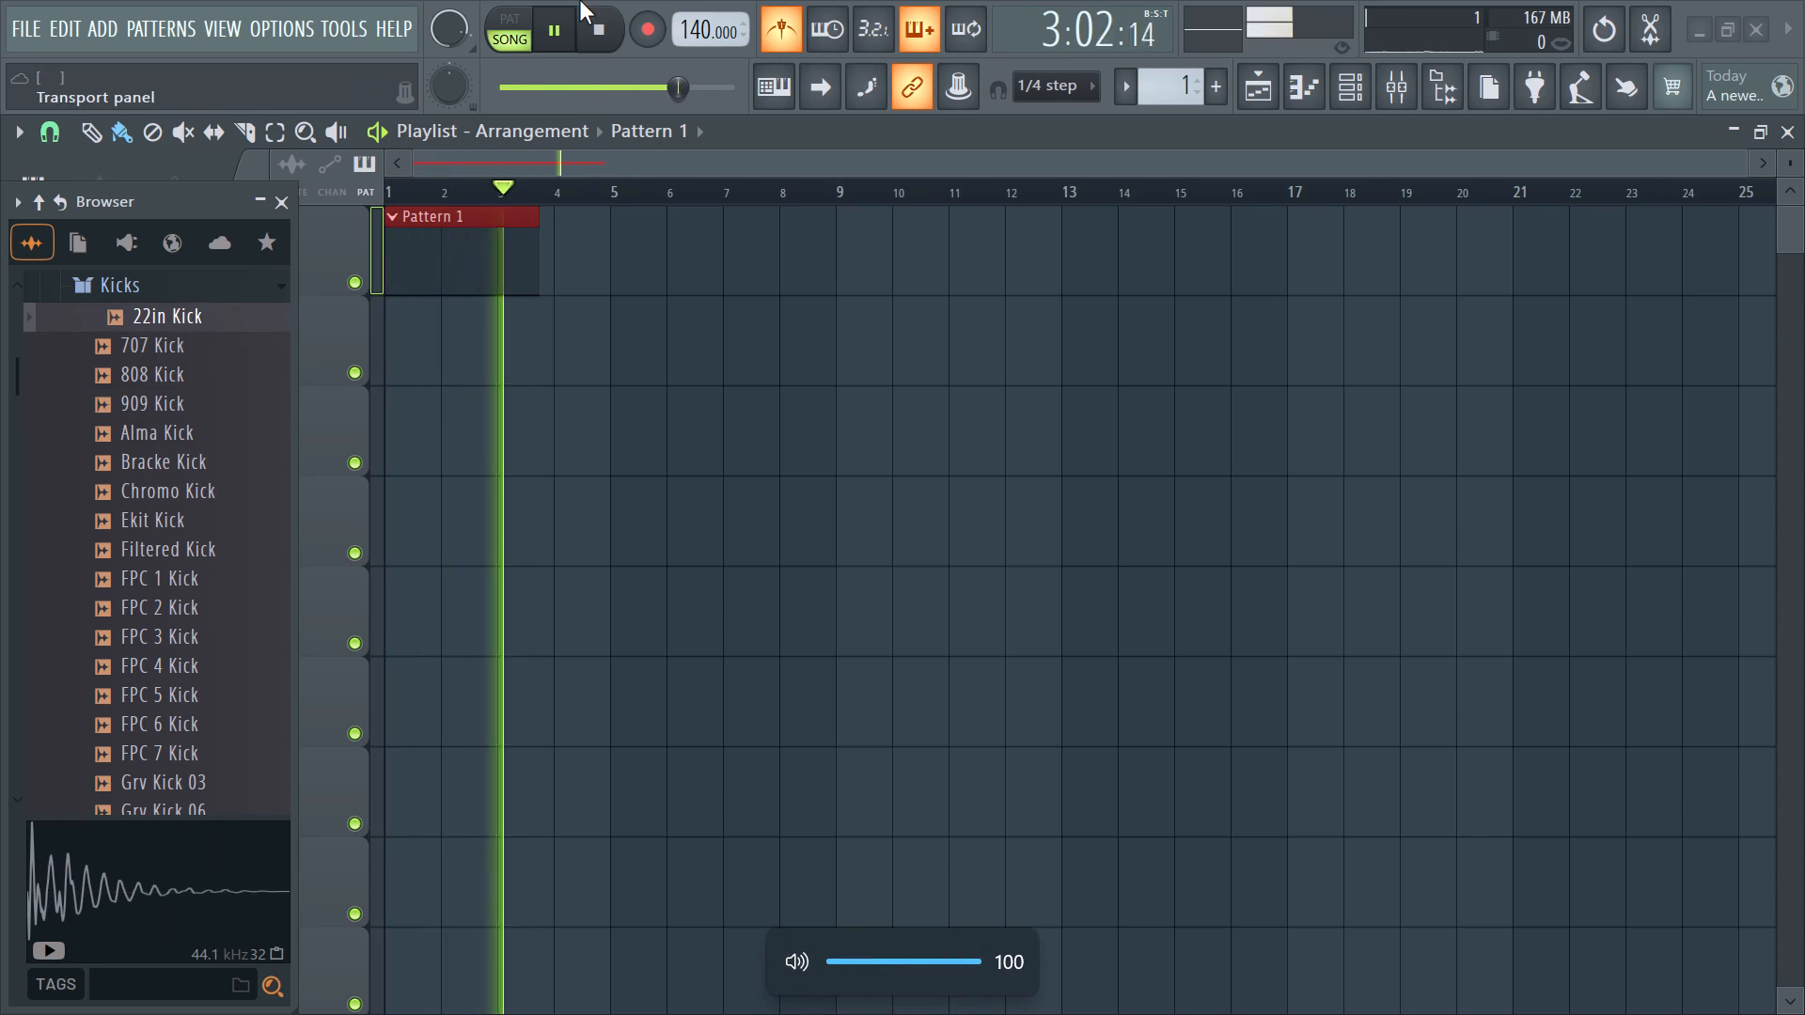
Turn off the metronome.
click(785, 38)
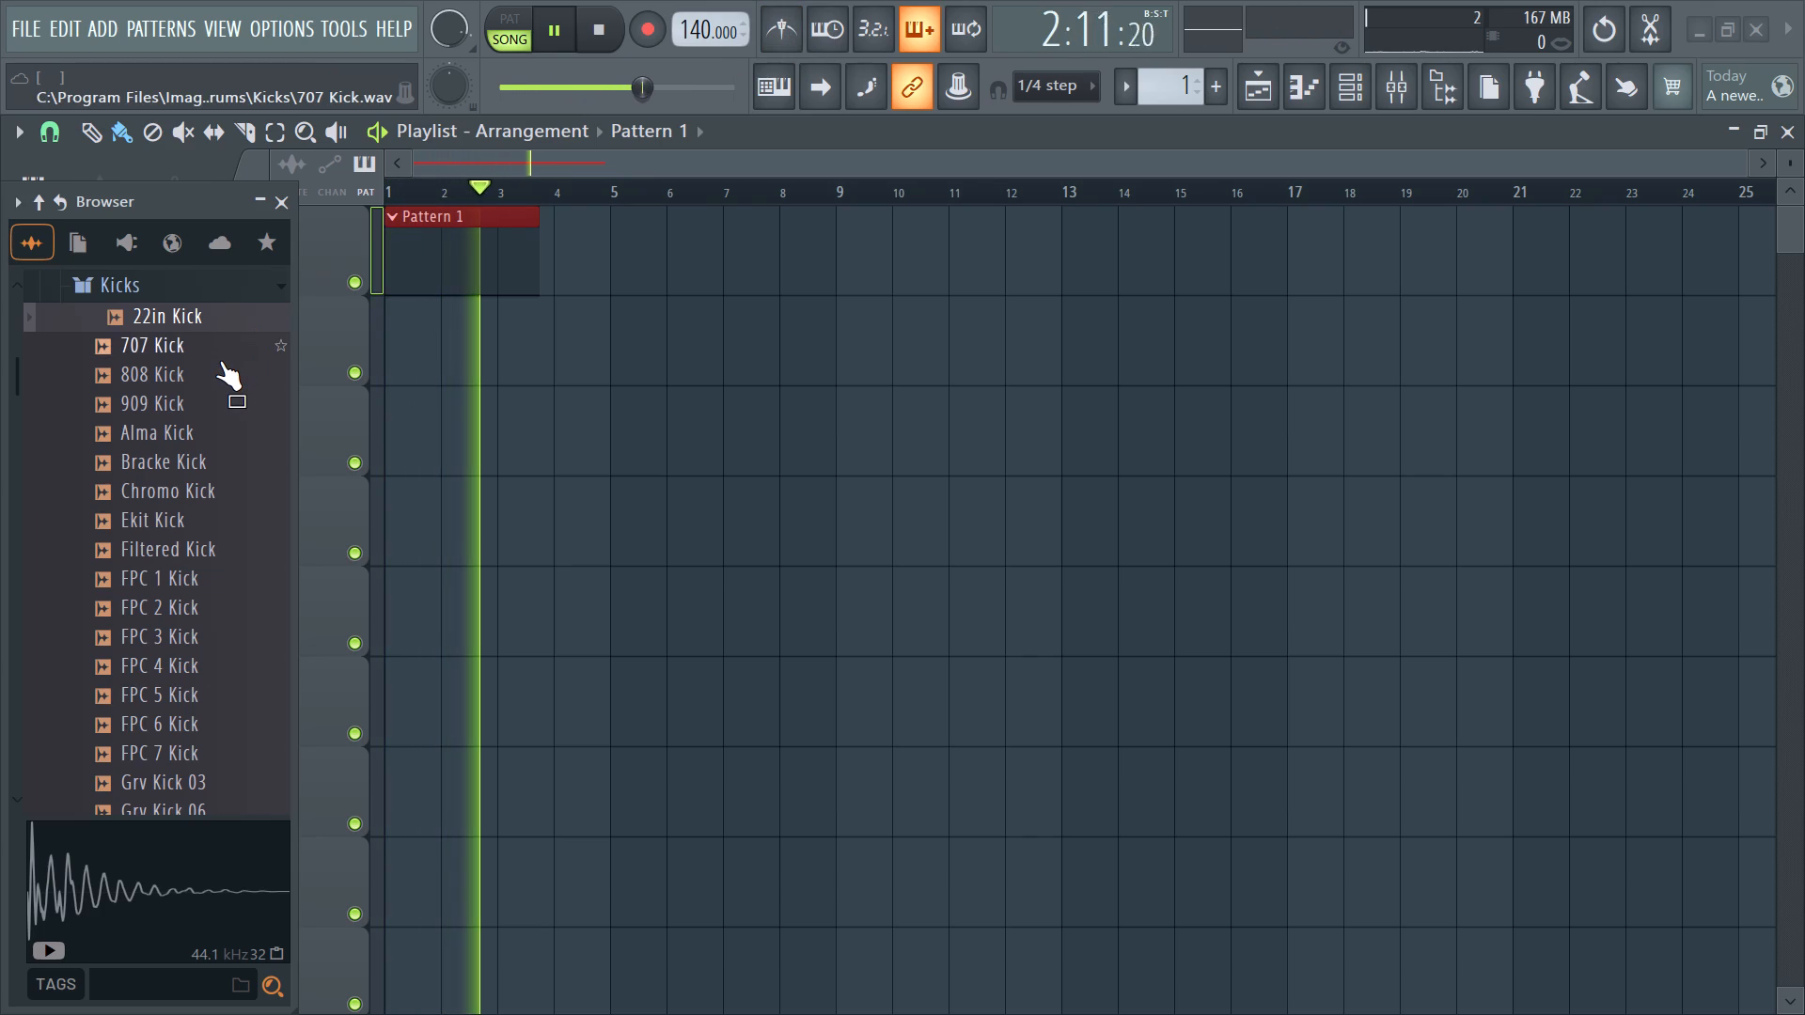
Play the 22in Kick sample repeatedly and make it the playlist's current clip source.
click(220, 321)
triple_click(220, 321)
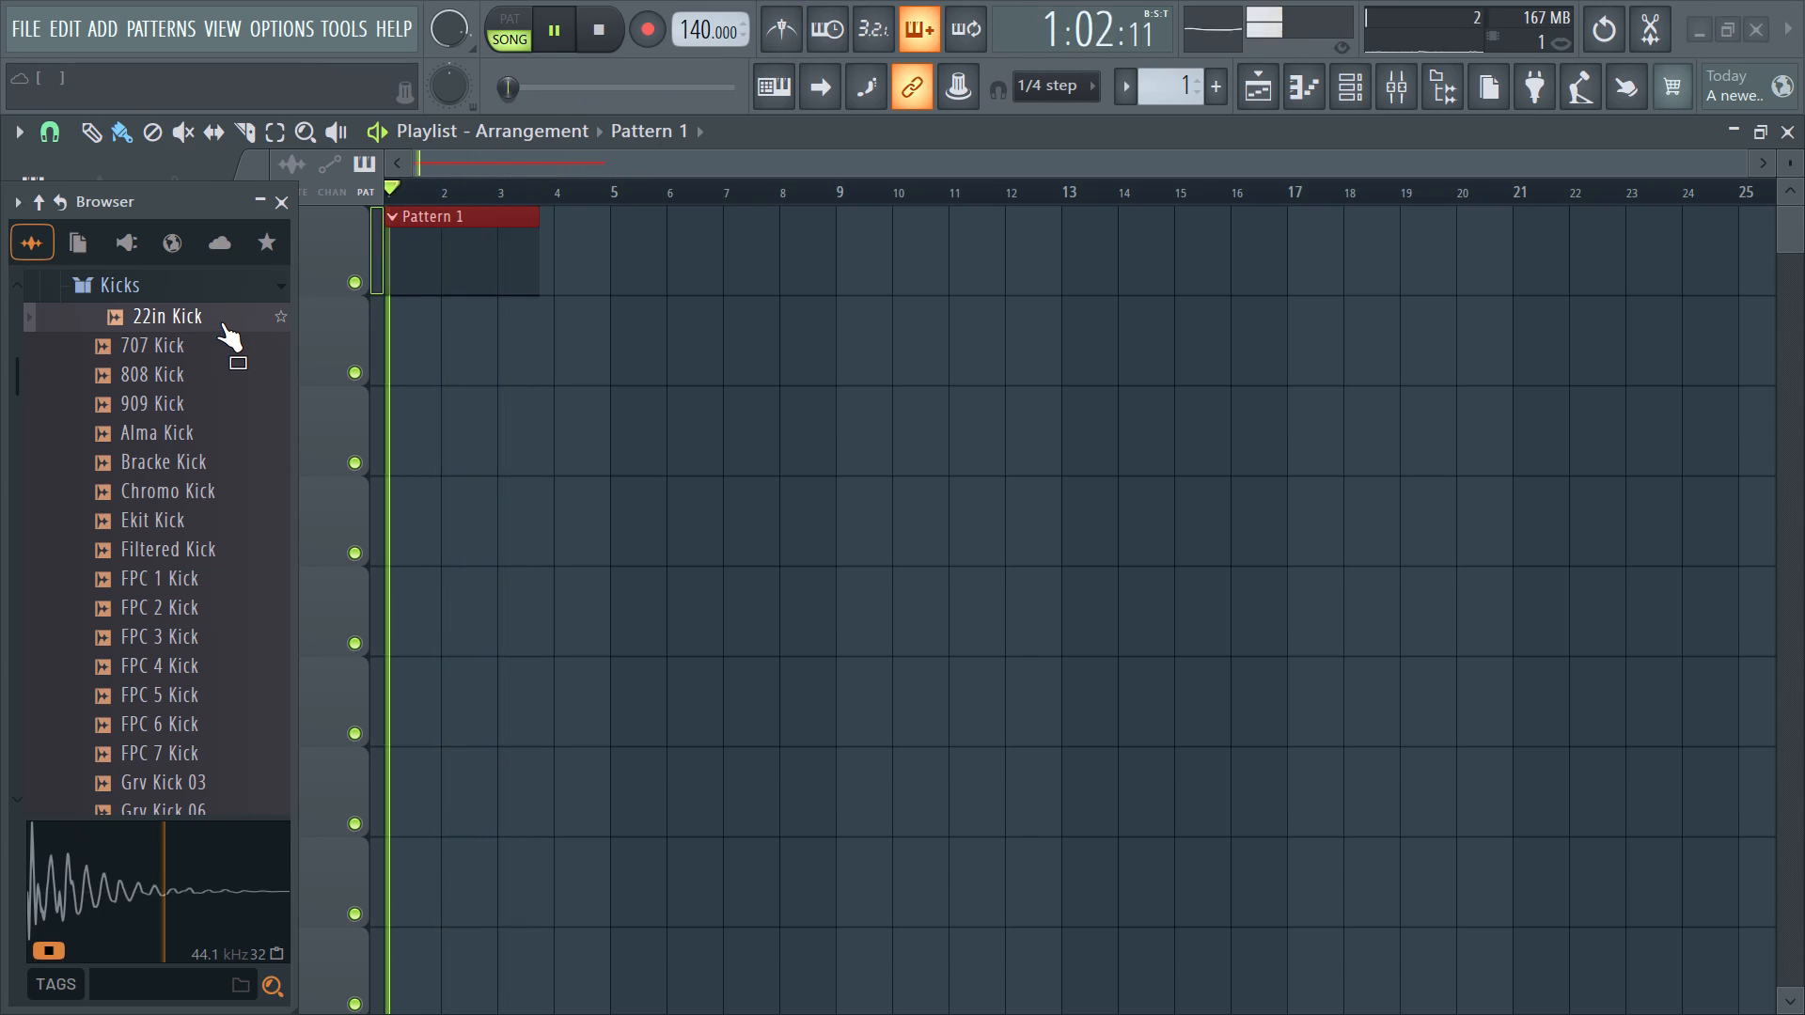
double_click(220, 321)
drag(220, 321, 198, 331)
Audition the 707 Kick sample.
click(181, 338)
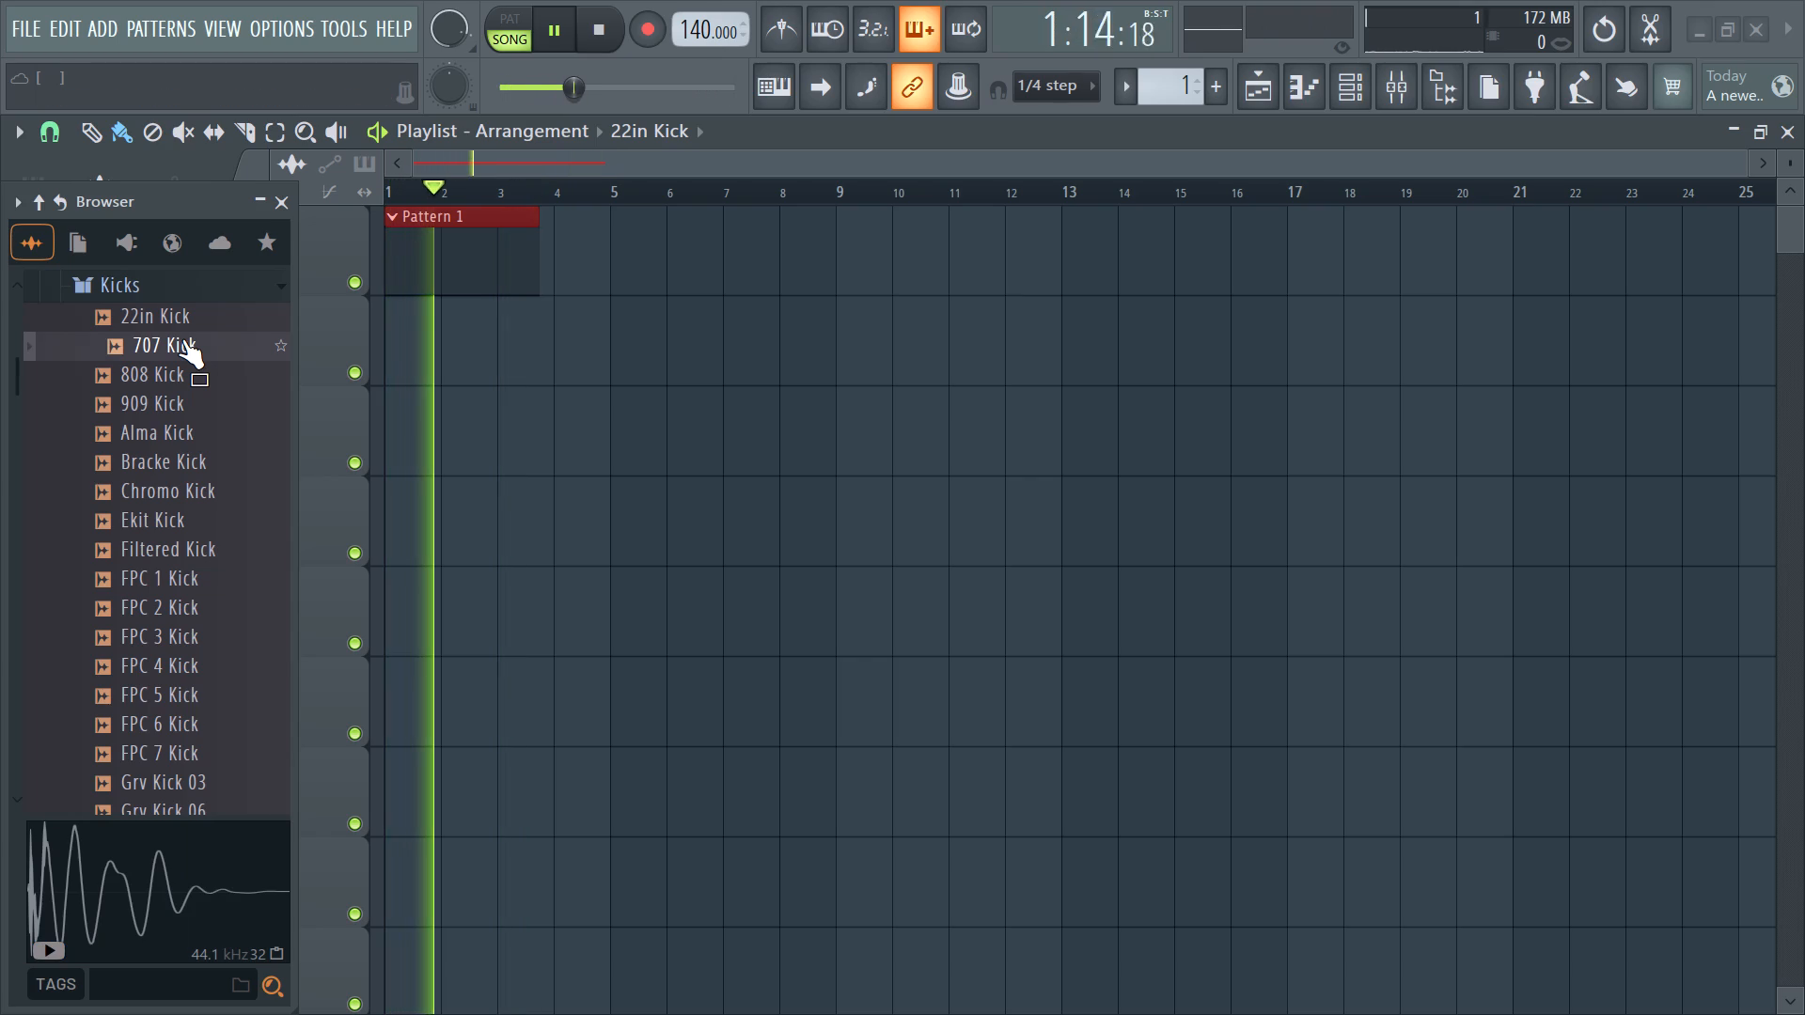
click(181, 338)
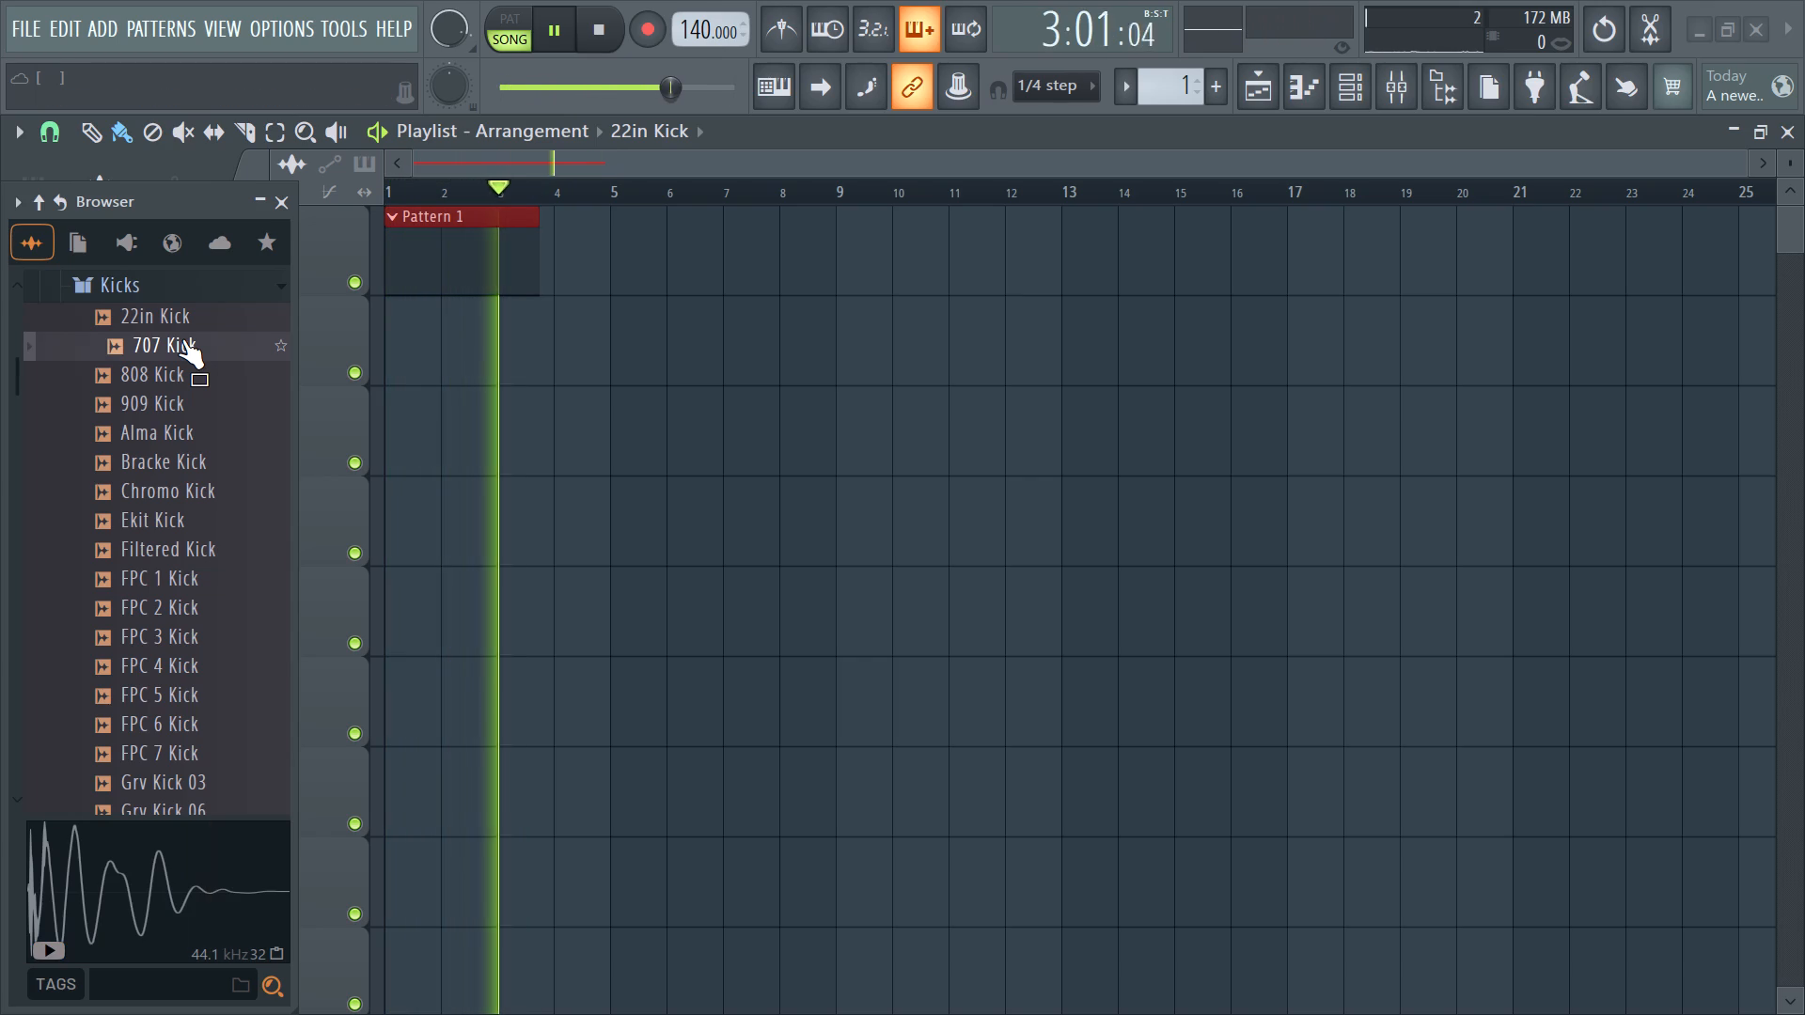
Replay the 707 Kick sample repeatedly while the song plays.
click(181, 338)
click(181, 338)
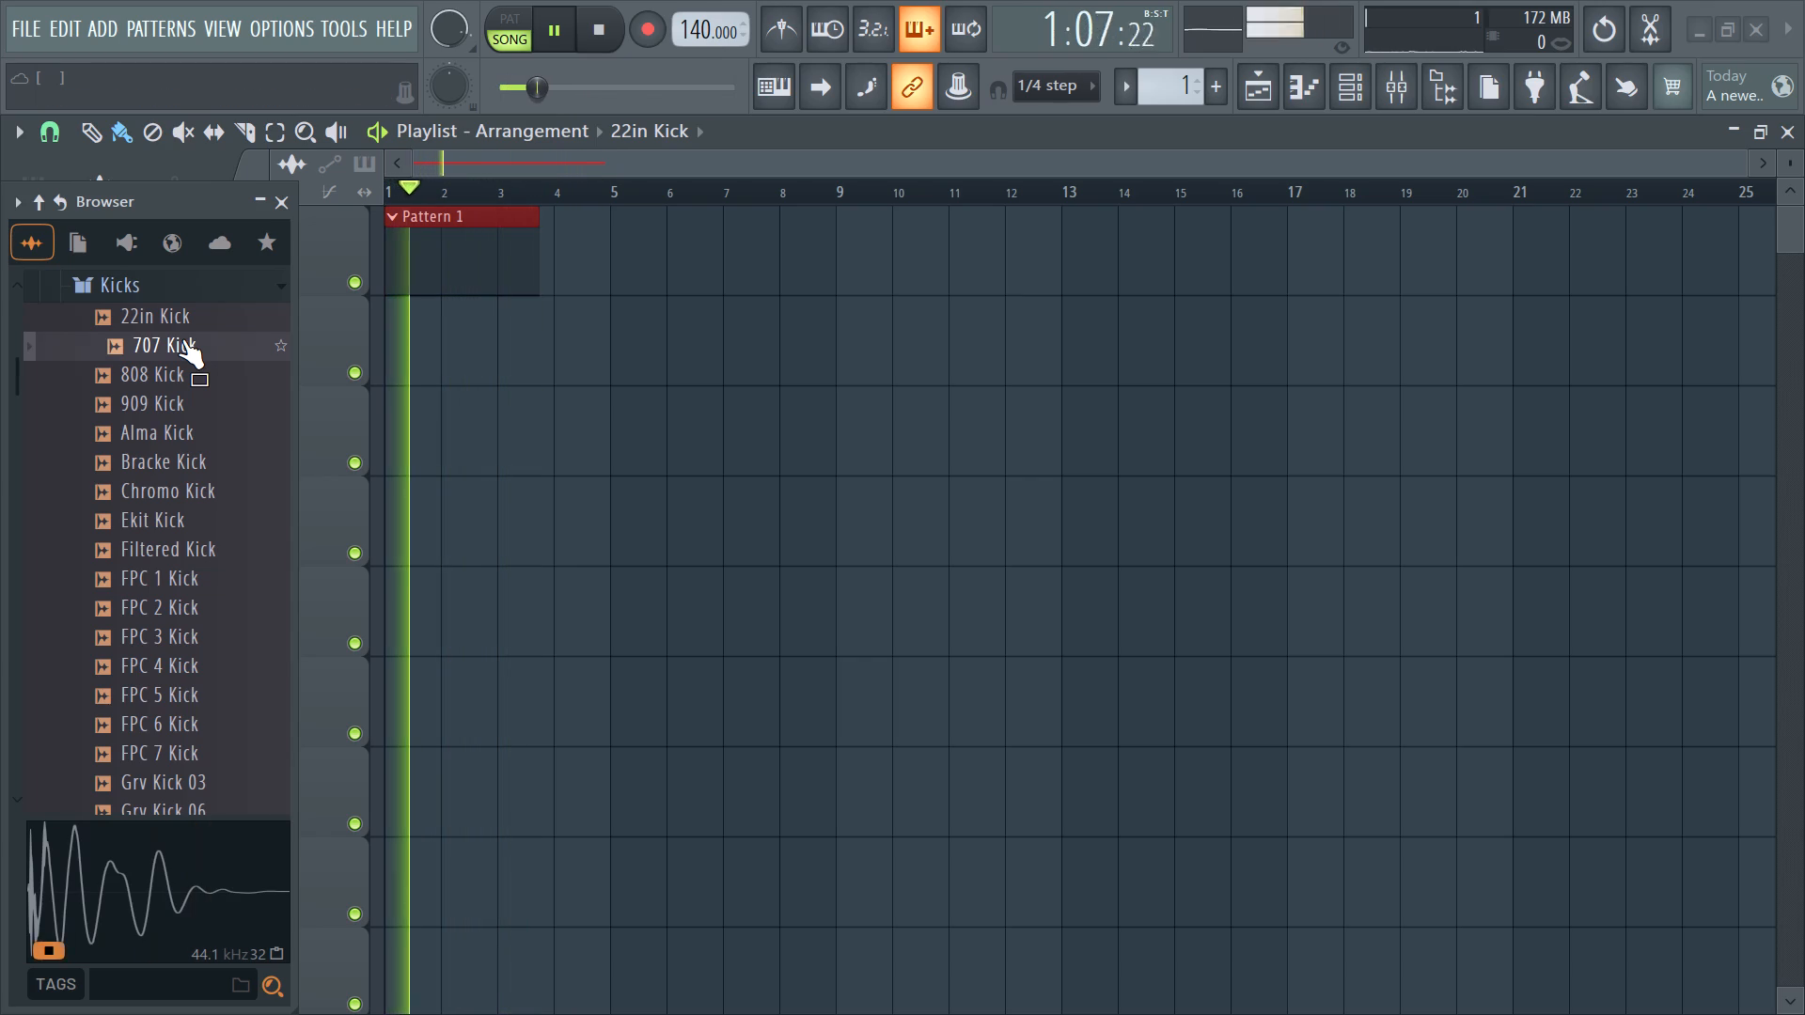
click(181, 338)
click(181, 338)
click(181, 338)
click(181, 338)
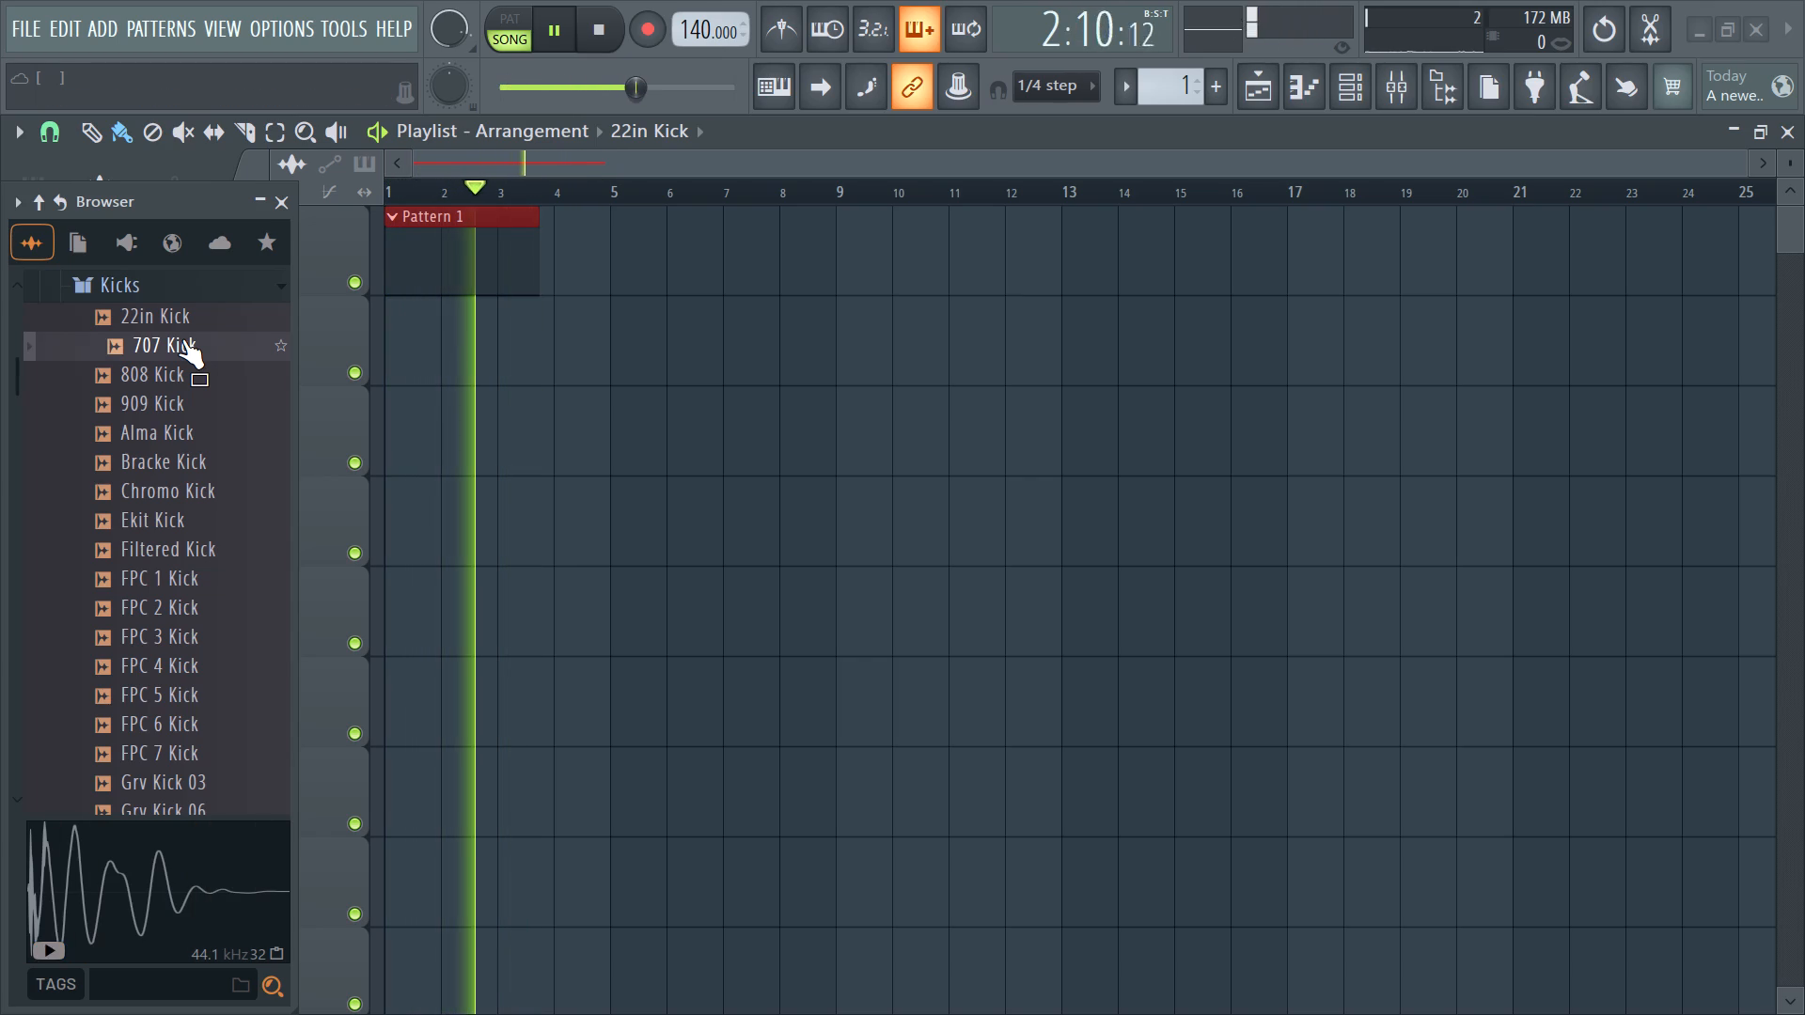
click(181, 338)
click(181, 338)
click(181, 338)
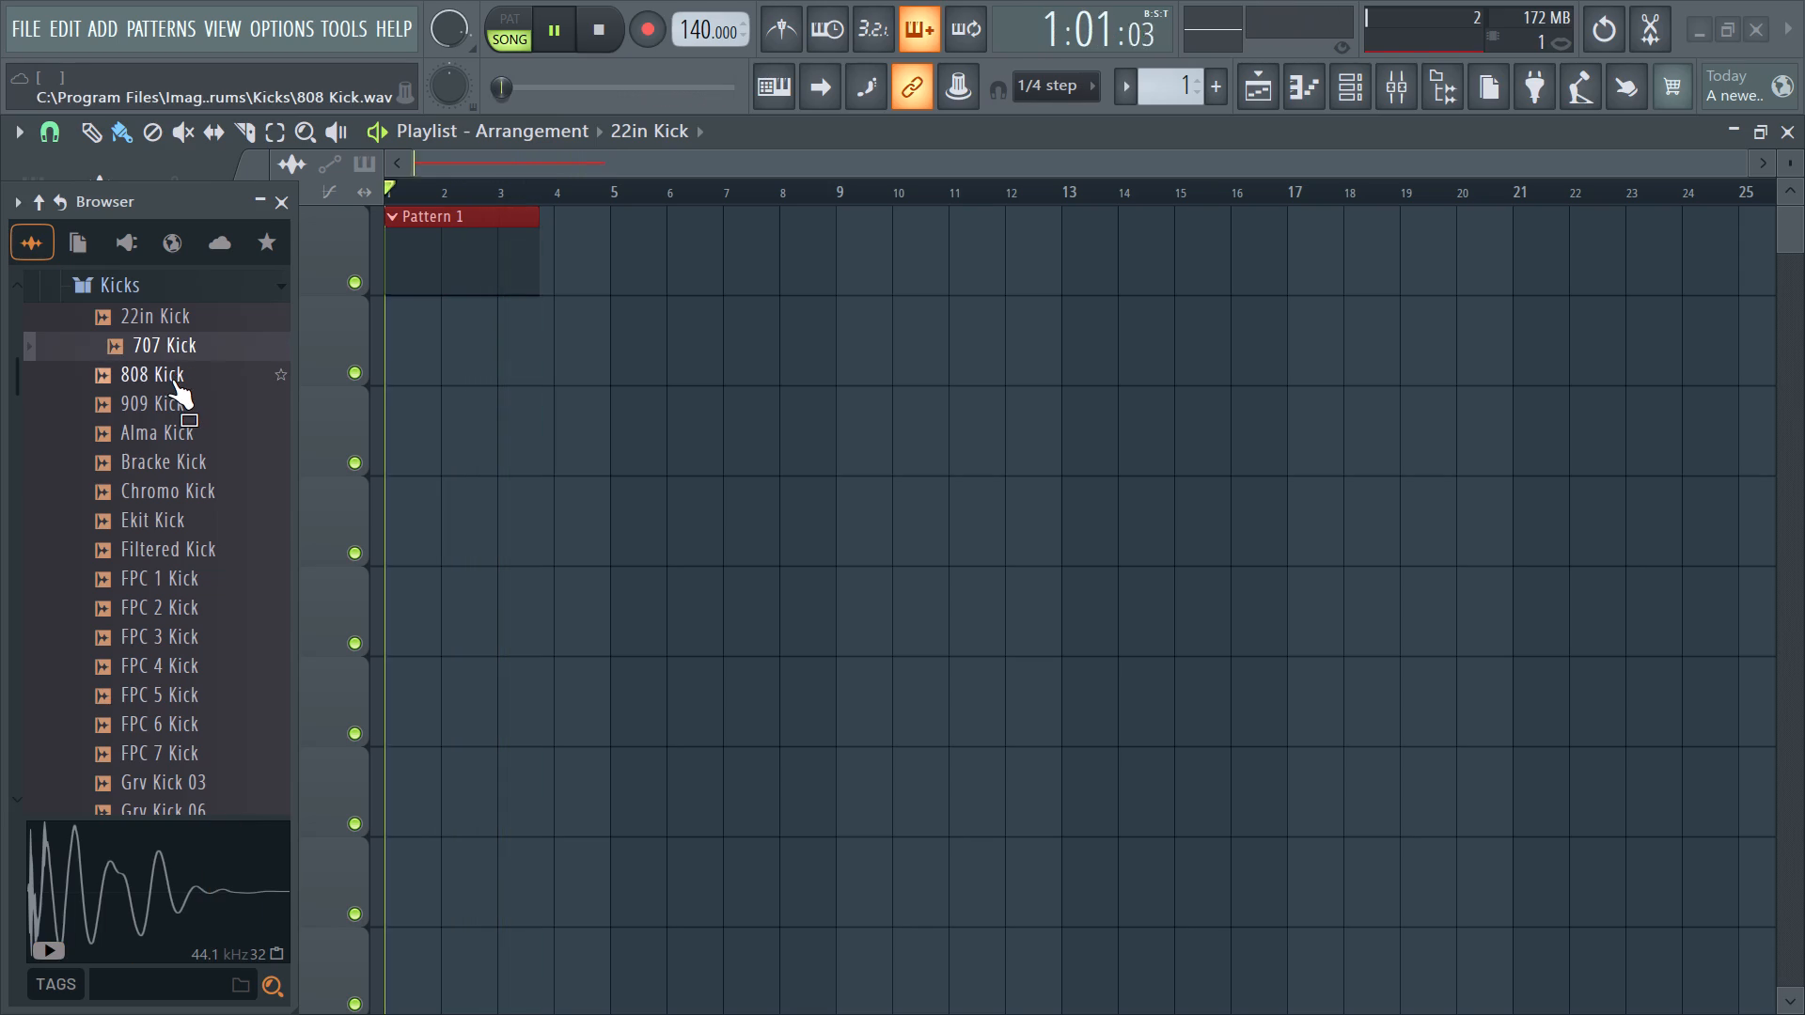
Audition the 808 Kick and 909 Kick samples, playing each several times.
click(171, 379)
triple_click(171, 379)
click(171, 379)
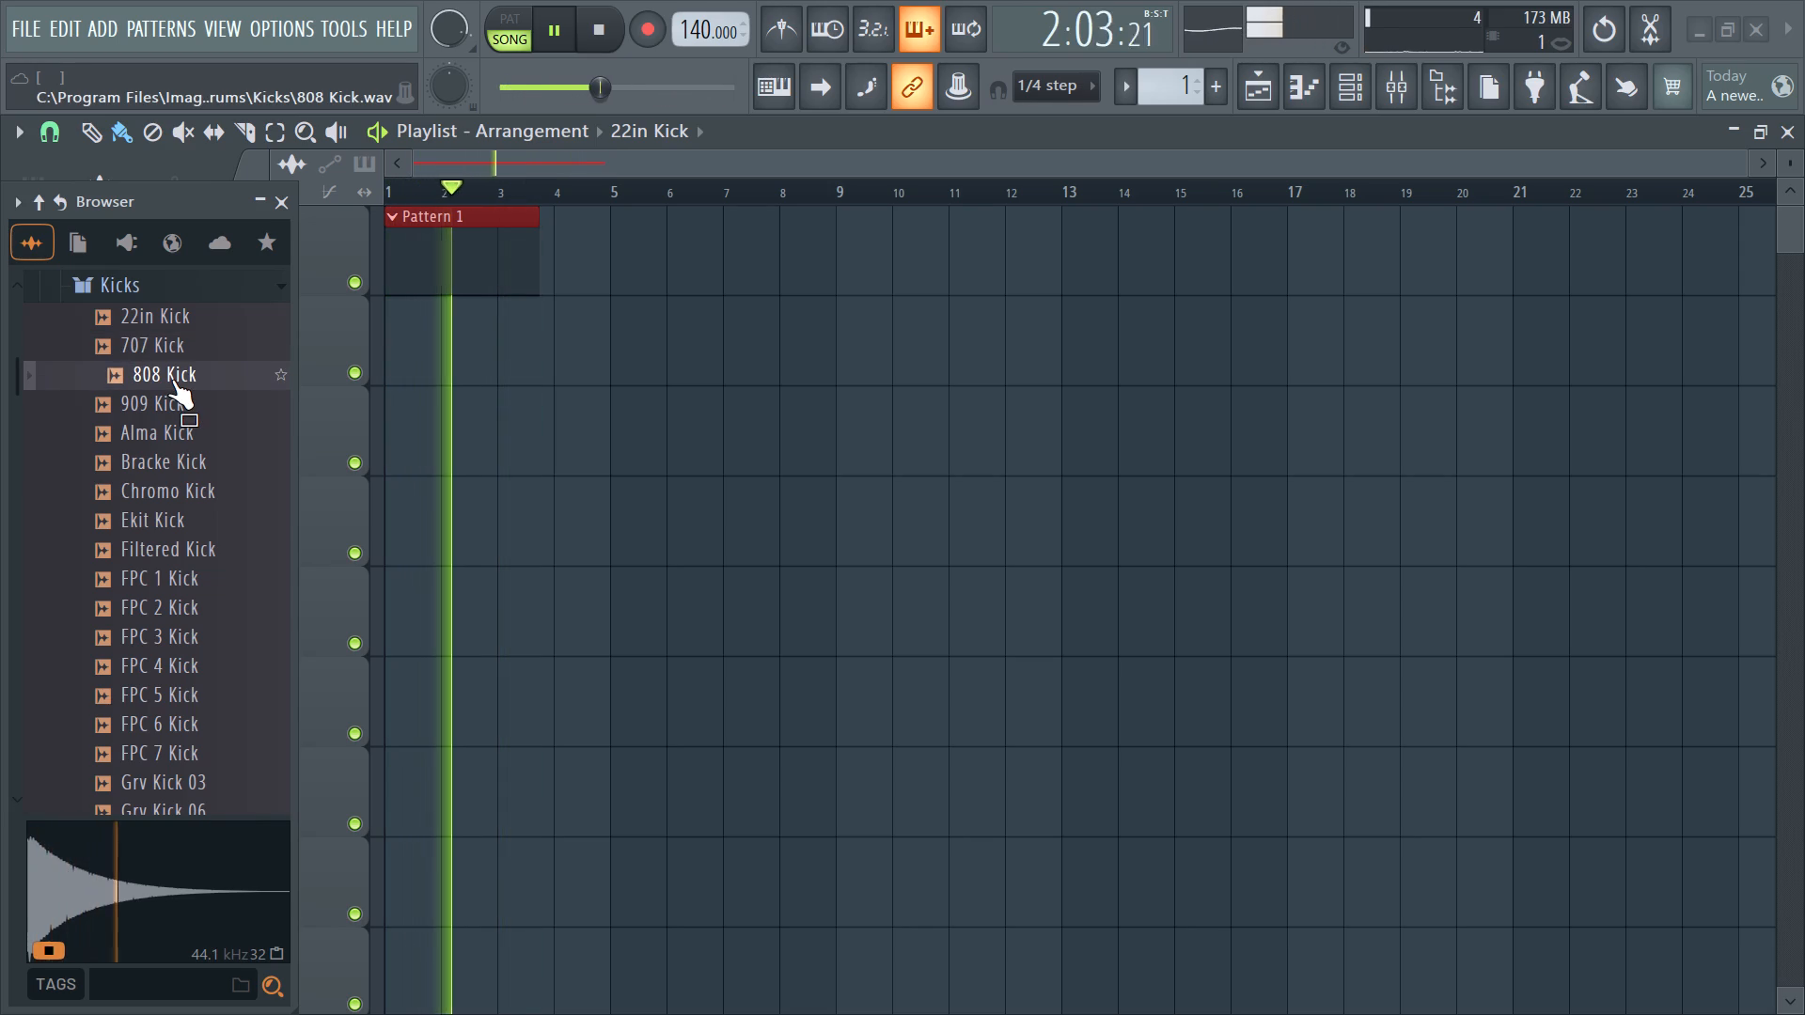
click(168, 407)
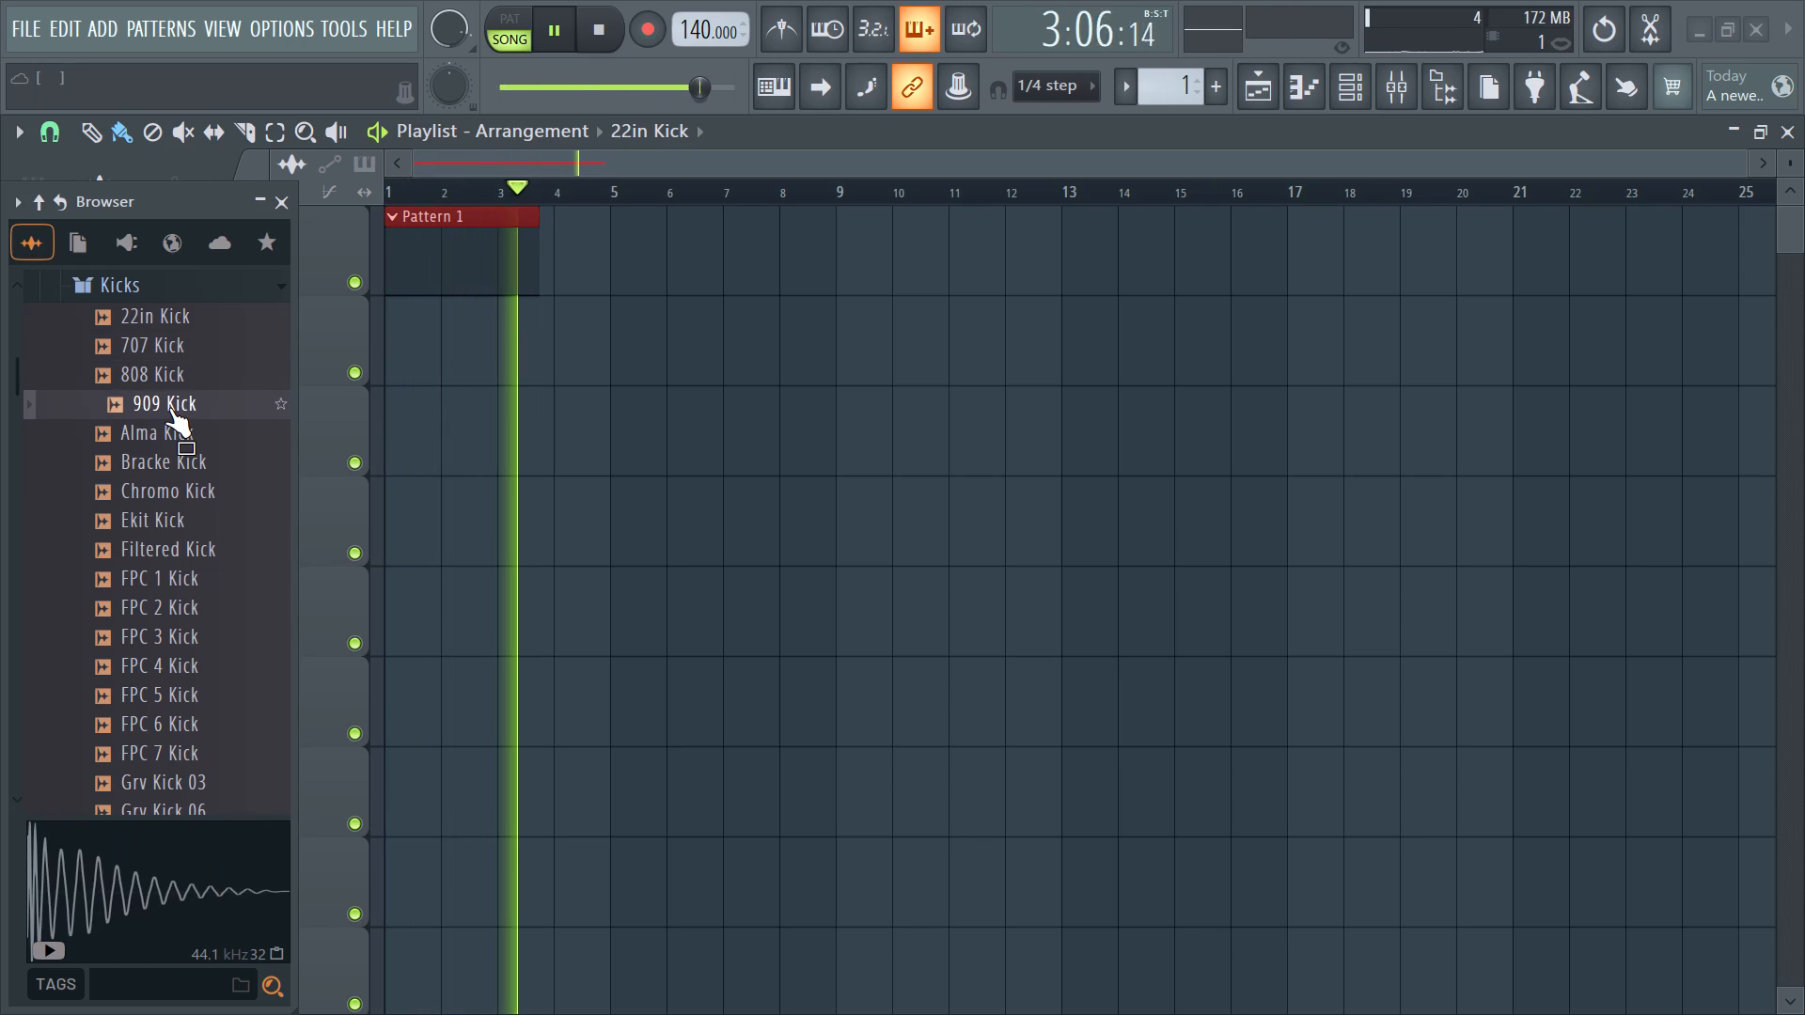
click(168, 407)
click(168, 407)
click(168, 407)
click(168, 407)
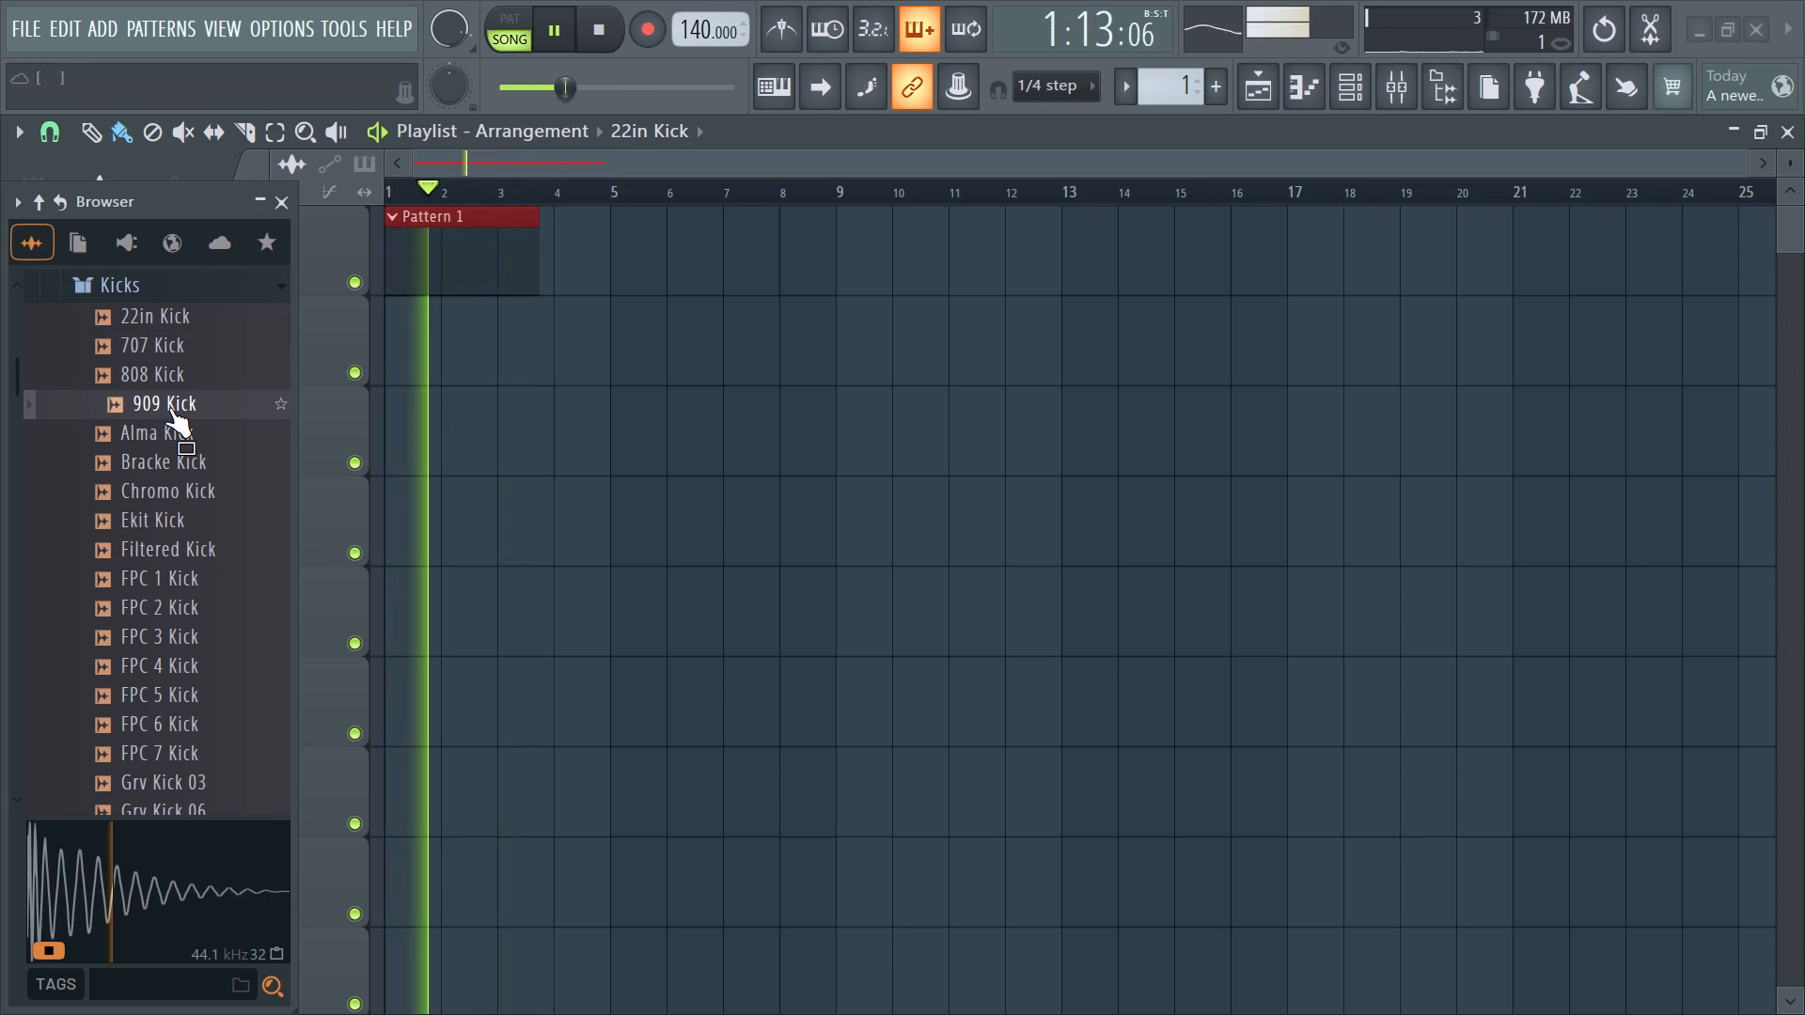
click(168, 407)
click(168, 407)
click(168, 407)
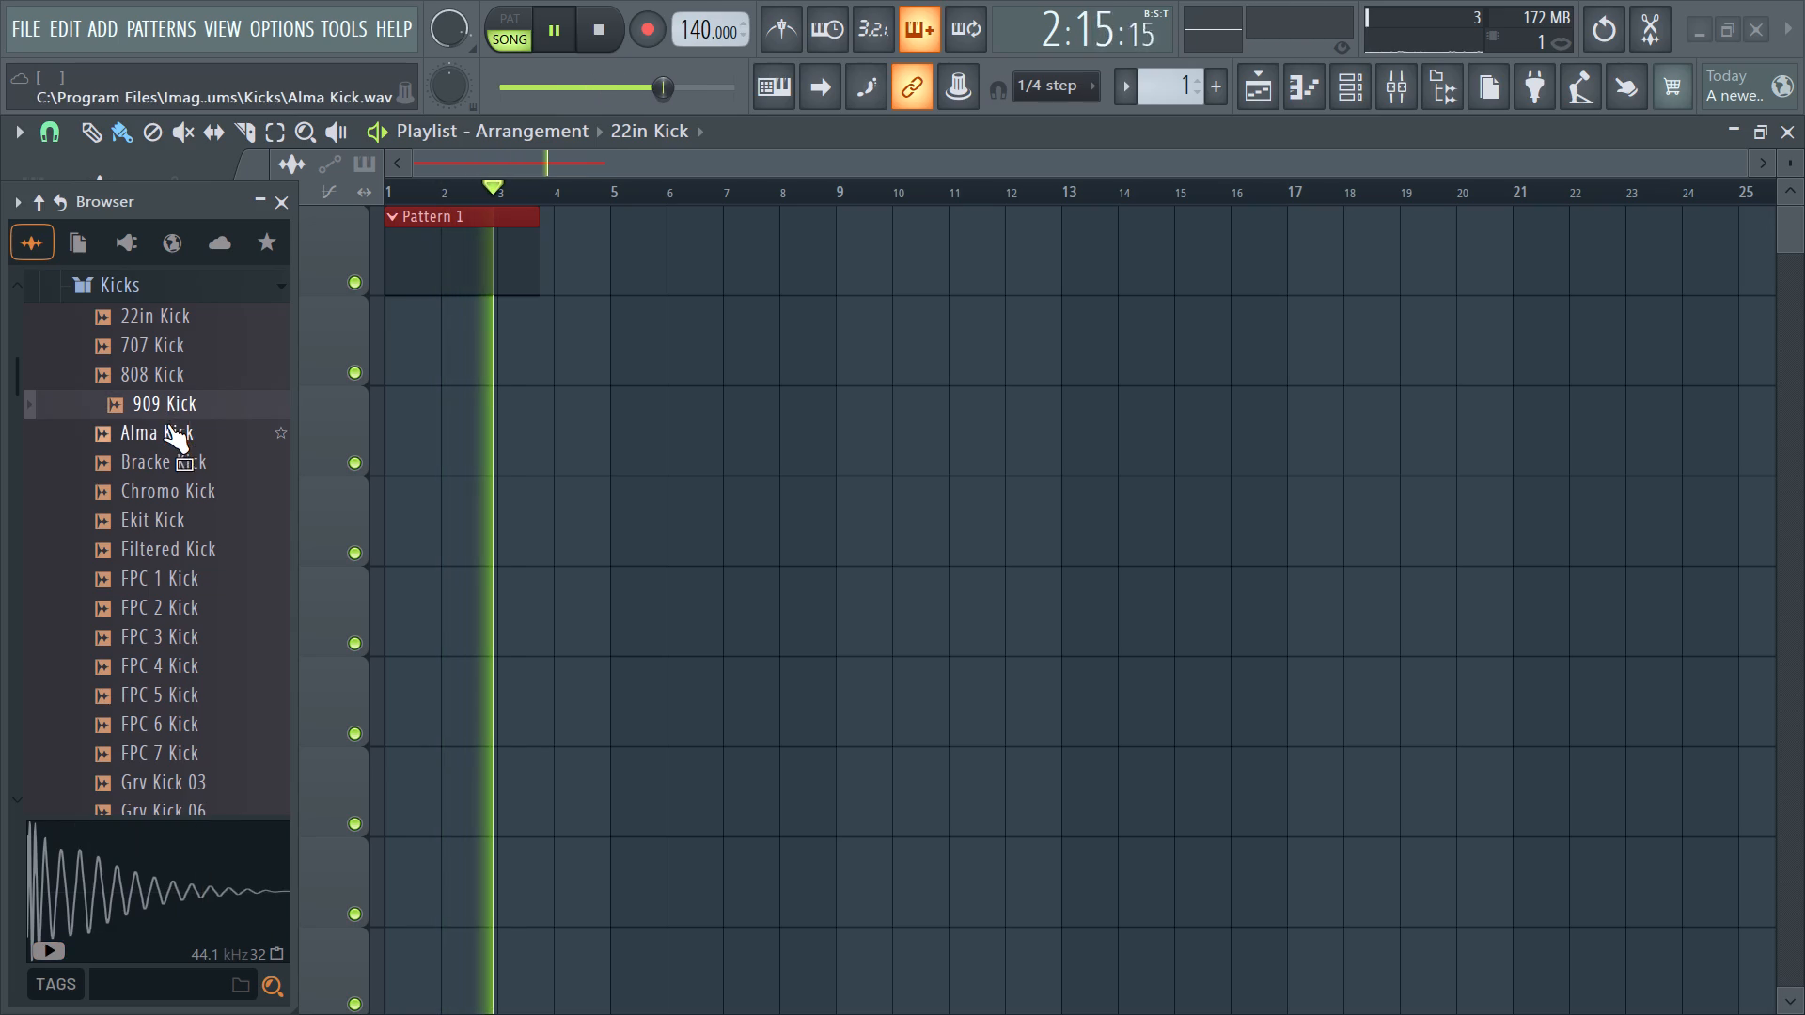
Audition the Alma Kick sample repeatedly, including in rapid succession.
click(167, 429)
click(167, 429)
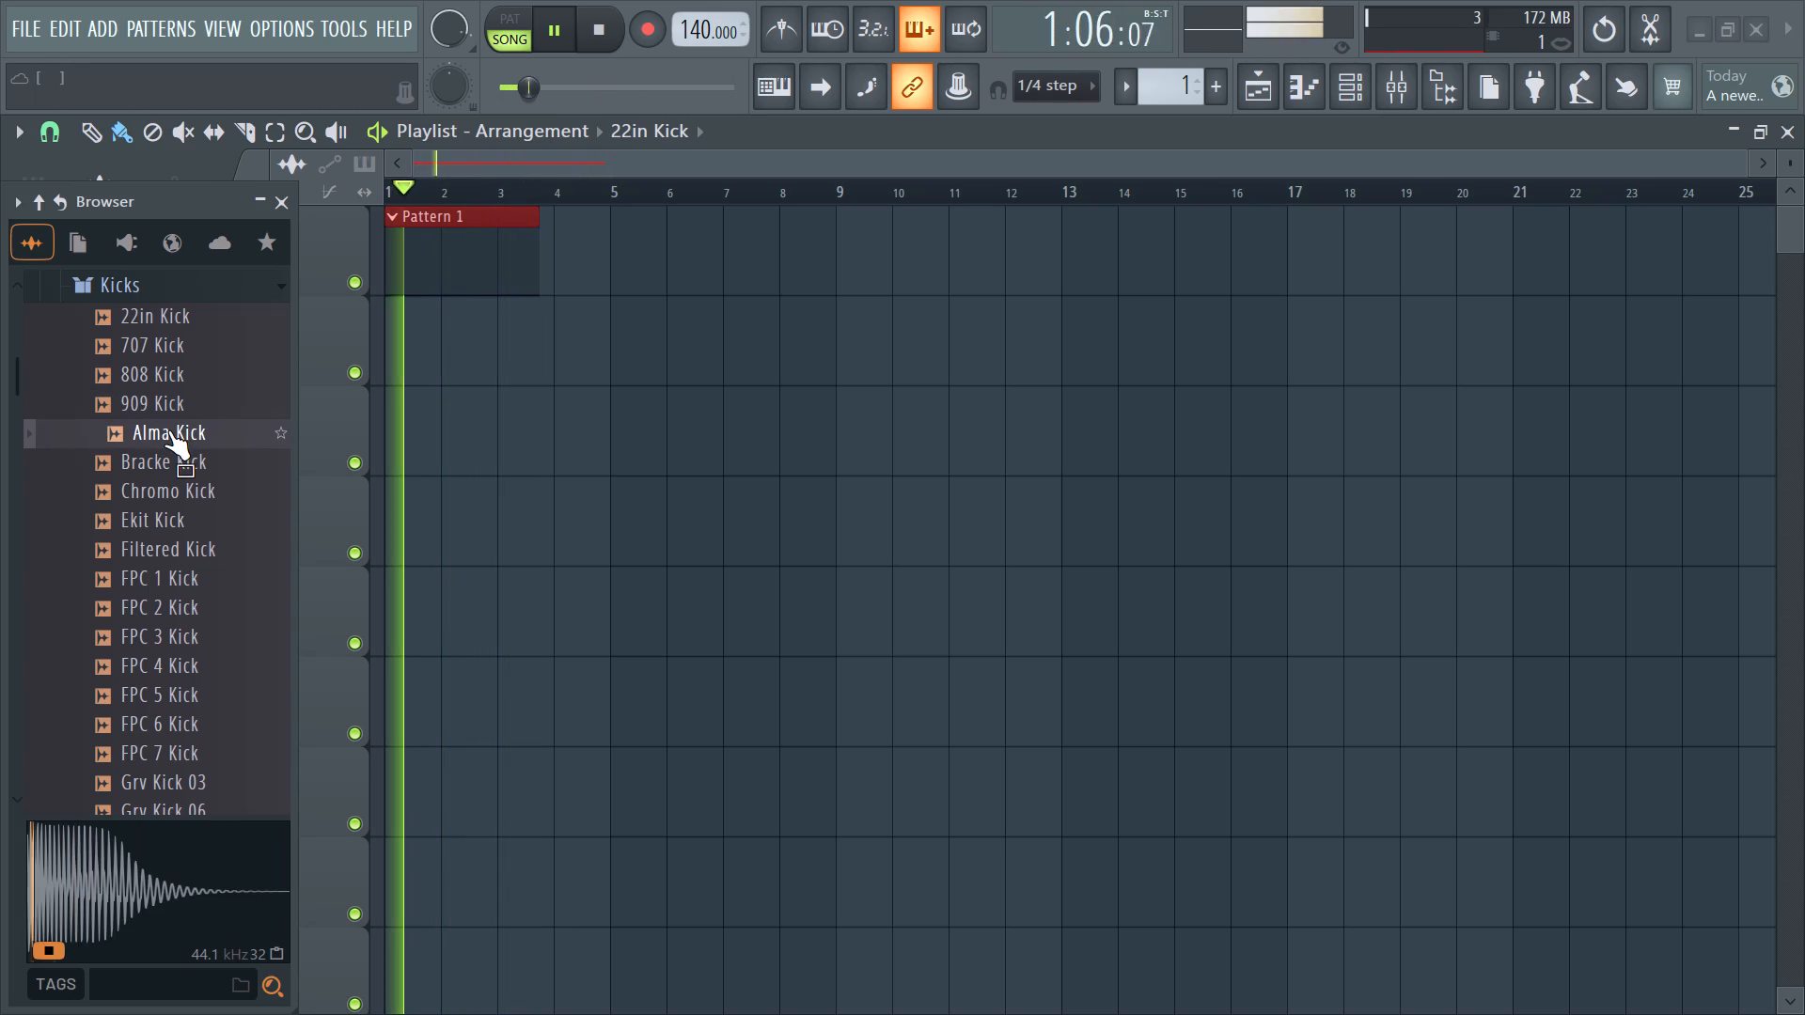
click(167, 429)
click(167, 429)
triple_click(167, 429)
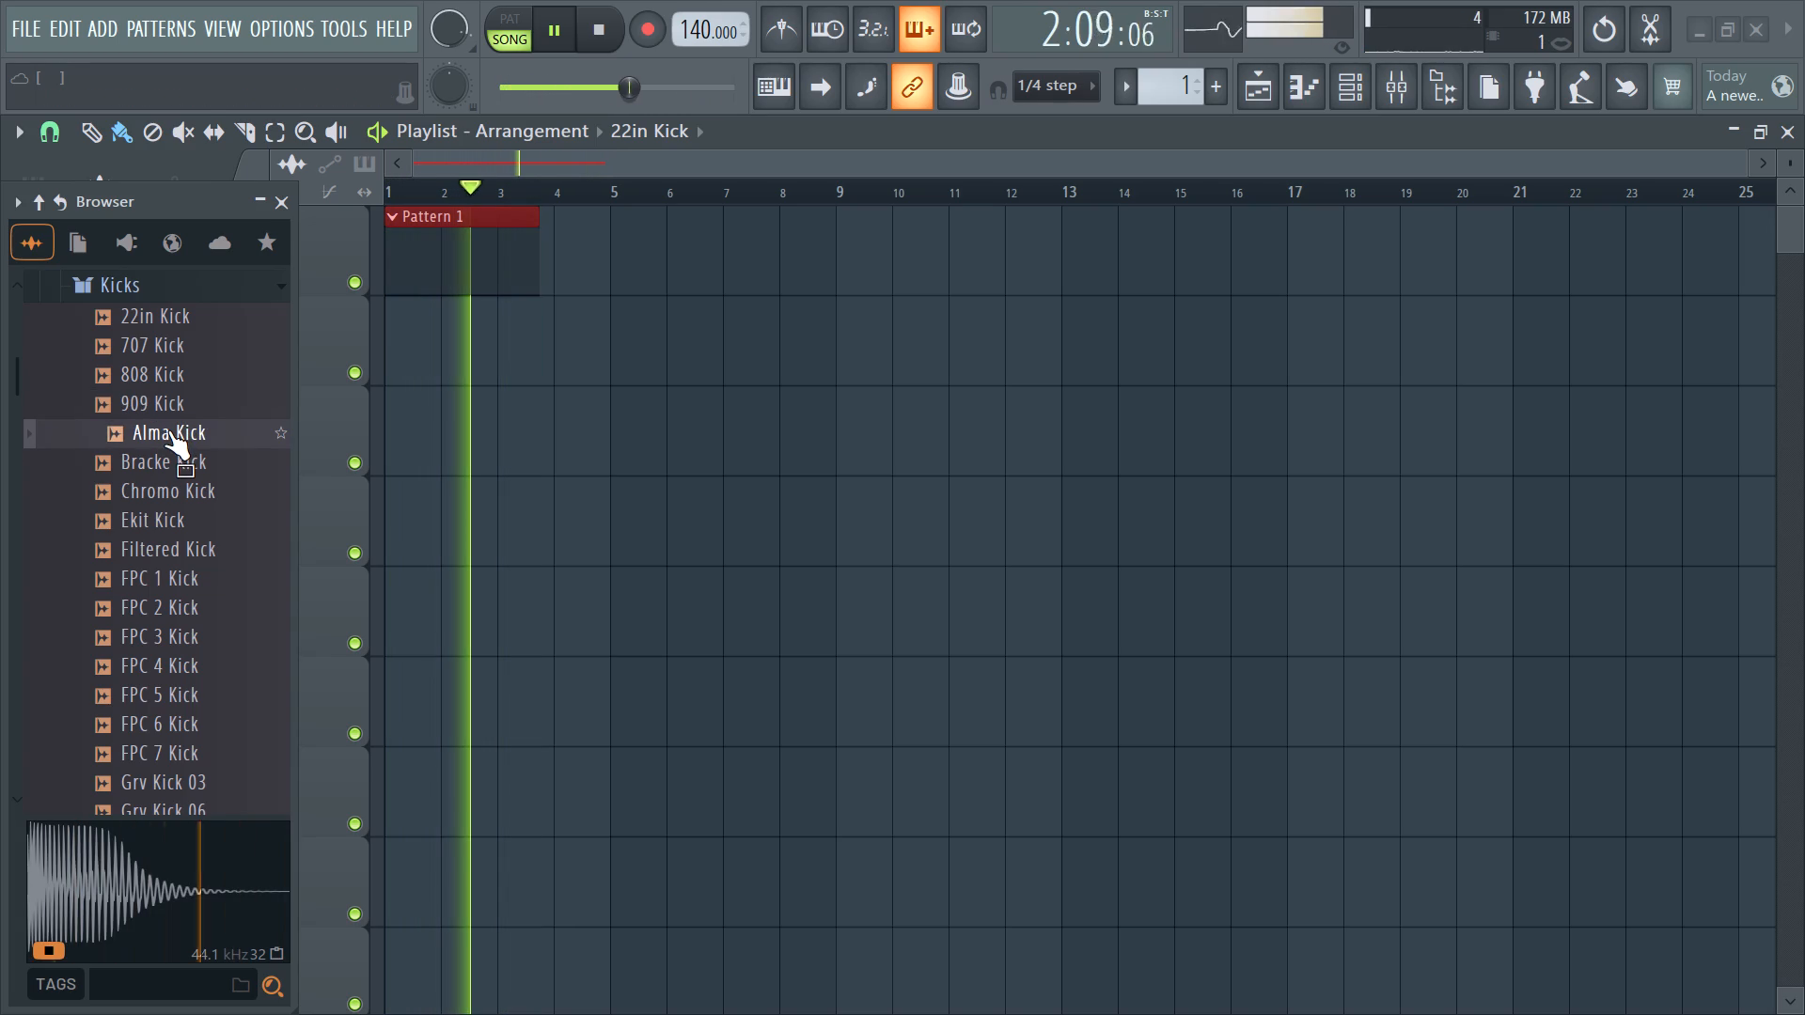
triple_click(167, 429)
triple_click(167, 429)
triple_click(167, 429)
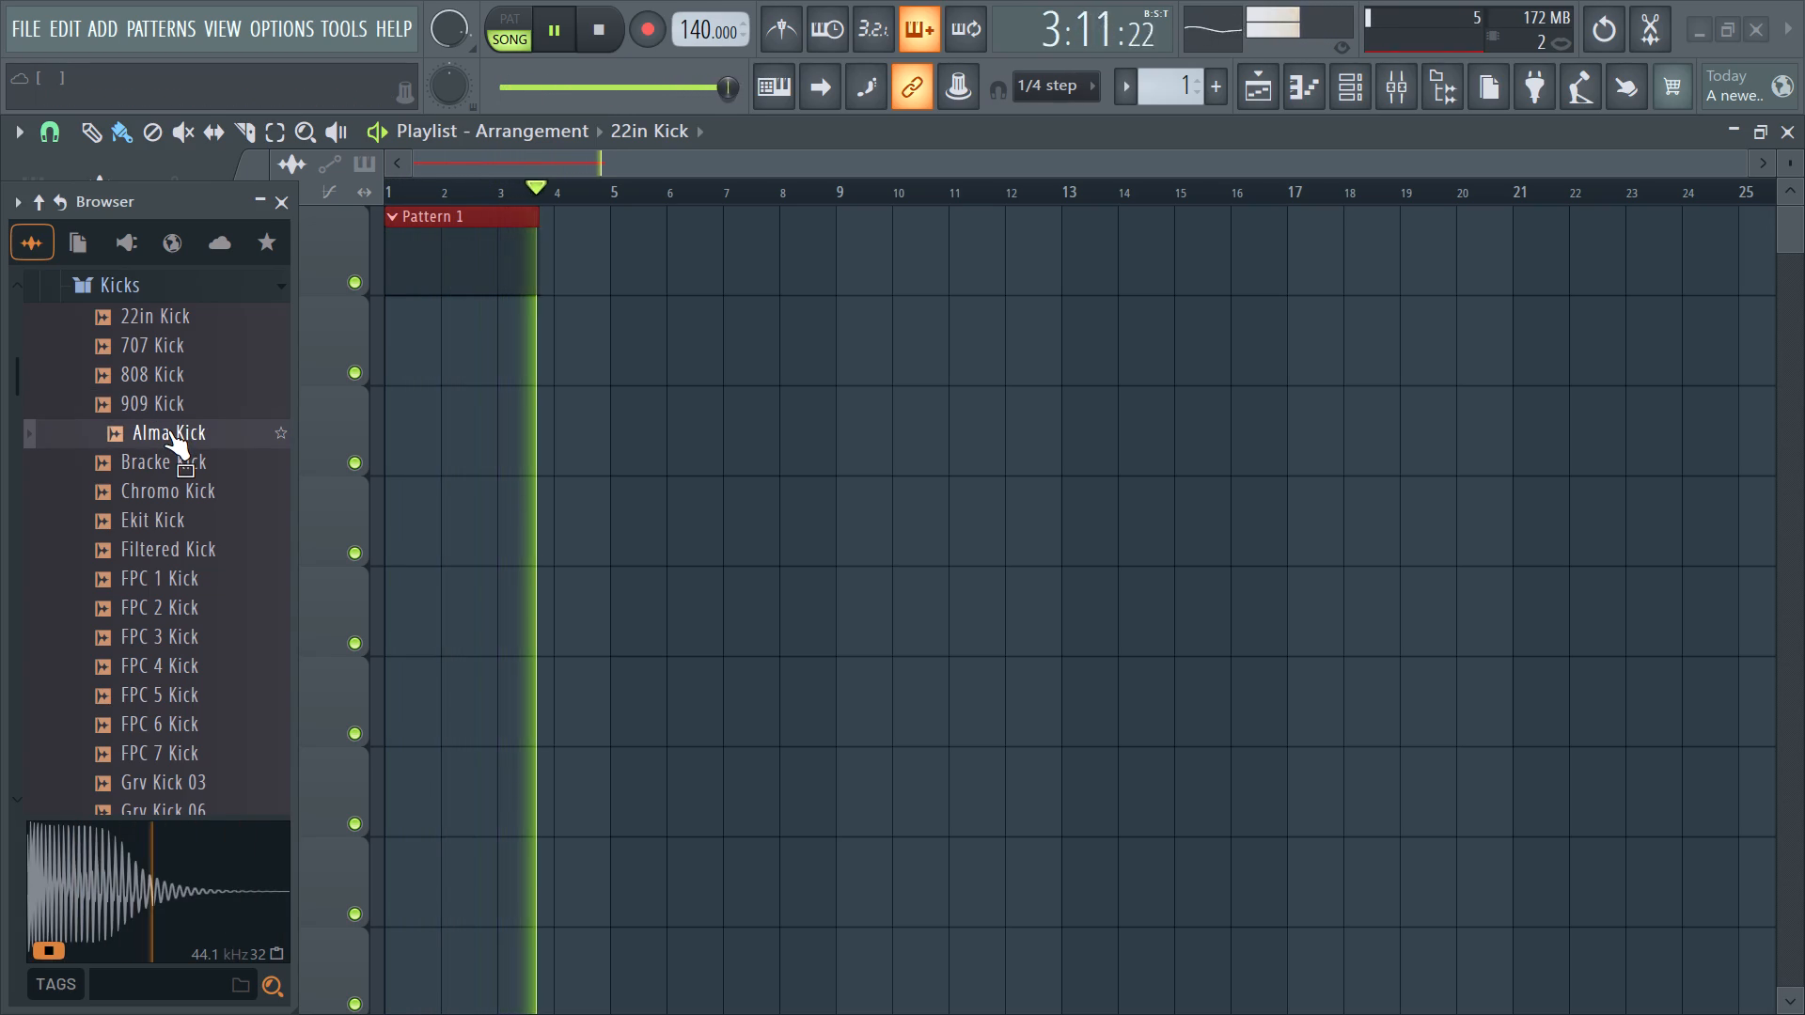
click(167, 429)
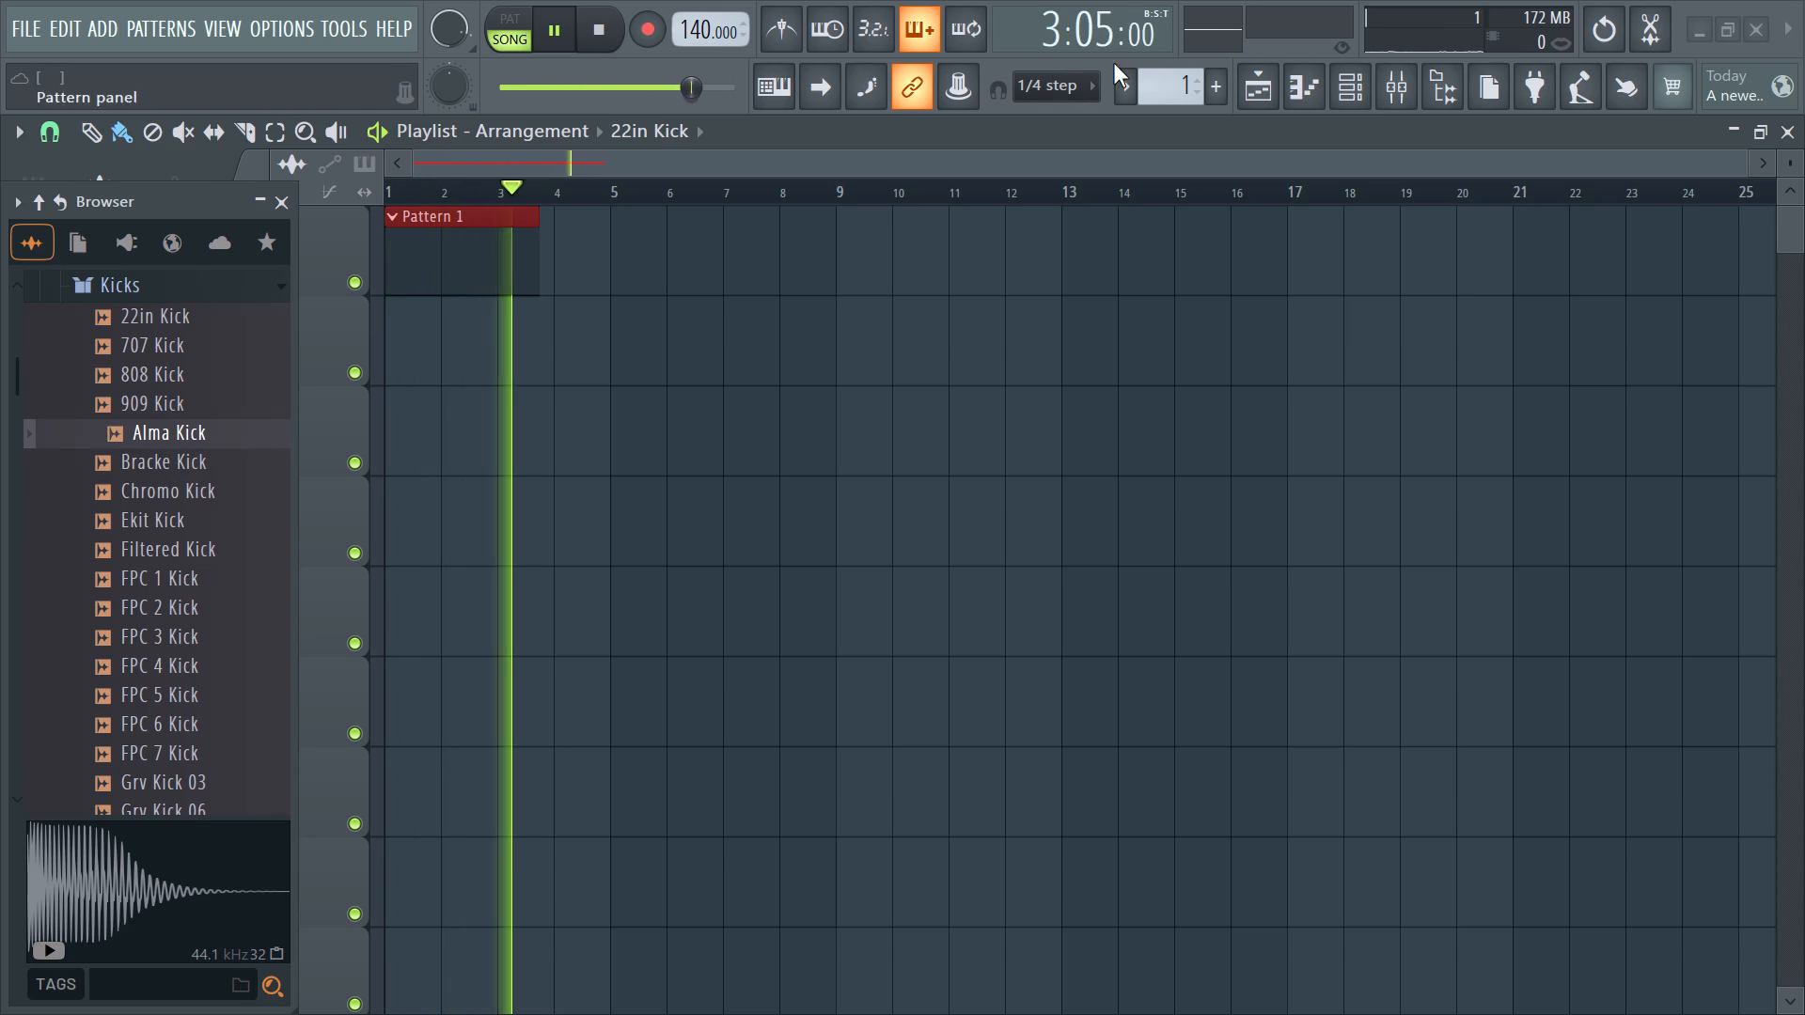
Open the channel rack and activate steps 1 and 4 on the 22in Kick channel.
click(1352, 74)
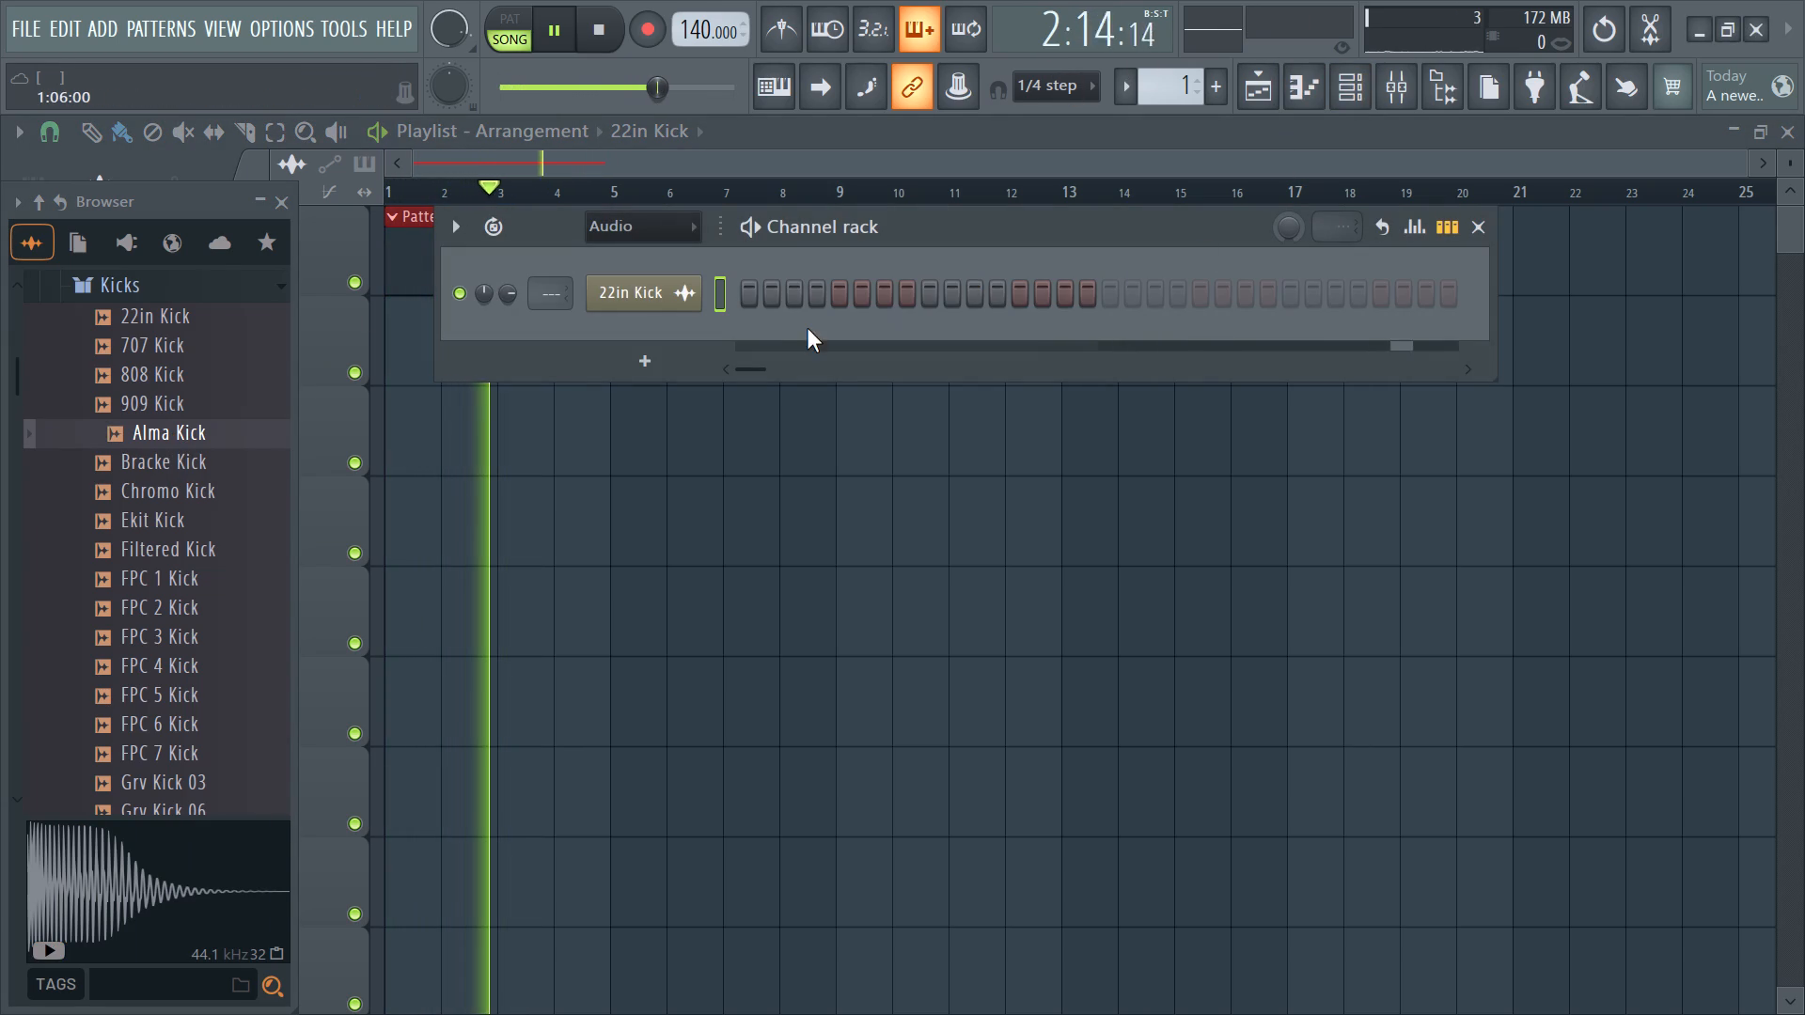
click(746, 298)
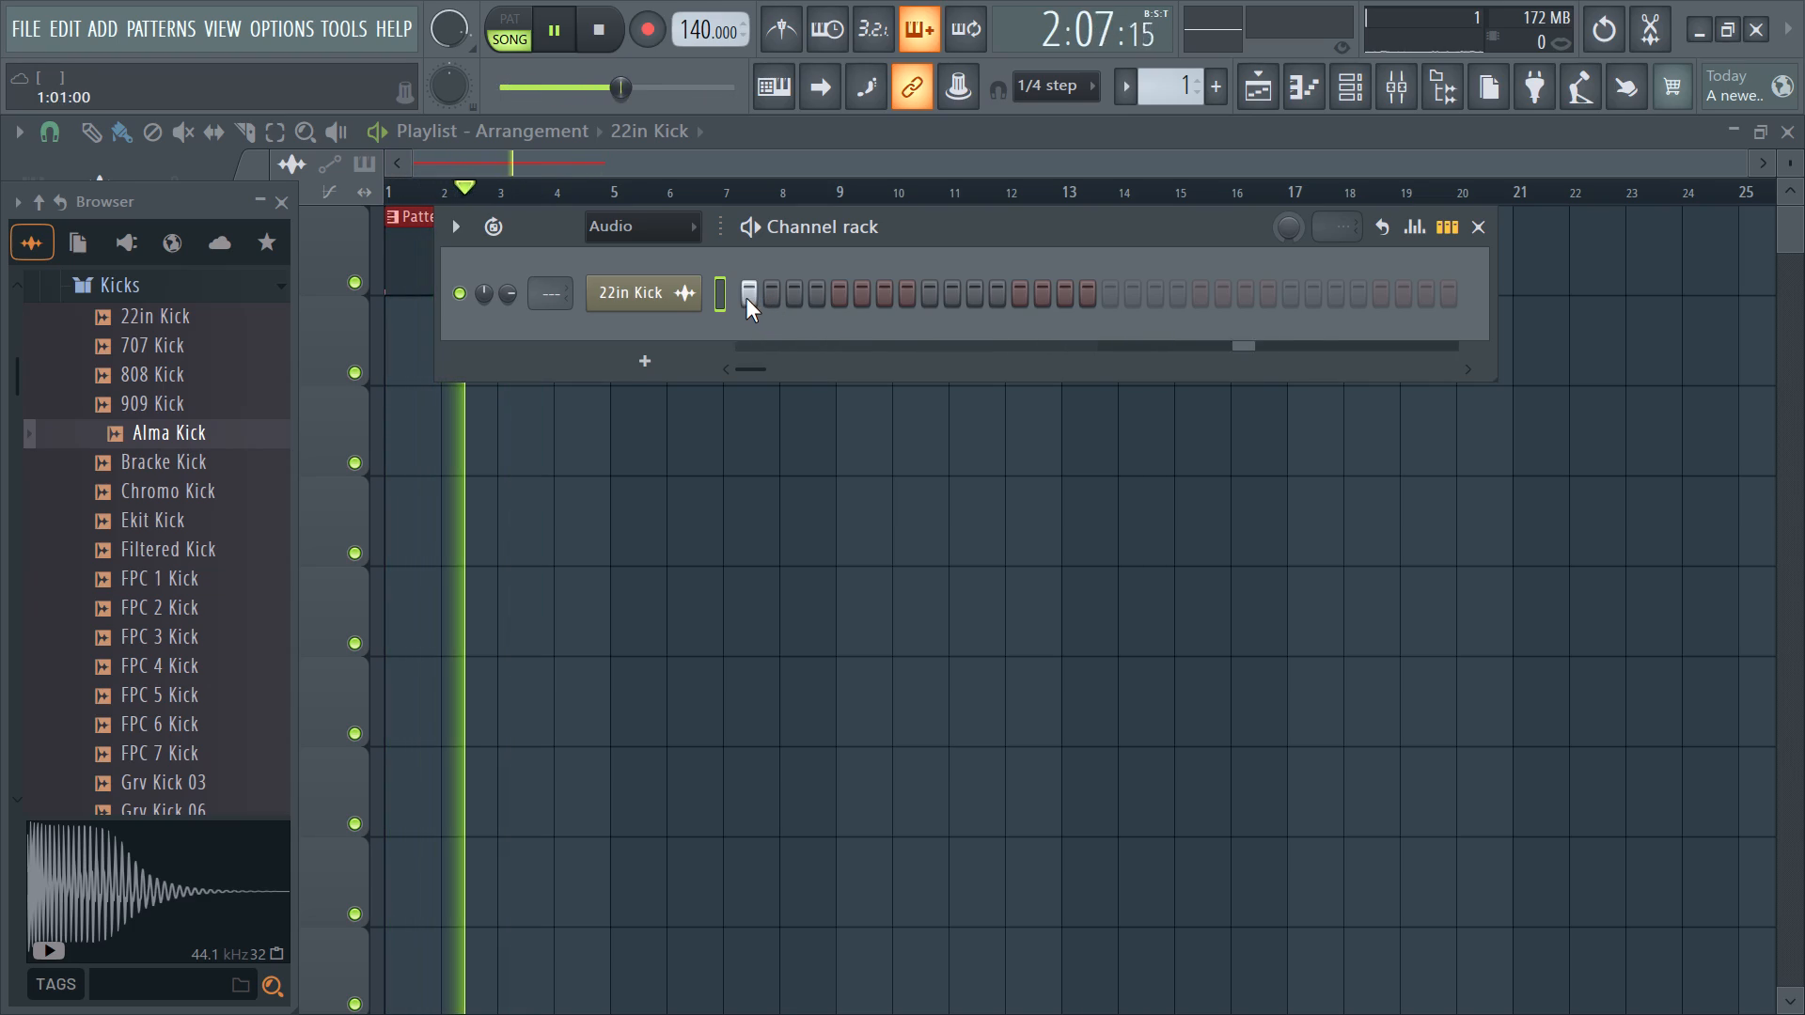
click(814, 307)
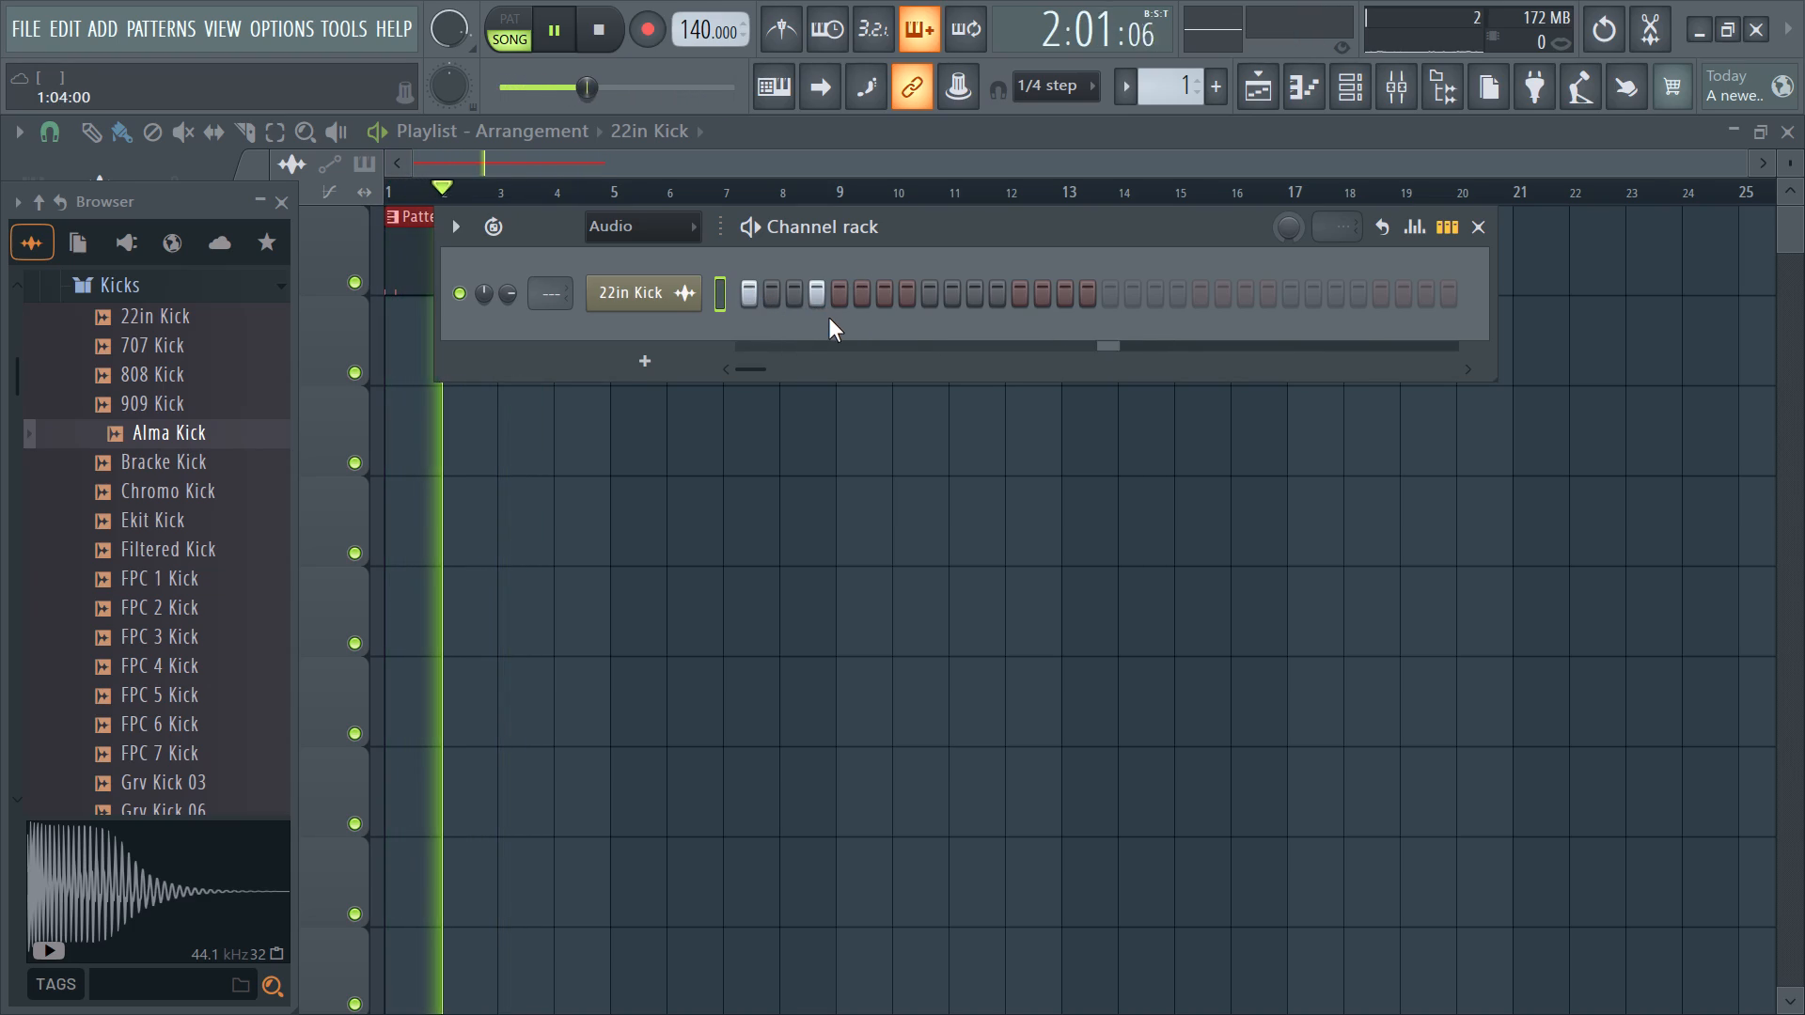
Open the Alma Kick sample in a new channel and close its sampler window.
click(194, 437)
right_click(194, 437)
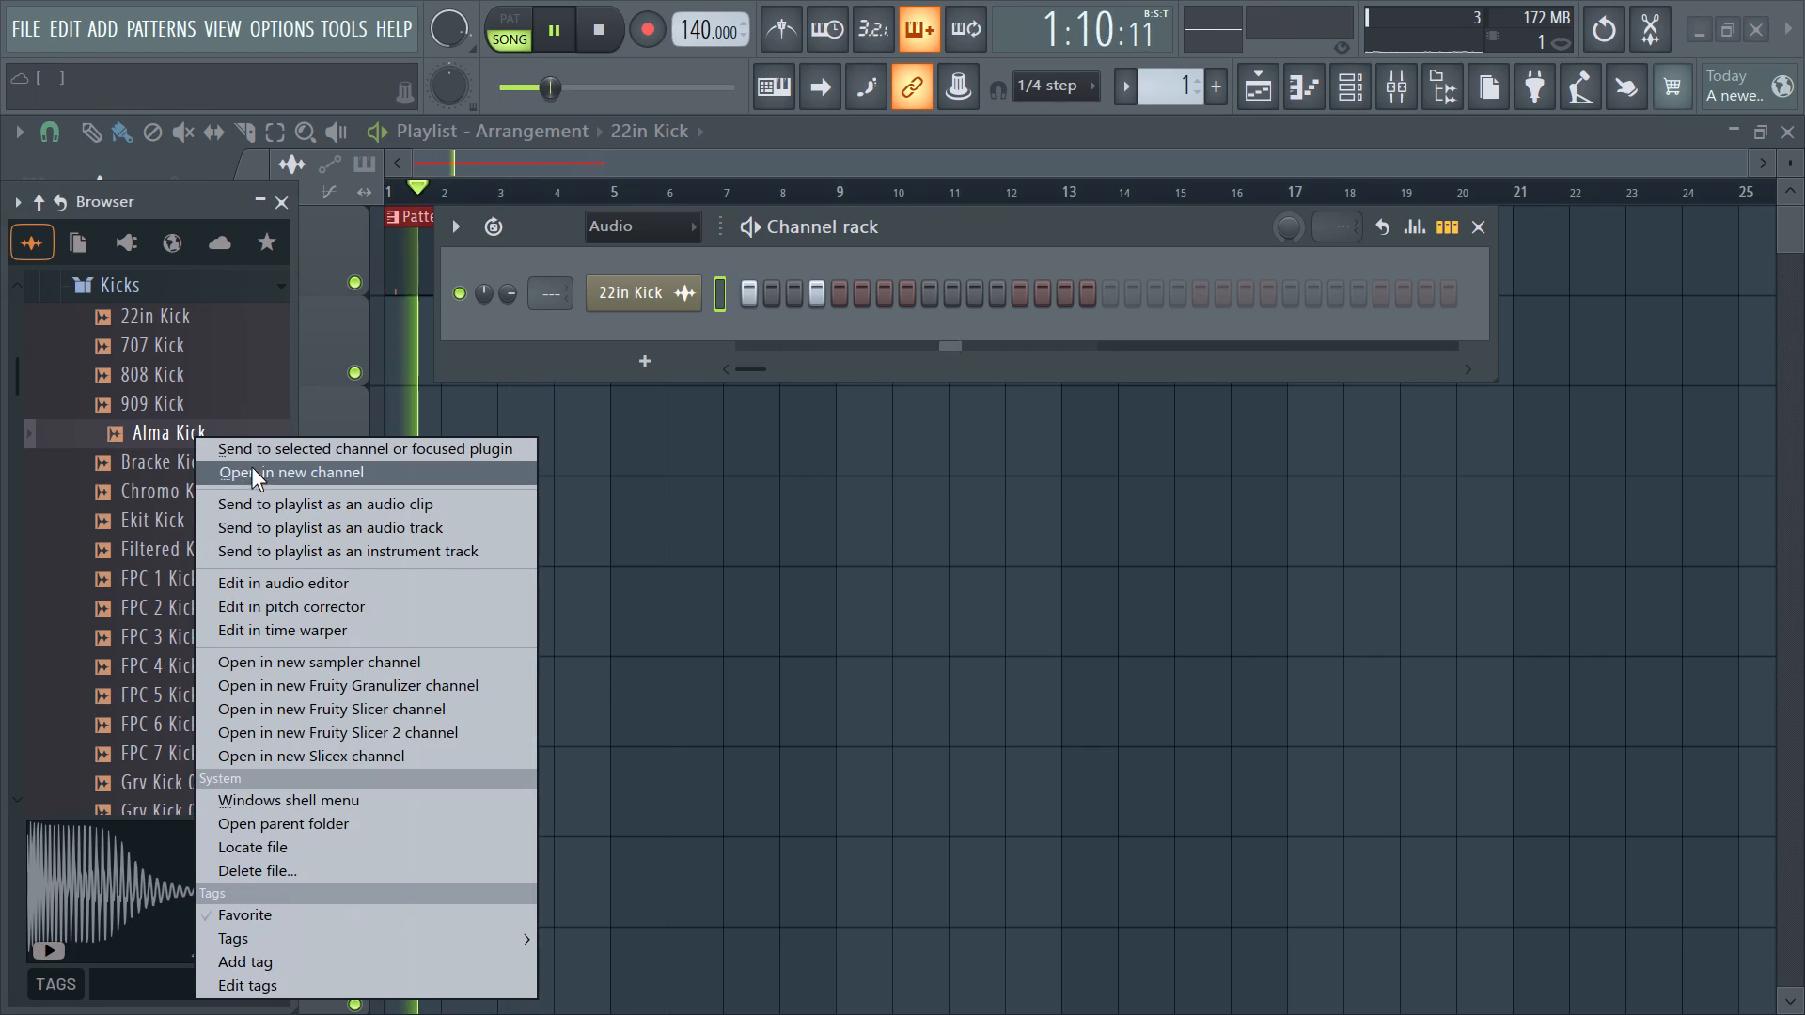
click(254, 468)
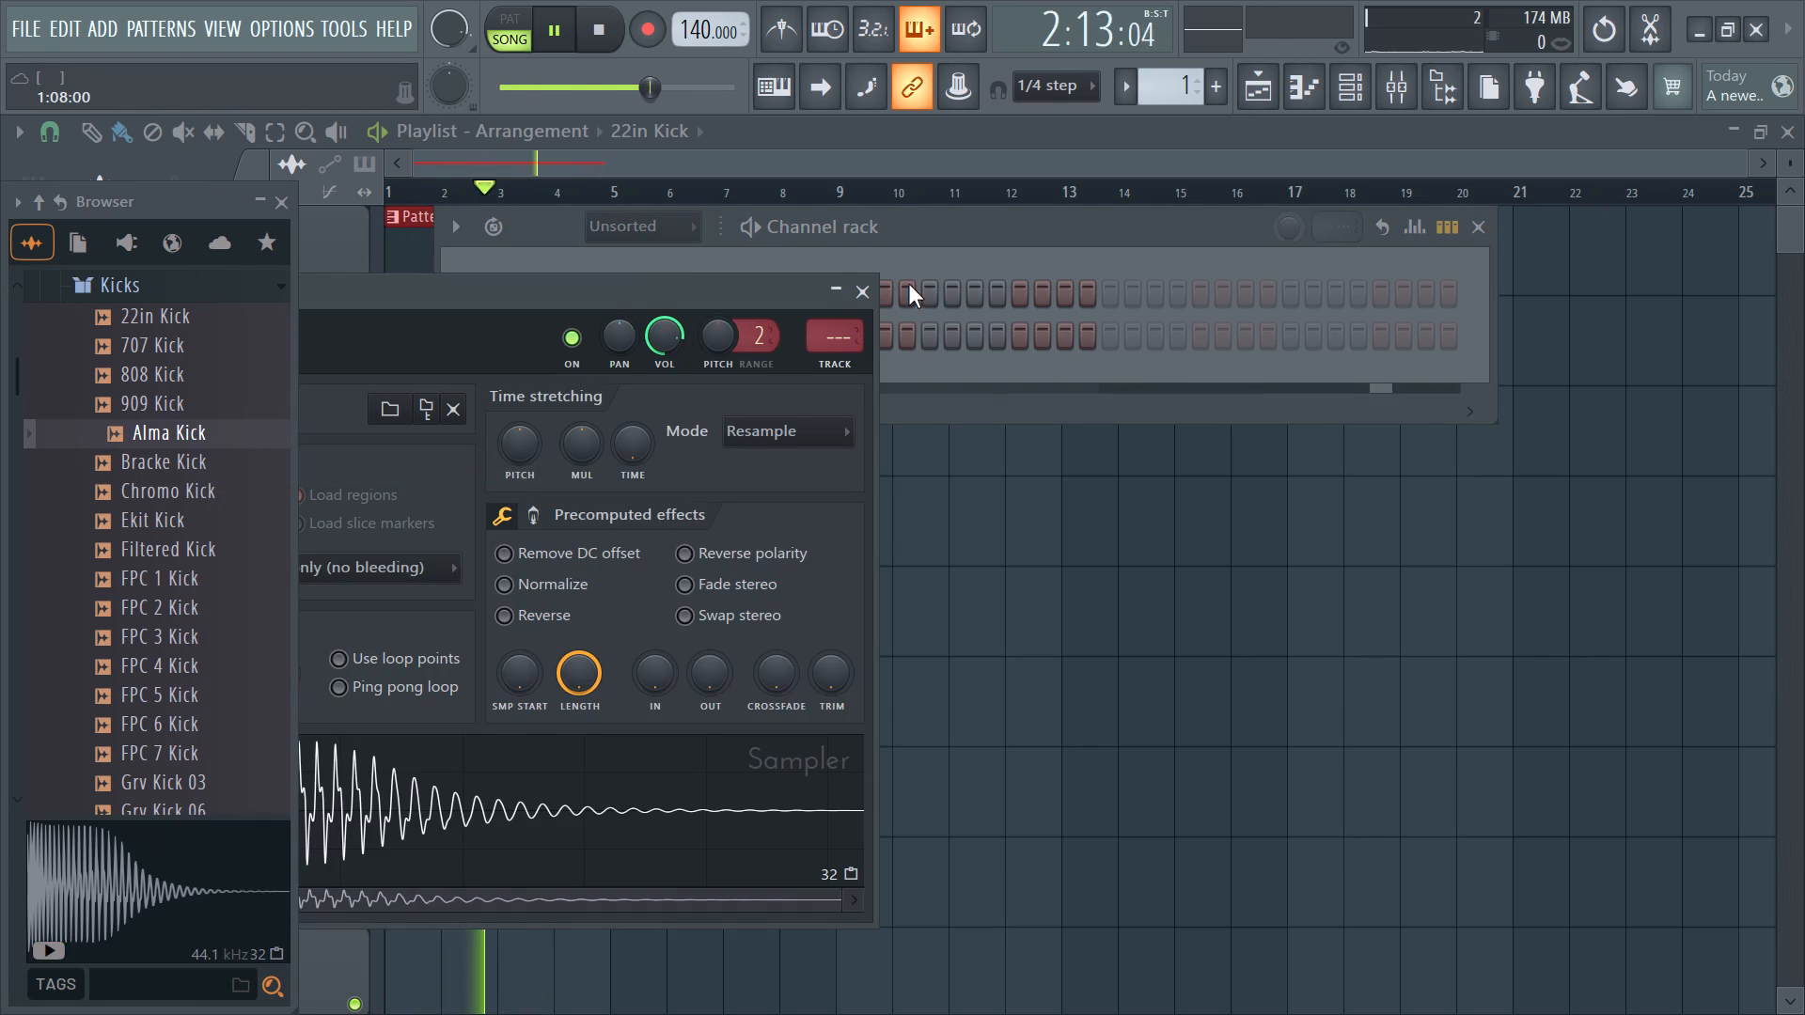
click(870, 288)
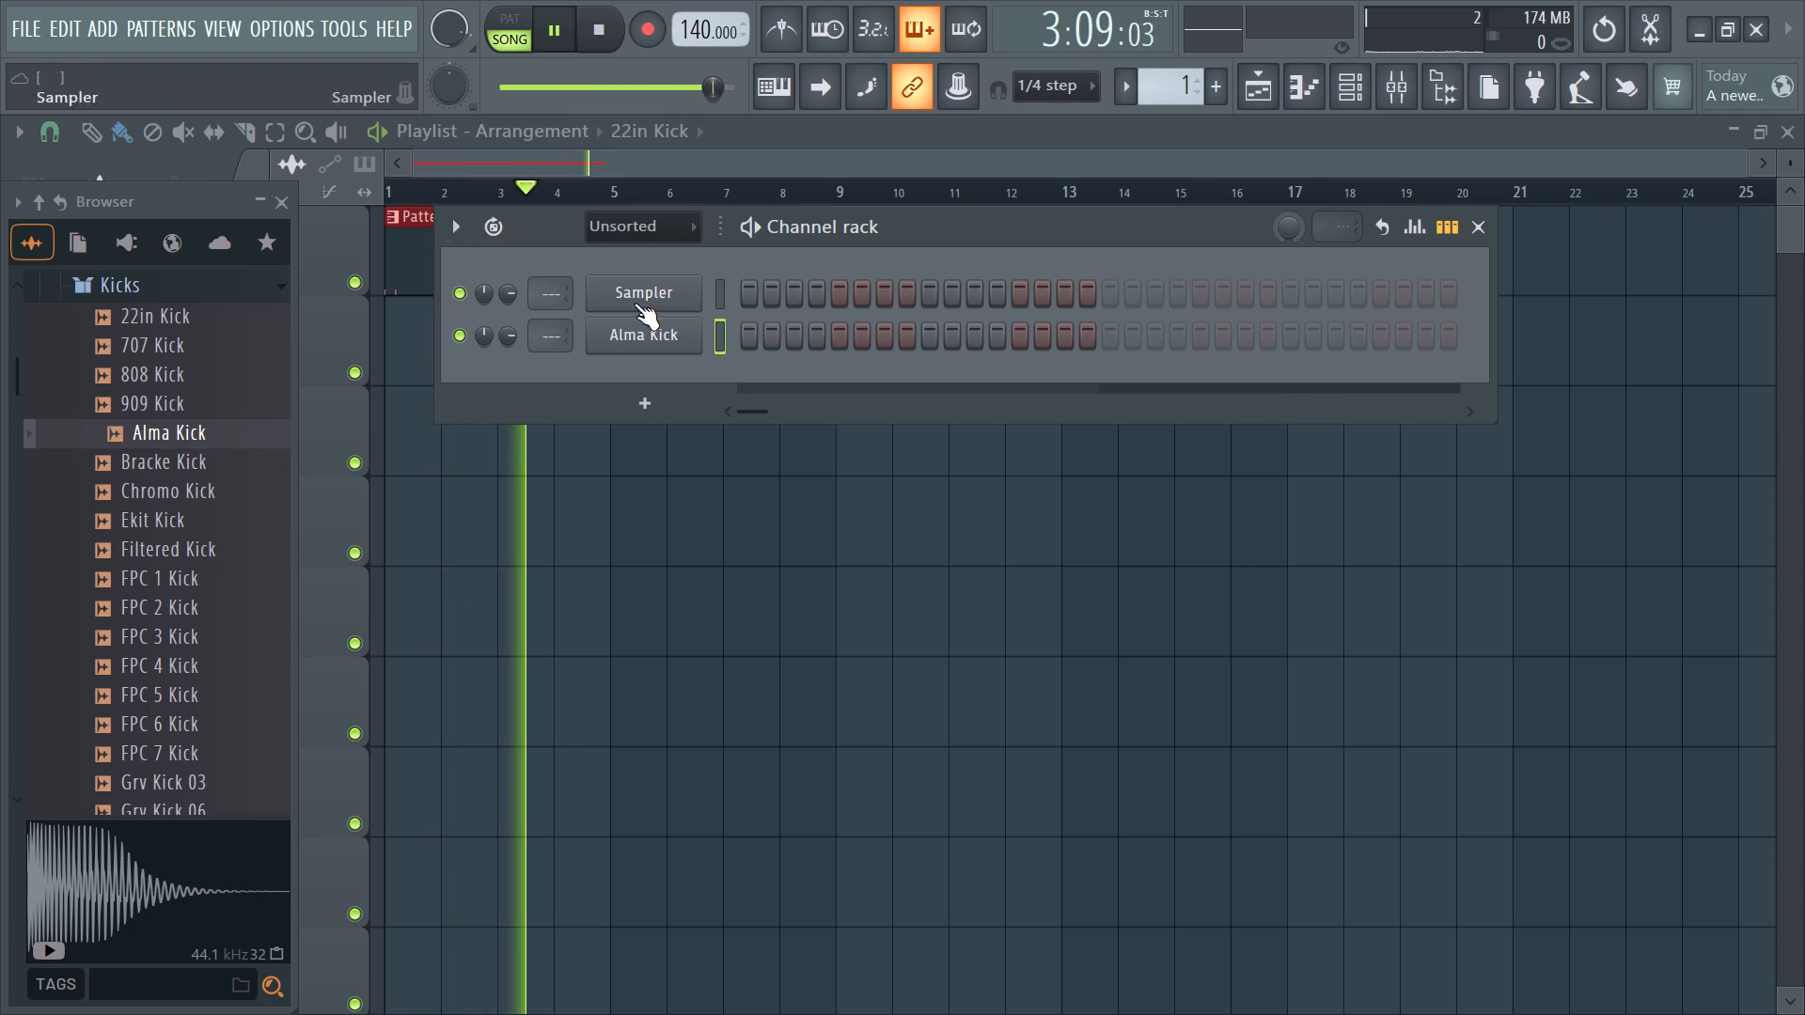
Program the Alma Kick channel with hits on steps 1, 9, 17 and 25, and close the channel rack.
click(747, 330)
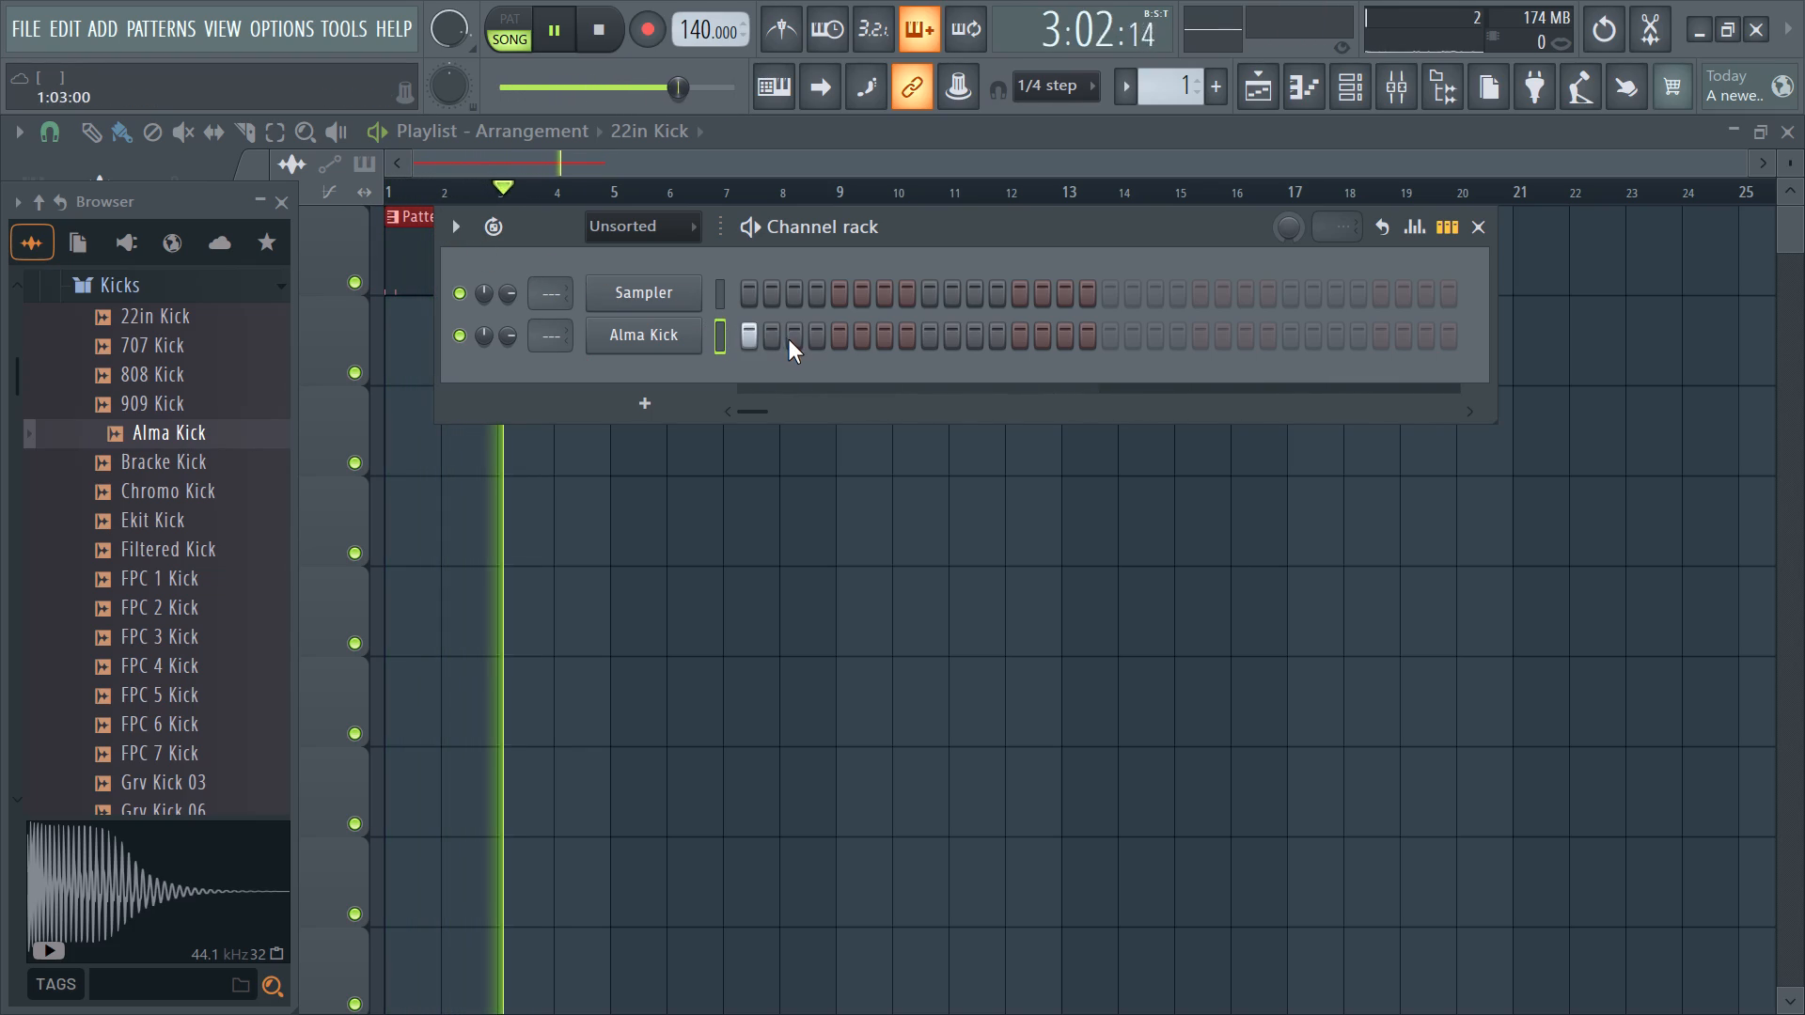
click(792, 342)
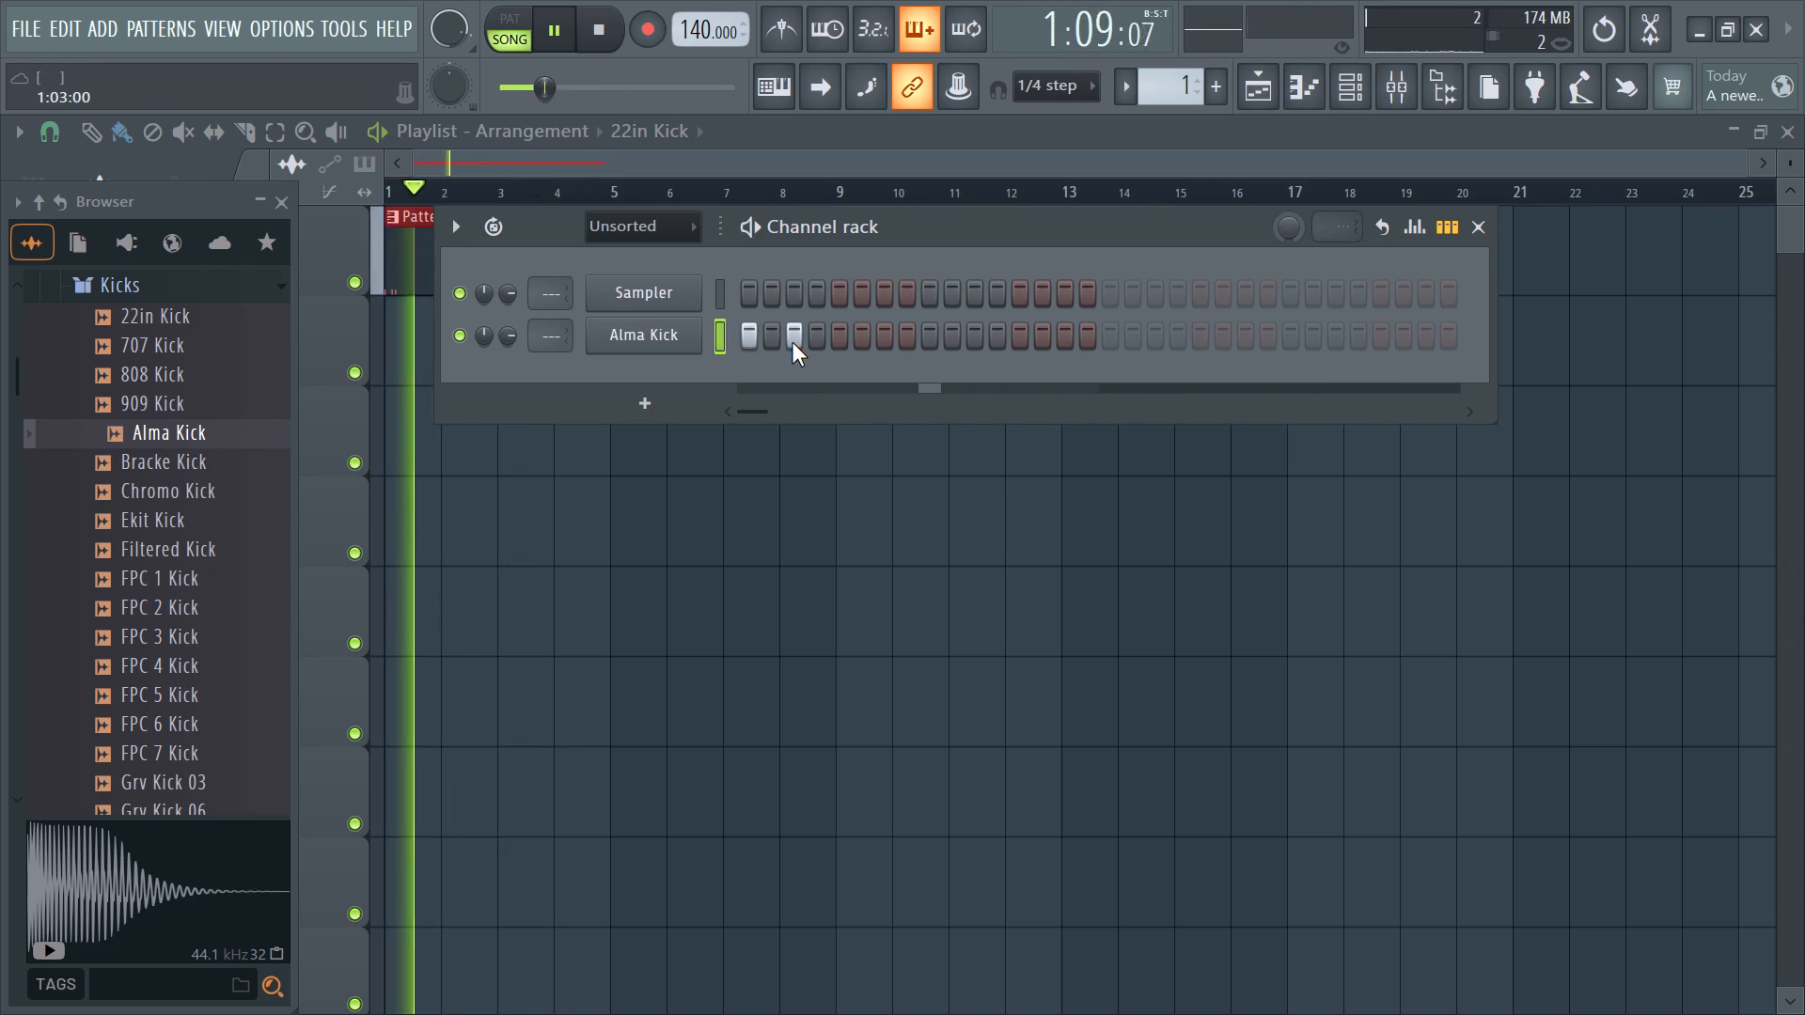
click(793, 327)
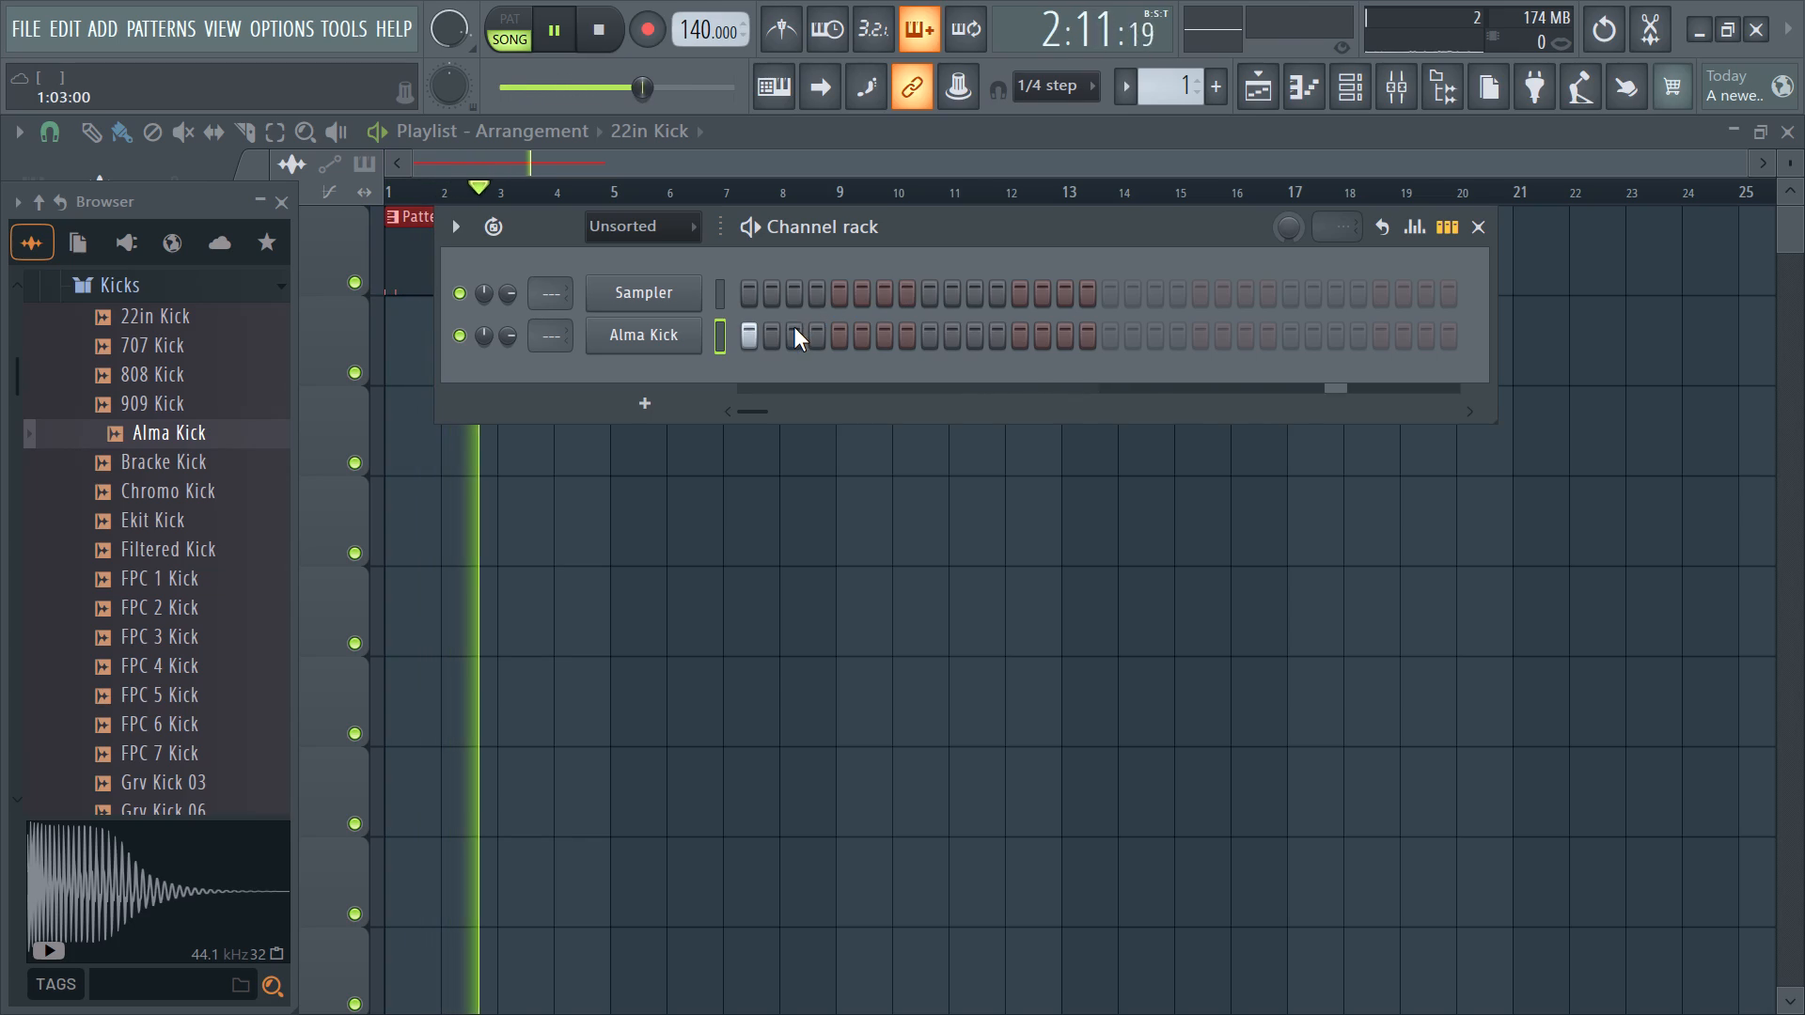
click(933, 320)
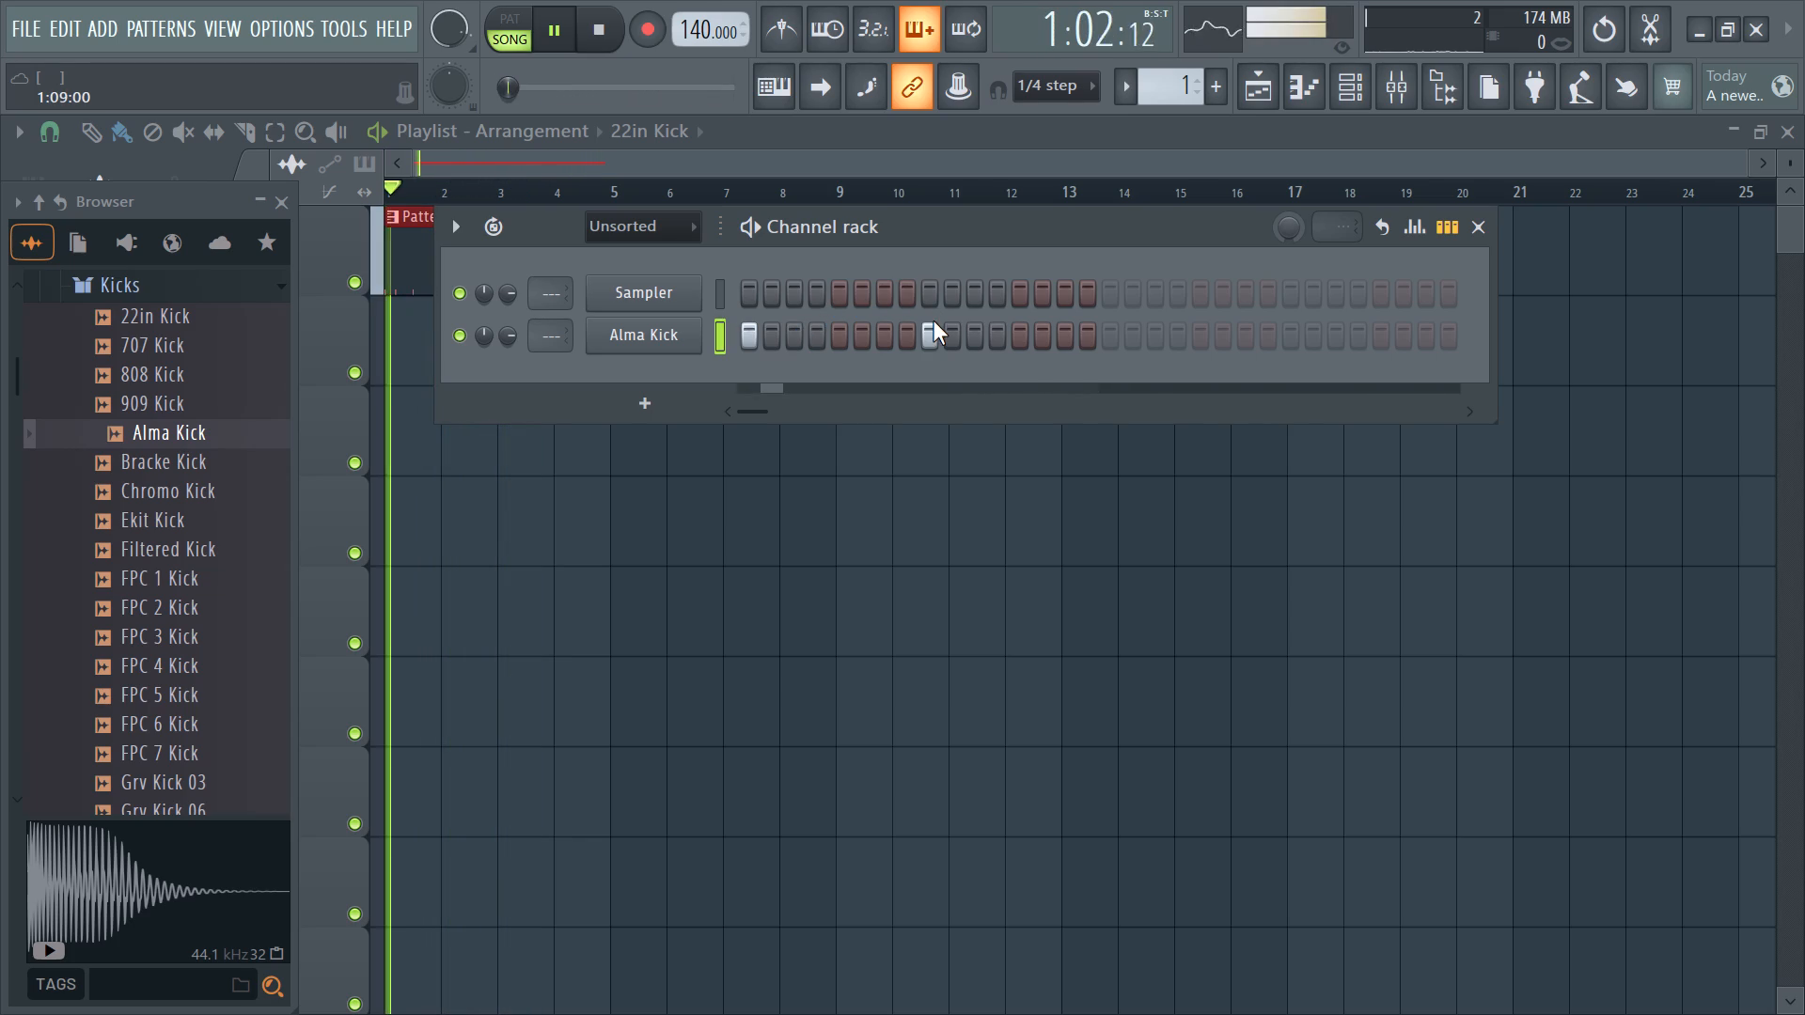
click(1105, 331)
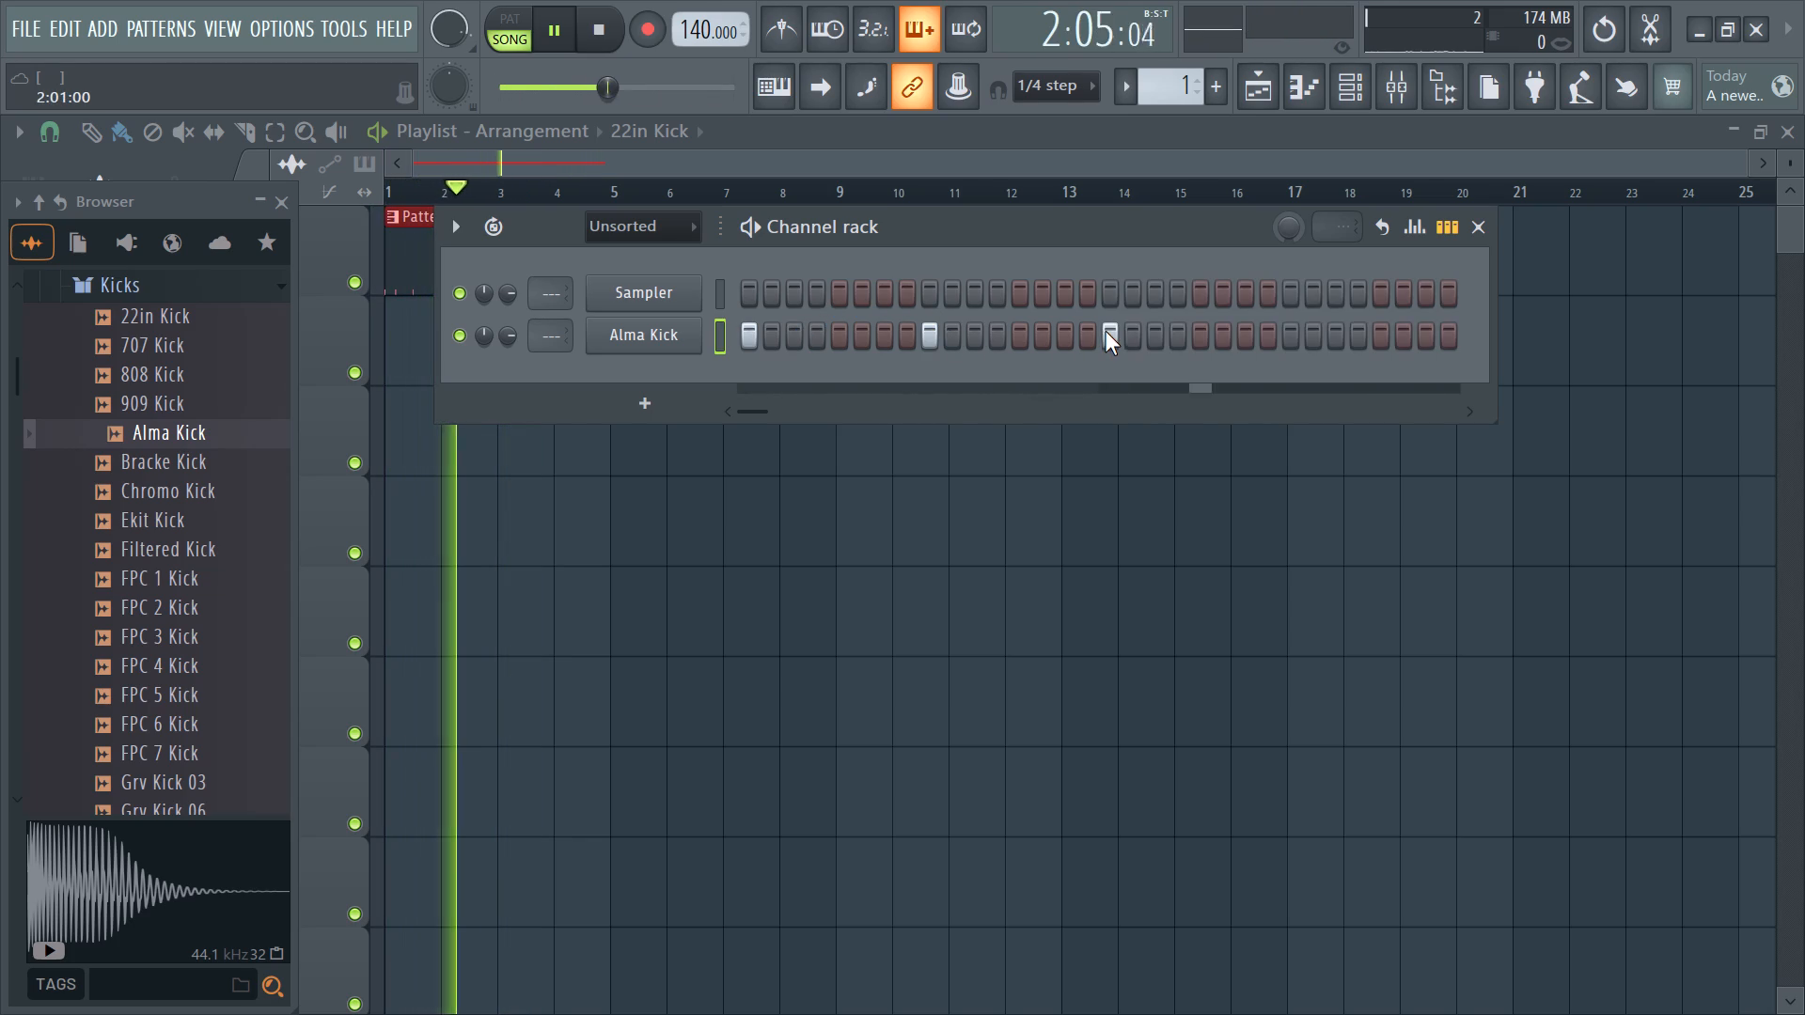
click(1290, 340)
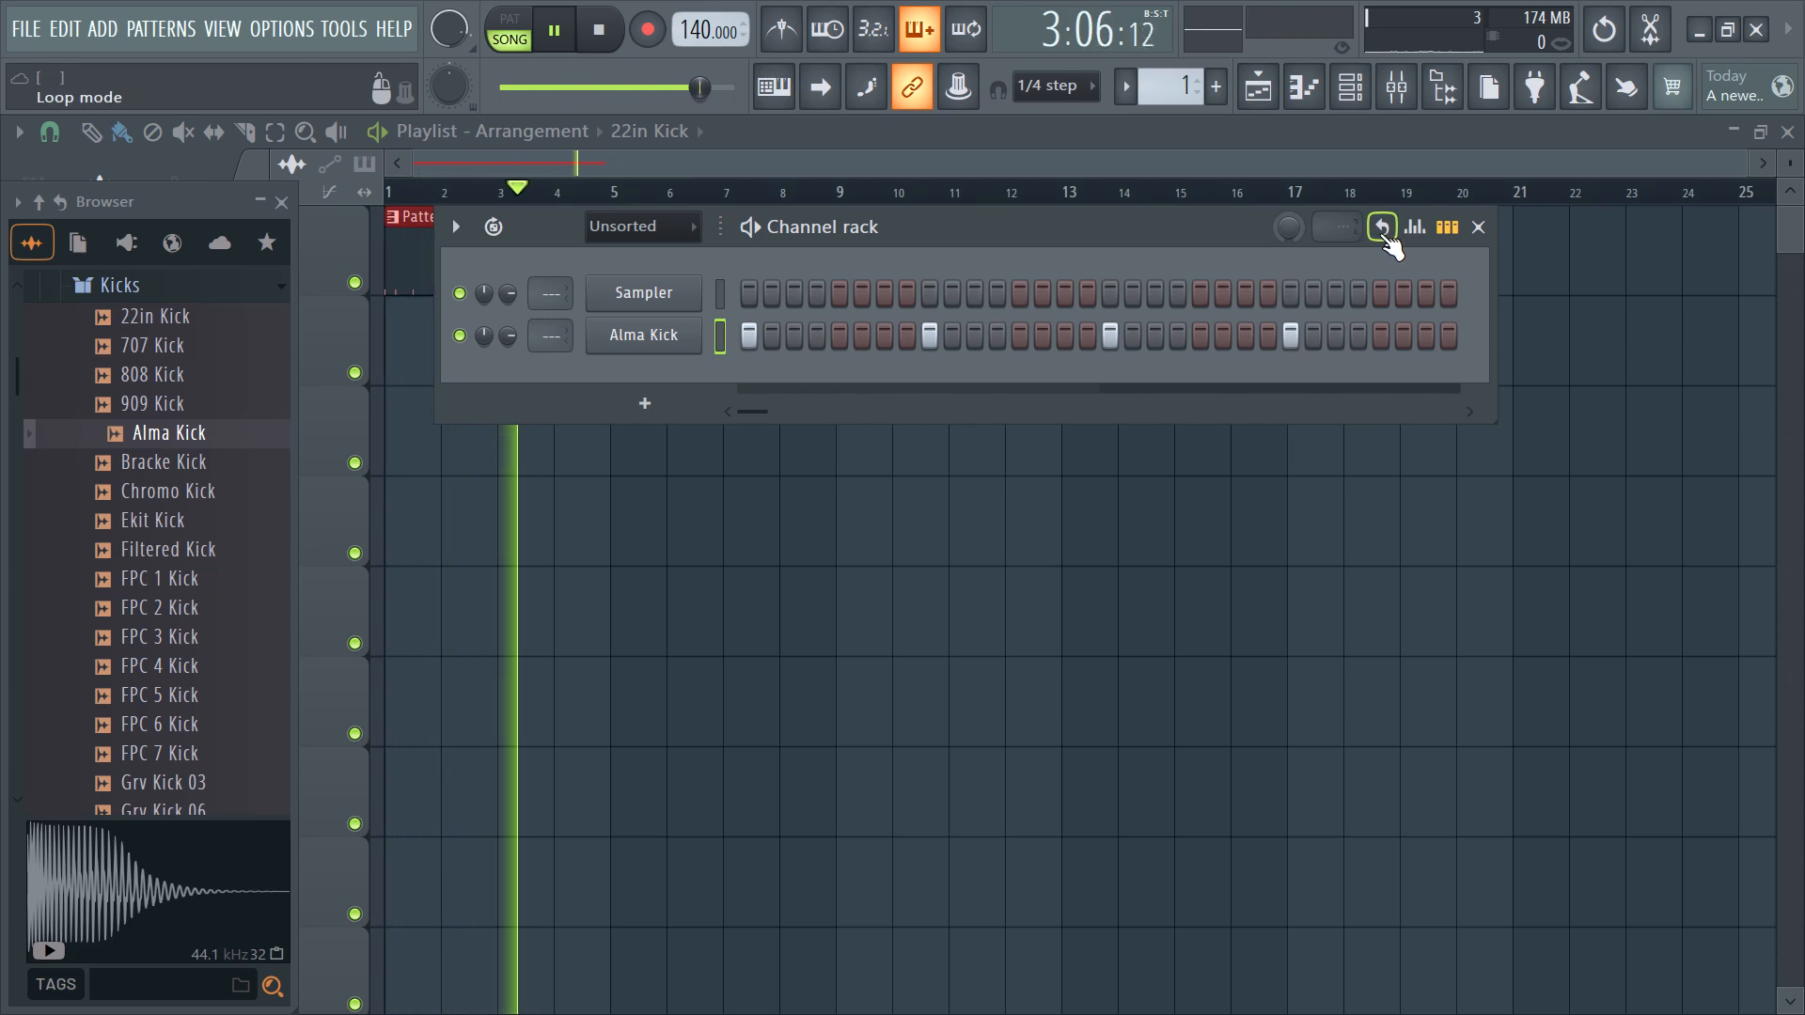
click(1476, 233)
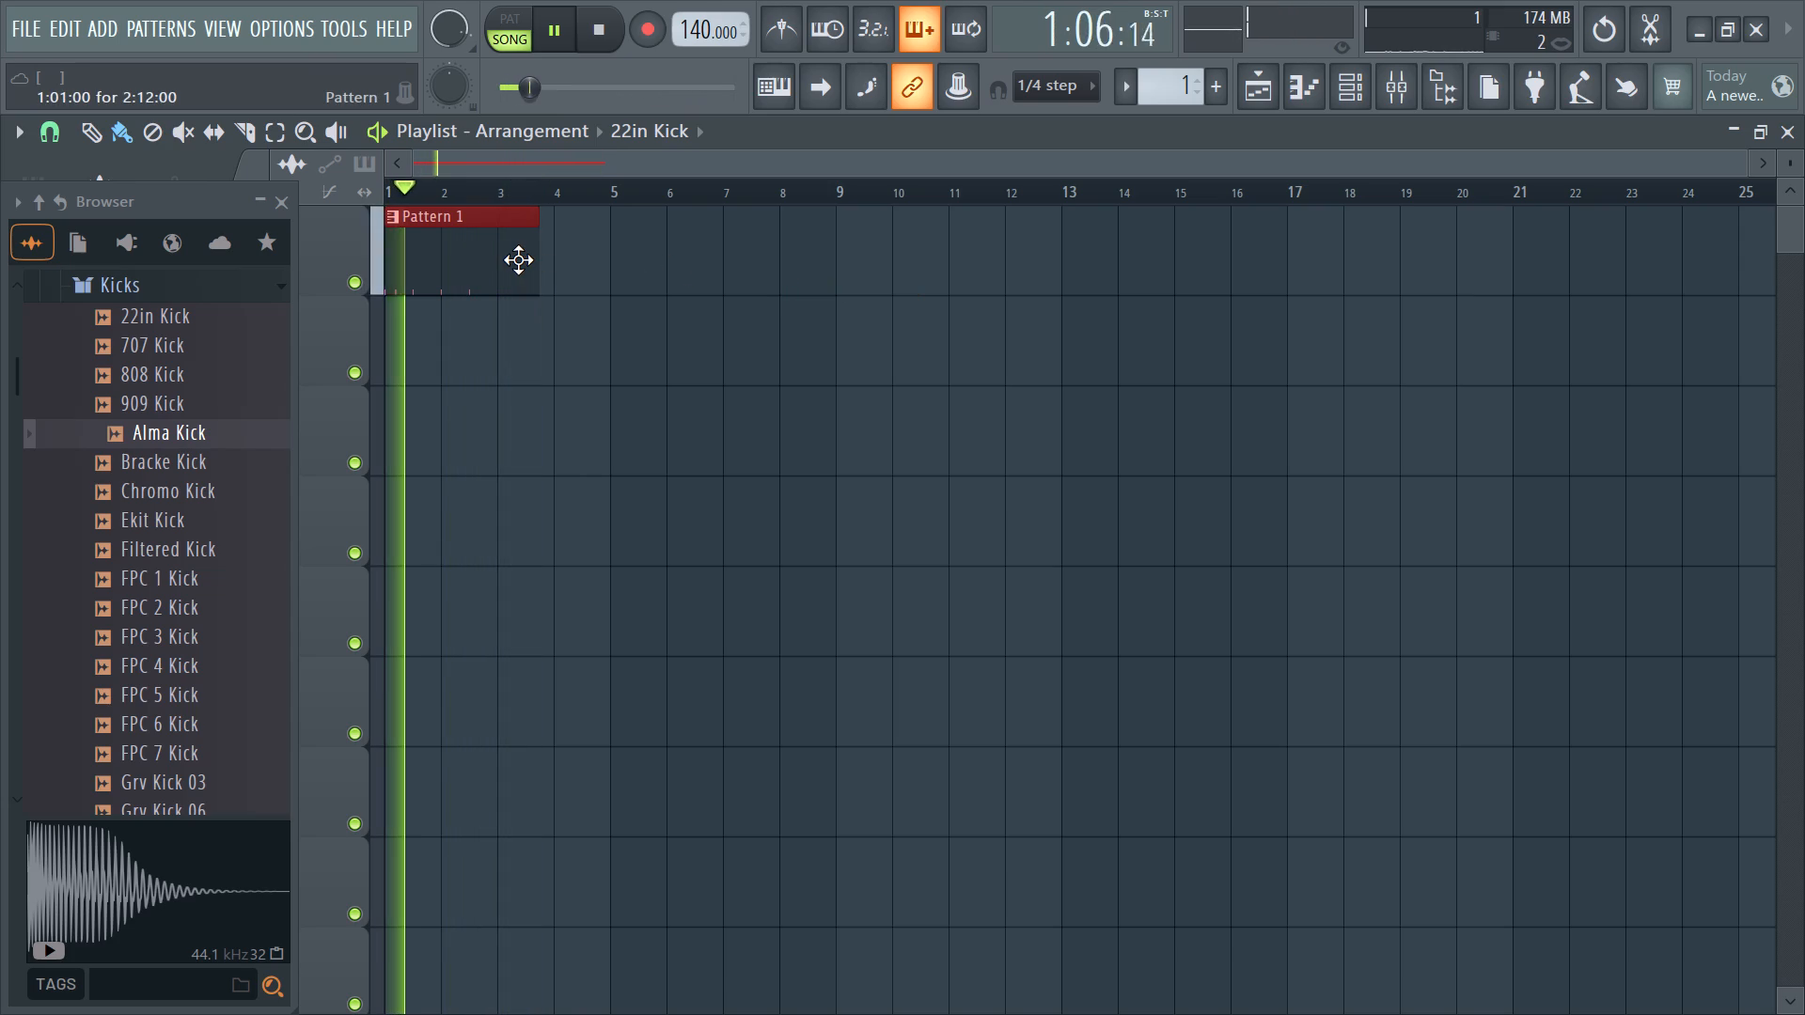
Shorten the Pattern 1 clip in the playlist to two bars, ending at bar 3.
drag(538, 262, 497, 261)
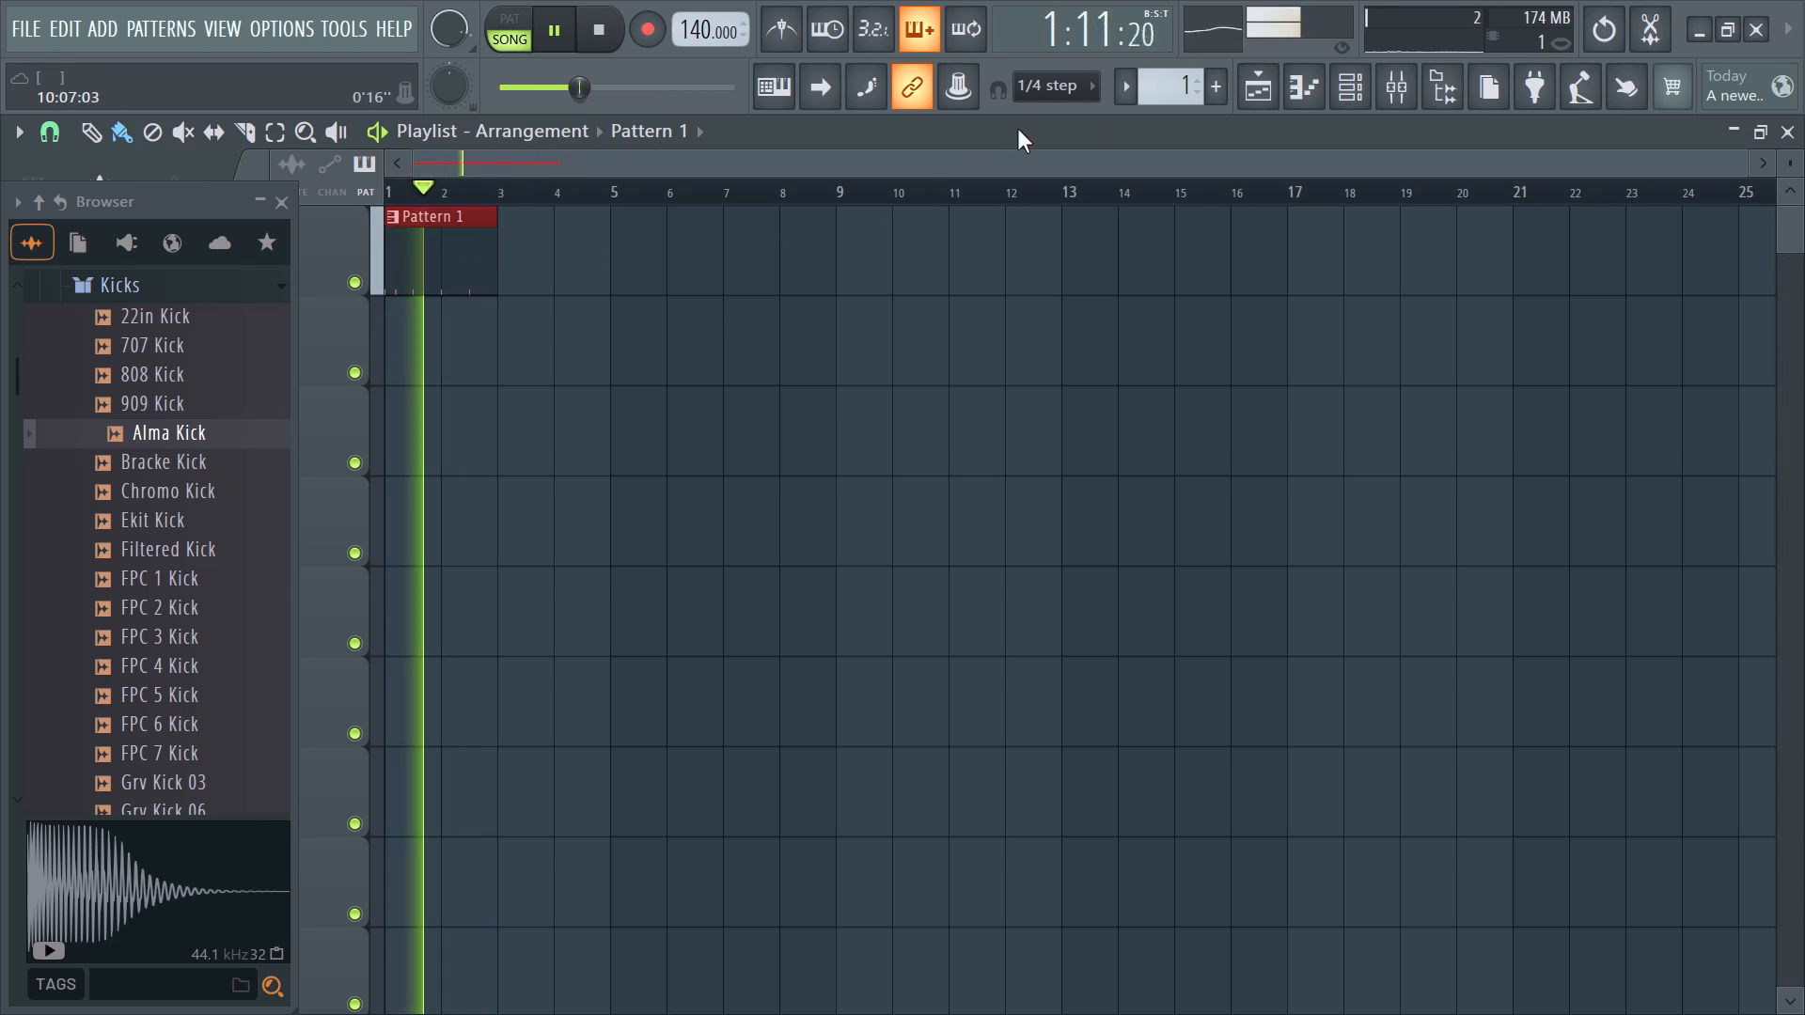
Create a new empty pattern, Pattern 2, and make it the active pattern.
right_click(1214, 98)
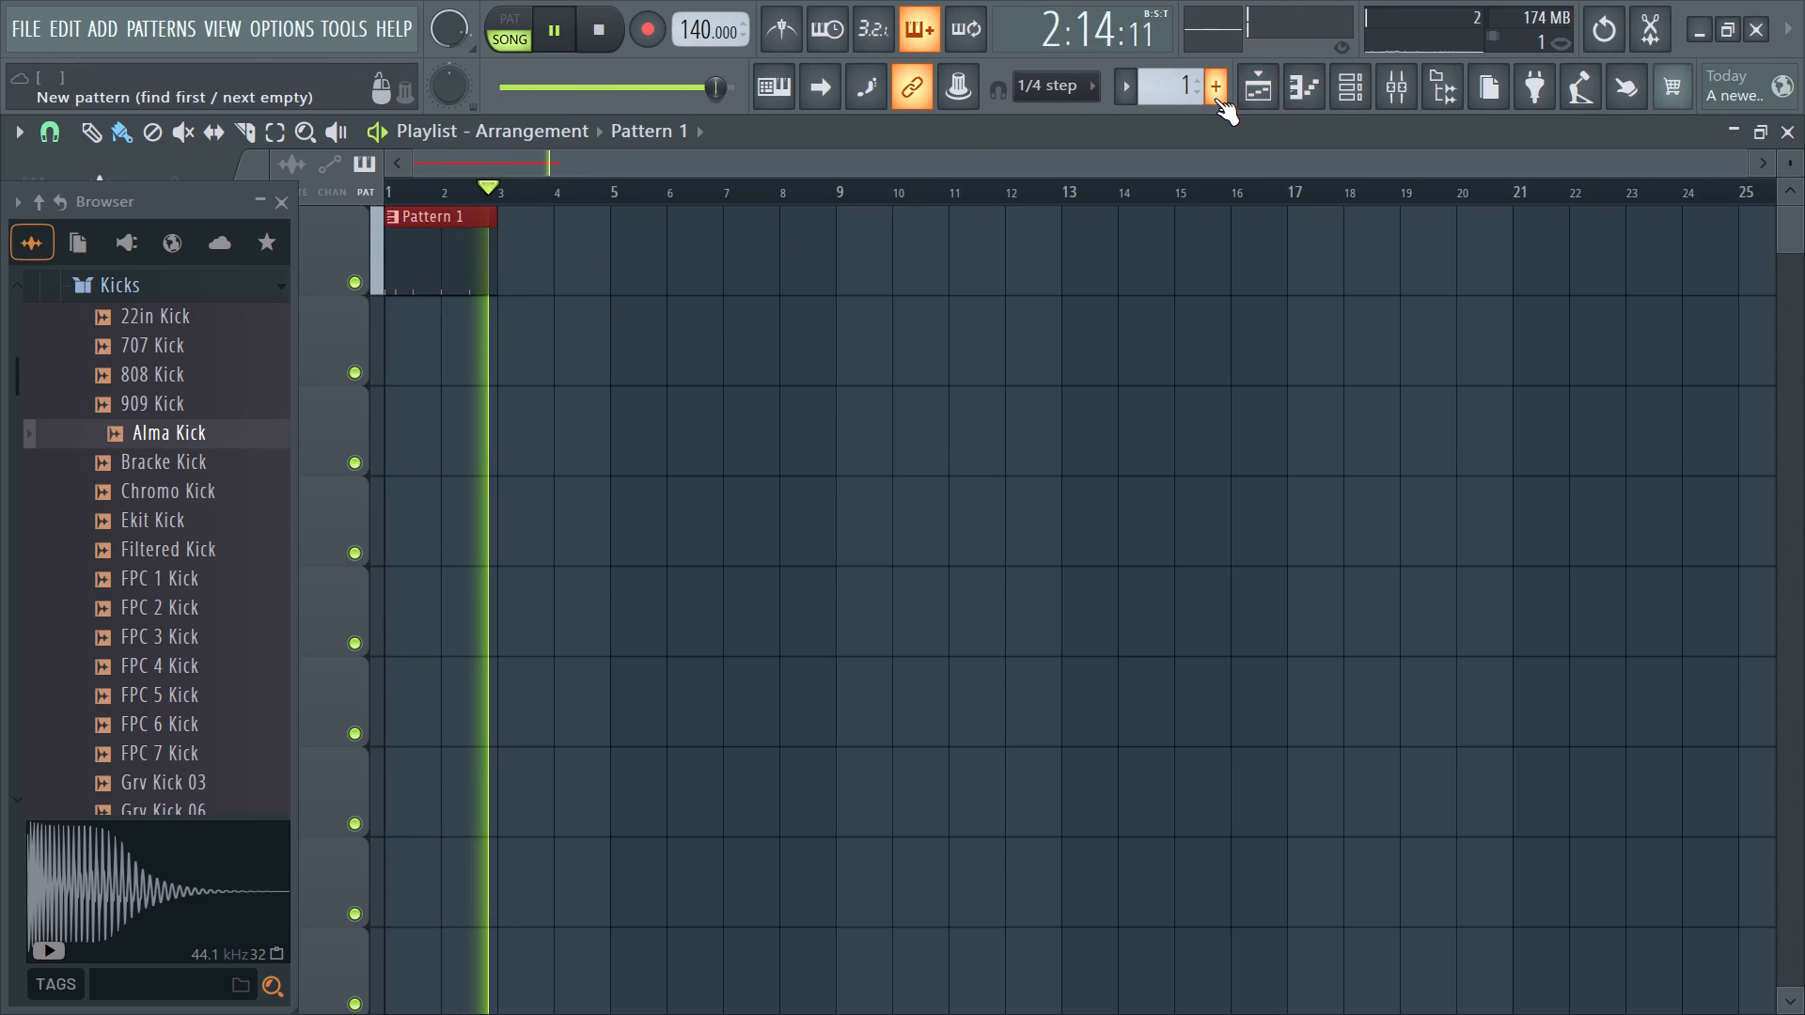
click(1245, 122)
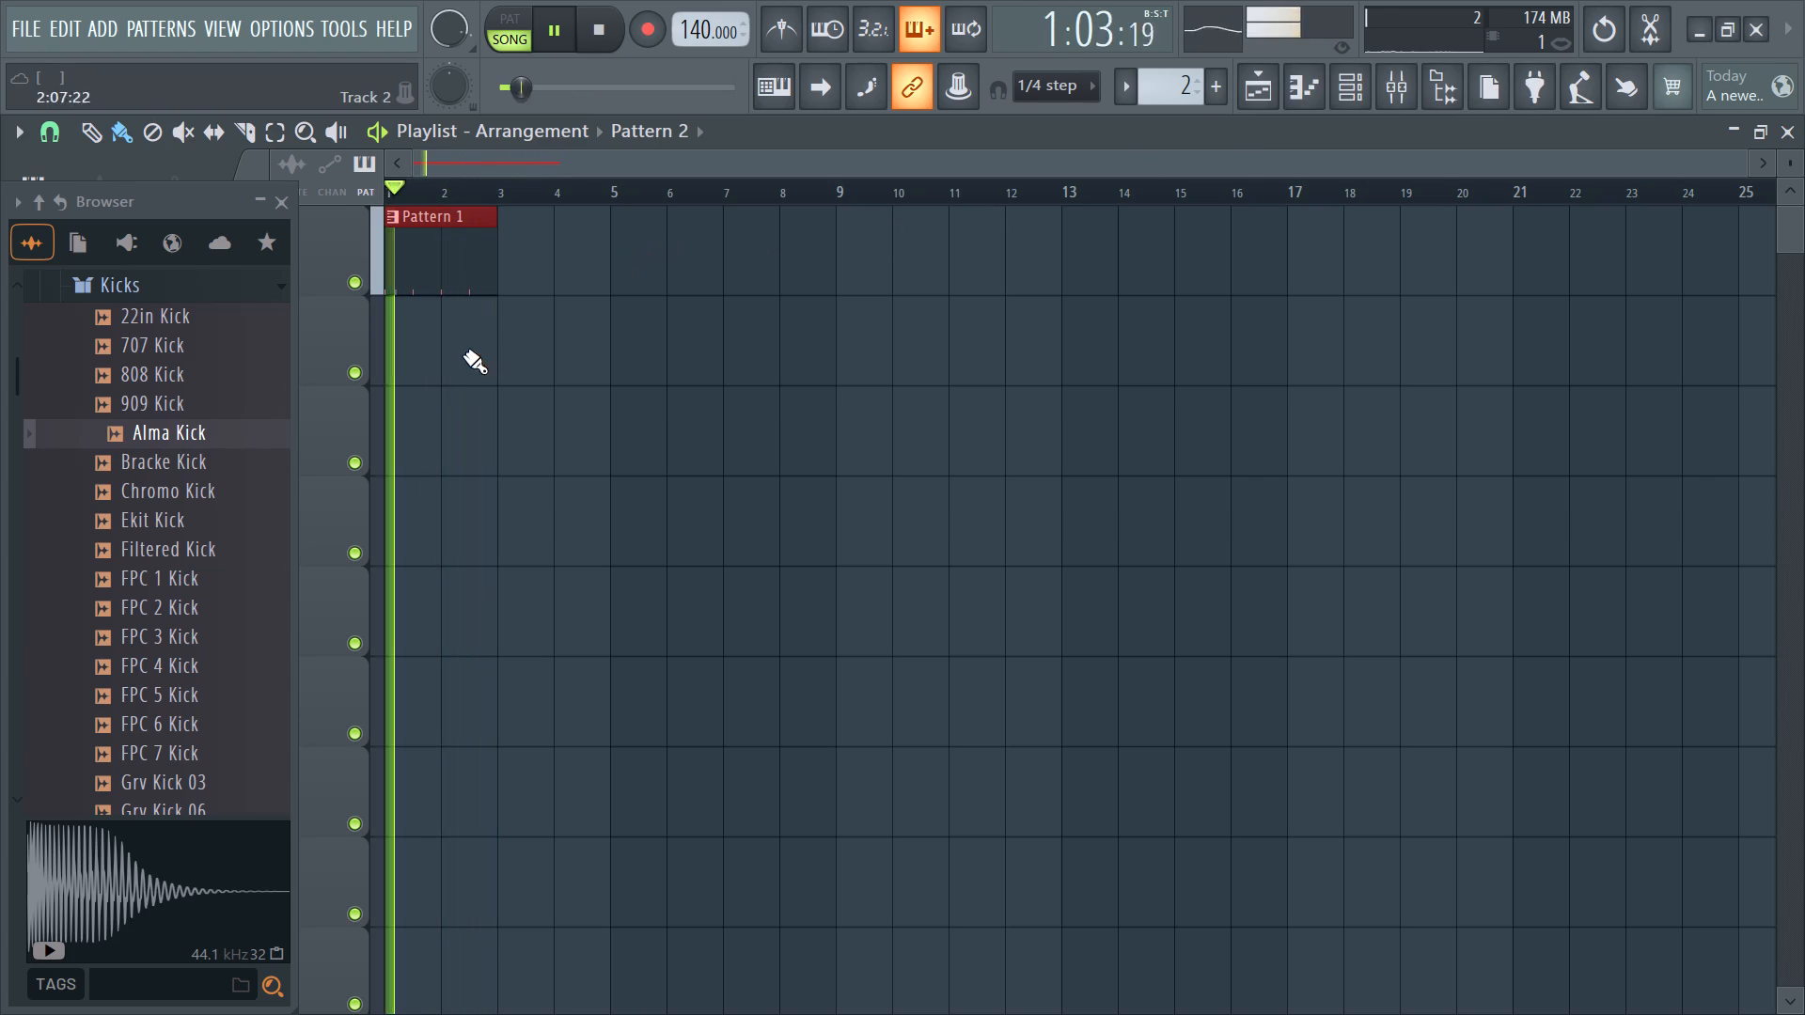
Place a Pattern 2 clip on Track 2, starting at bar 1 and extended to two bars.
click(426, 361)
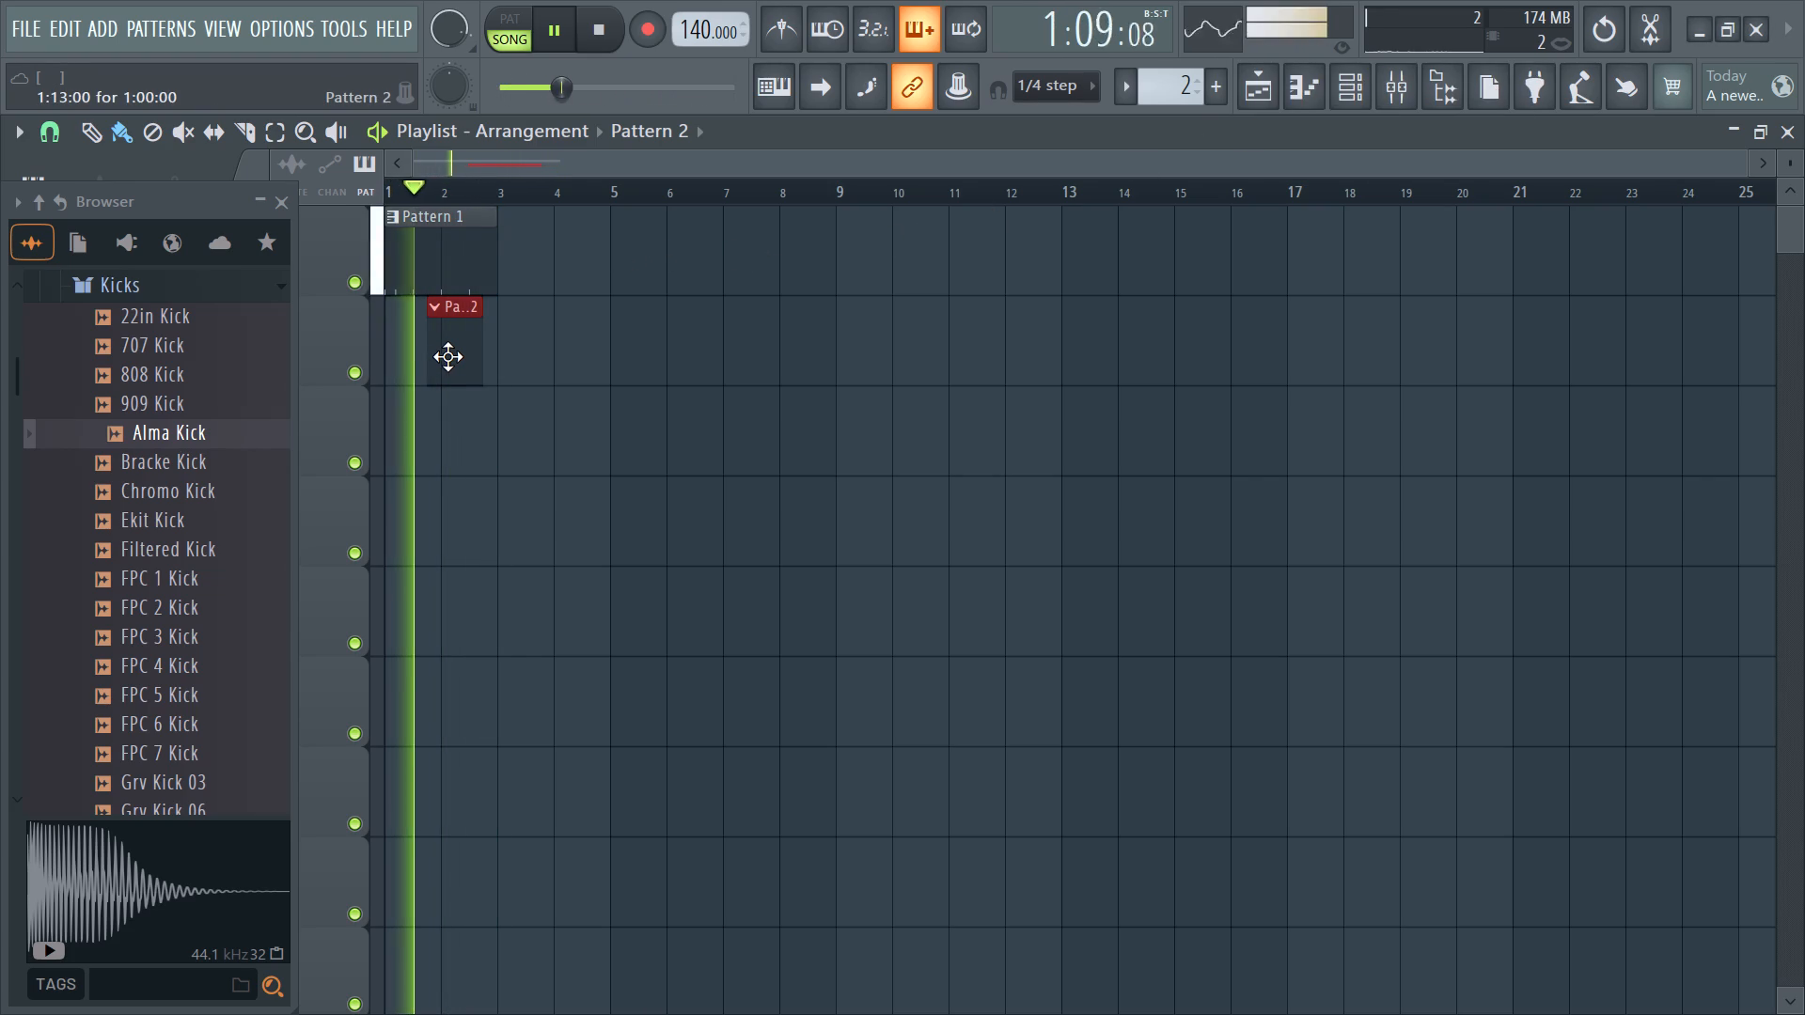
drag(453, 356, 426, 351)
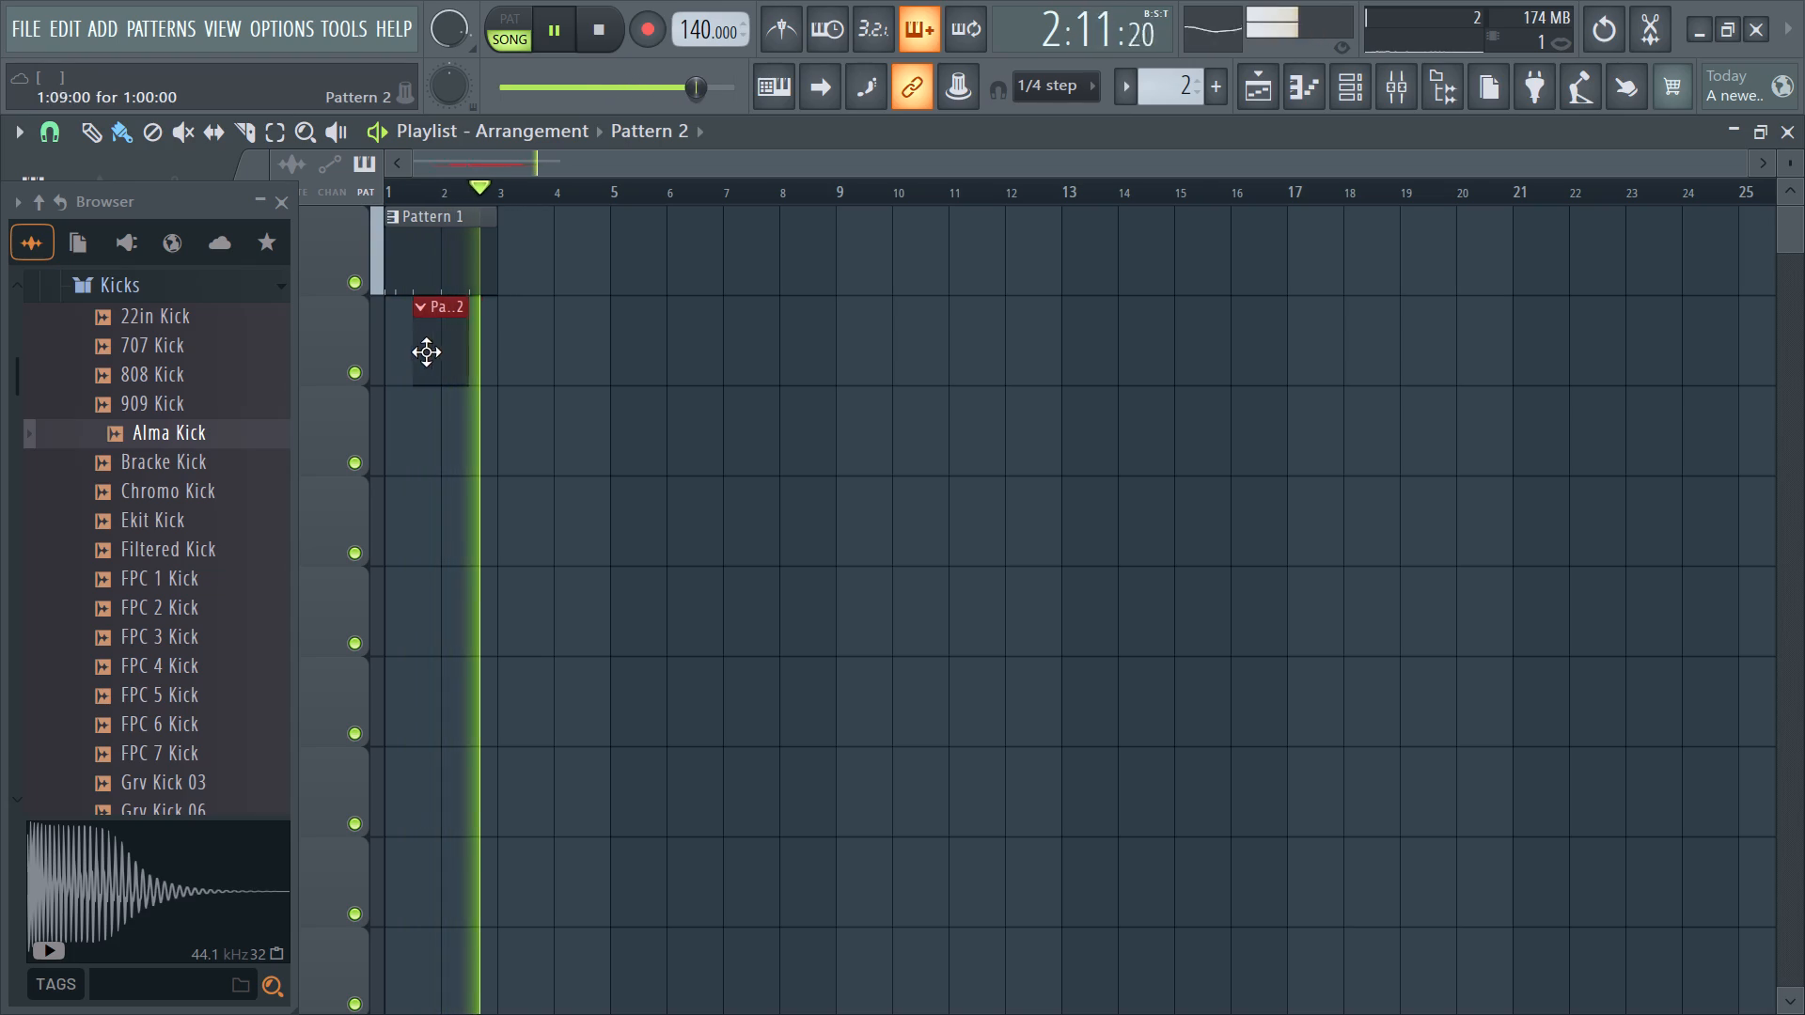
drag(426, 351, 395, 351)
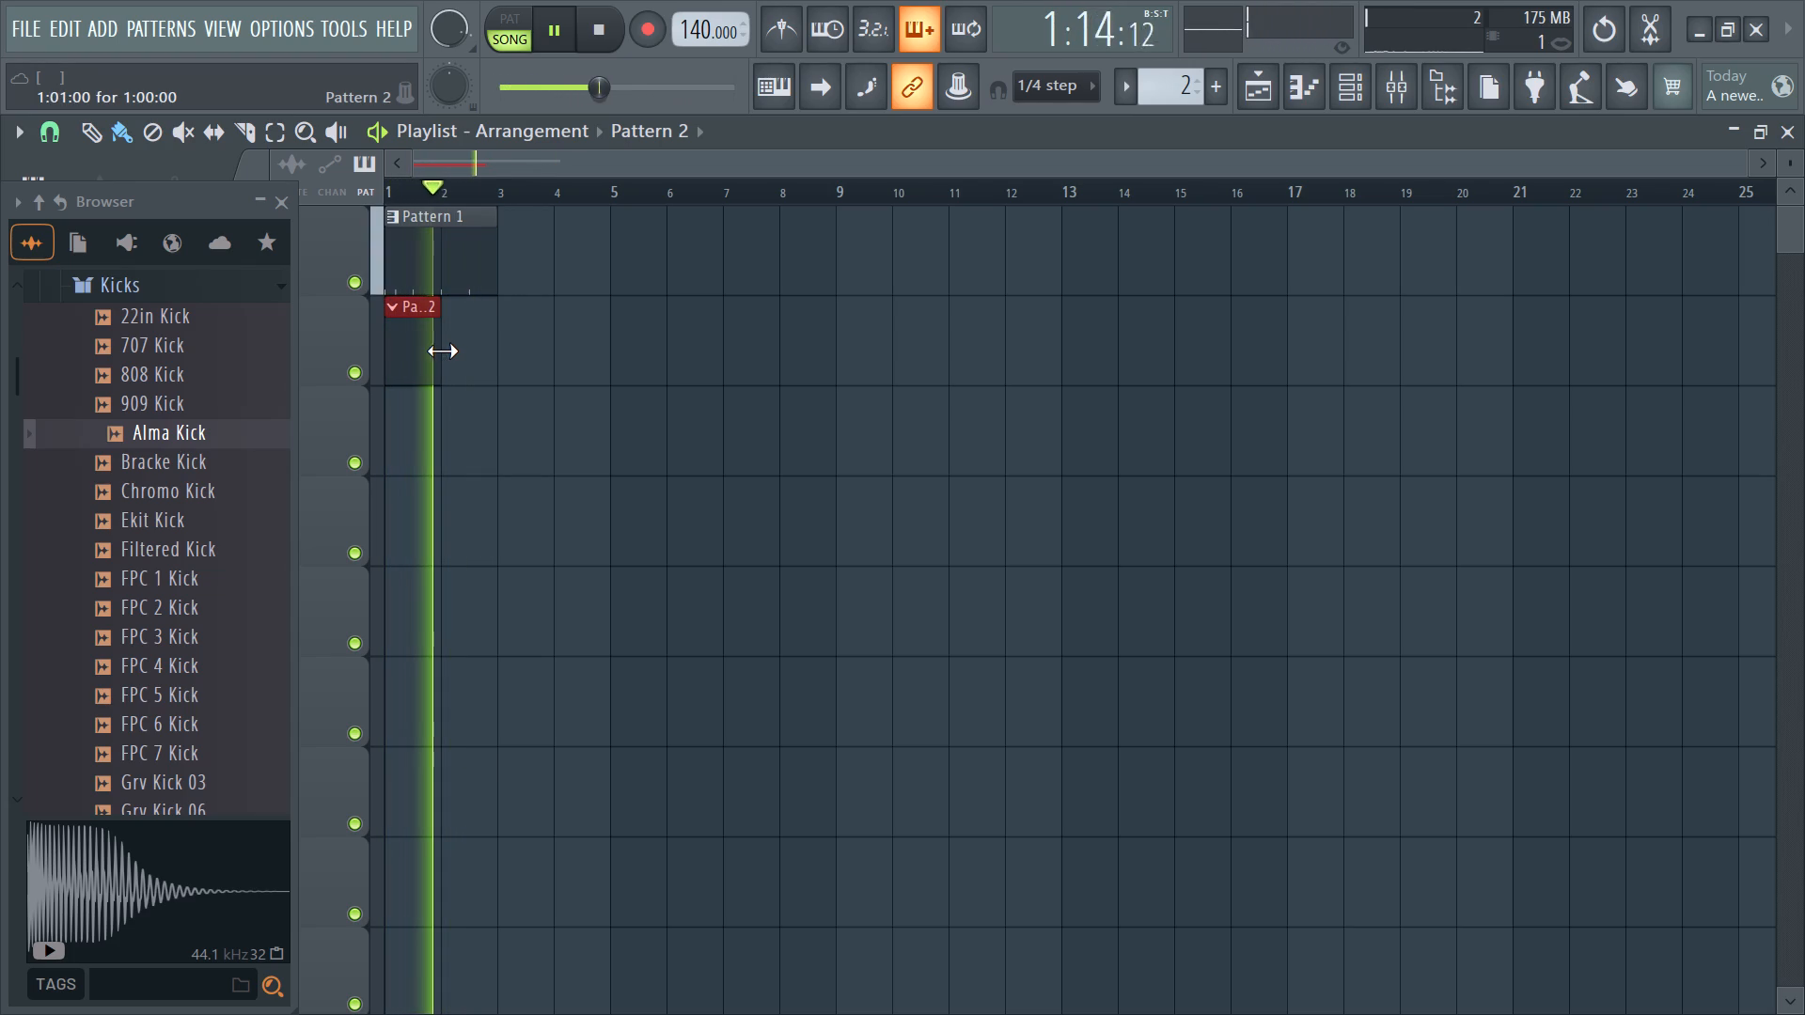
drag(442, 351, 491, 351)
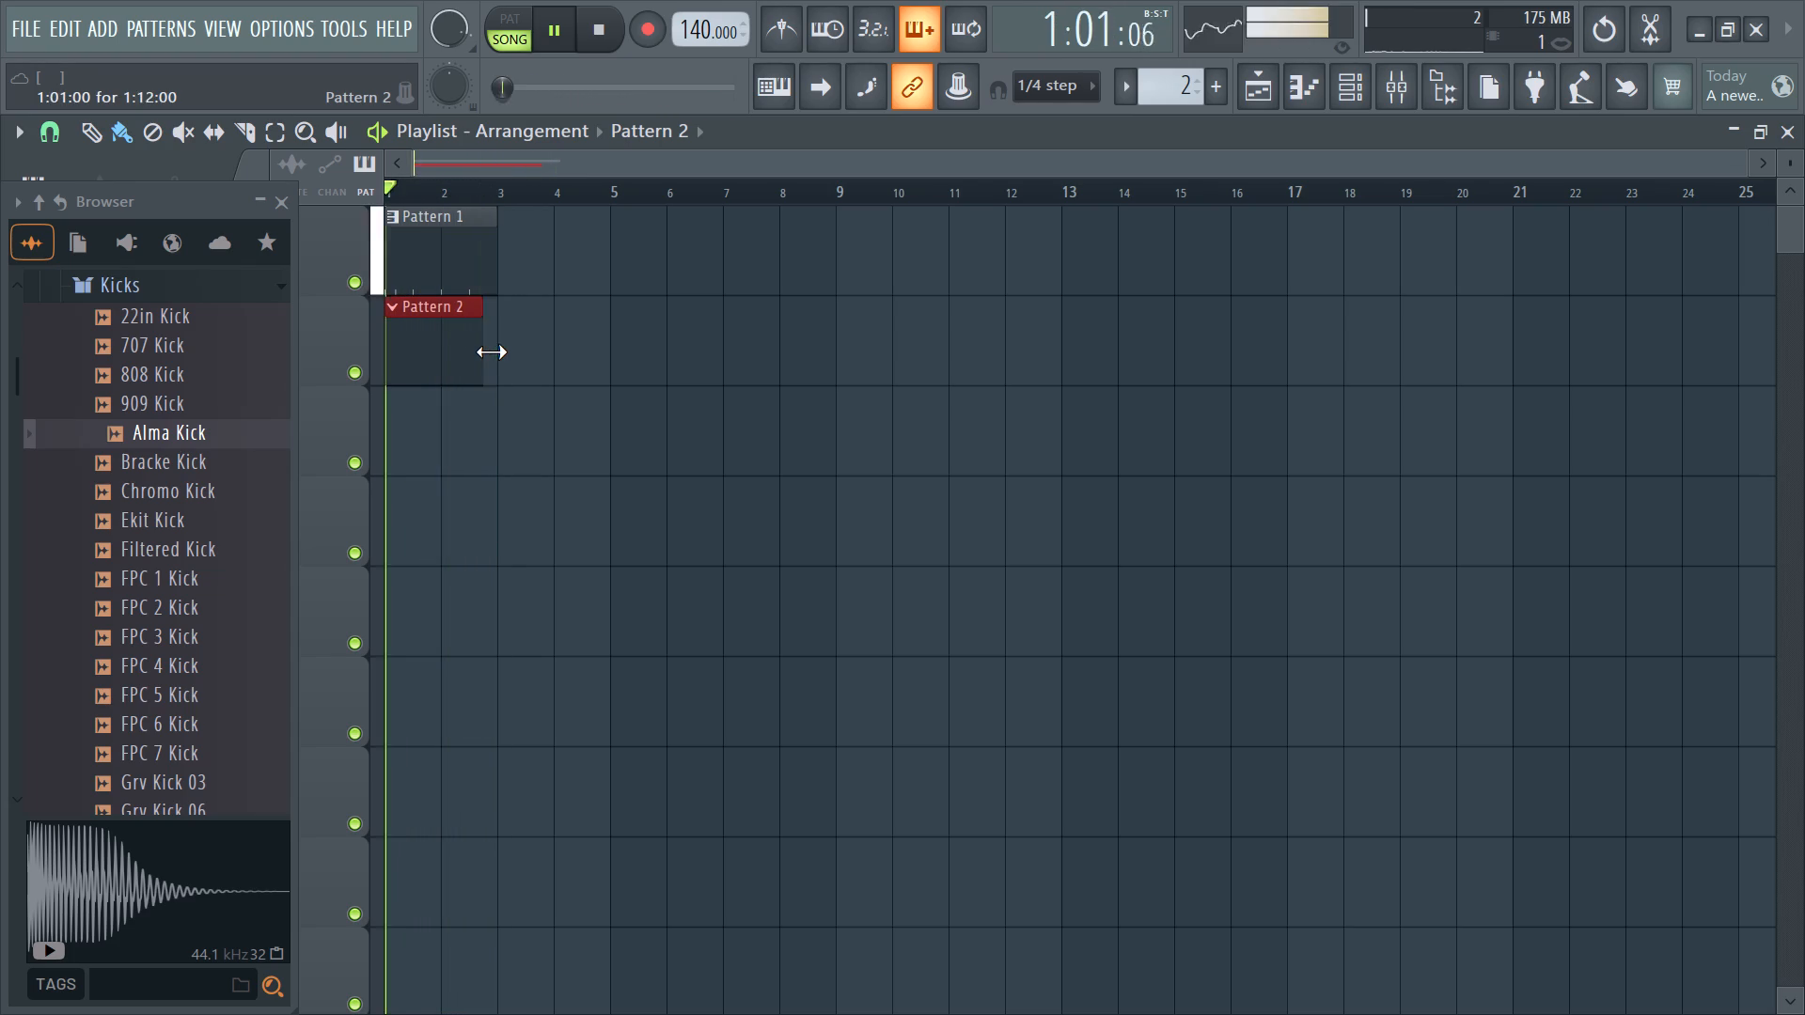
drag(491, 351, 493, 351)
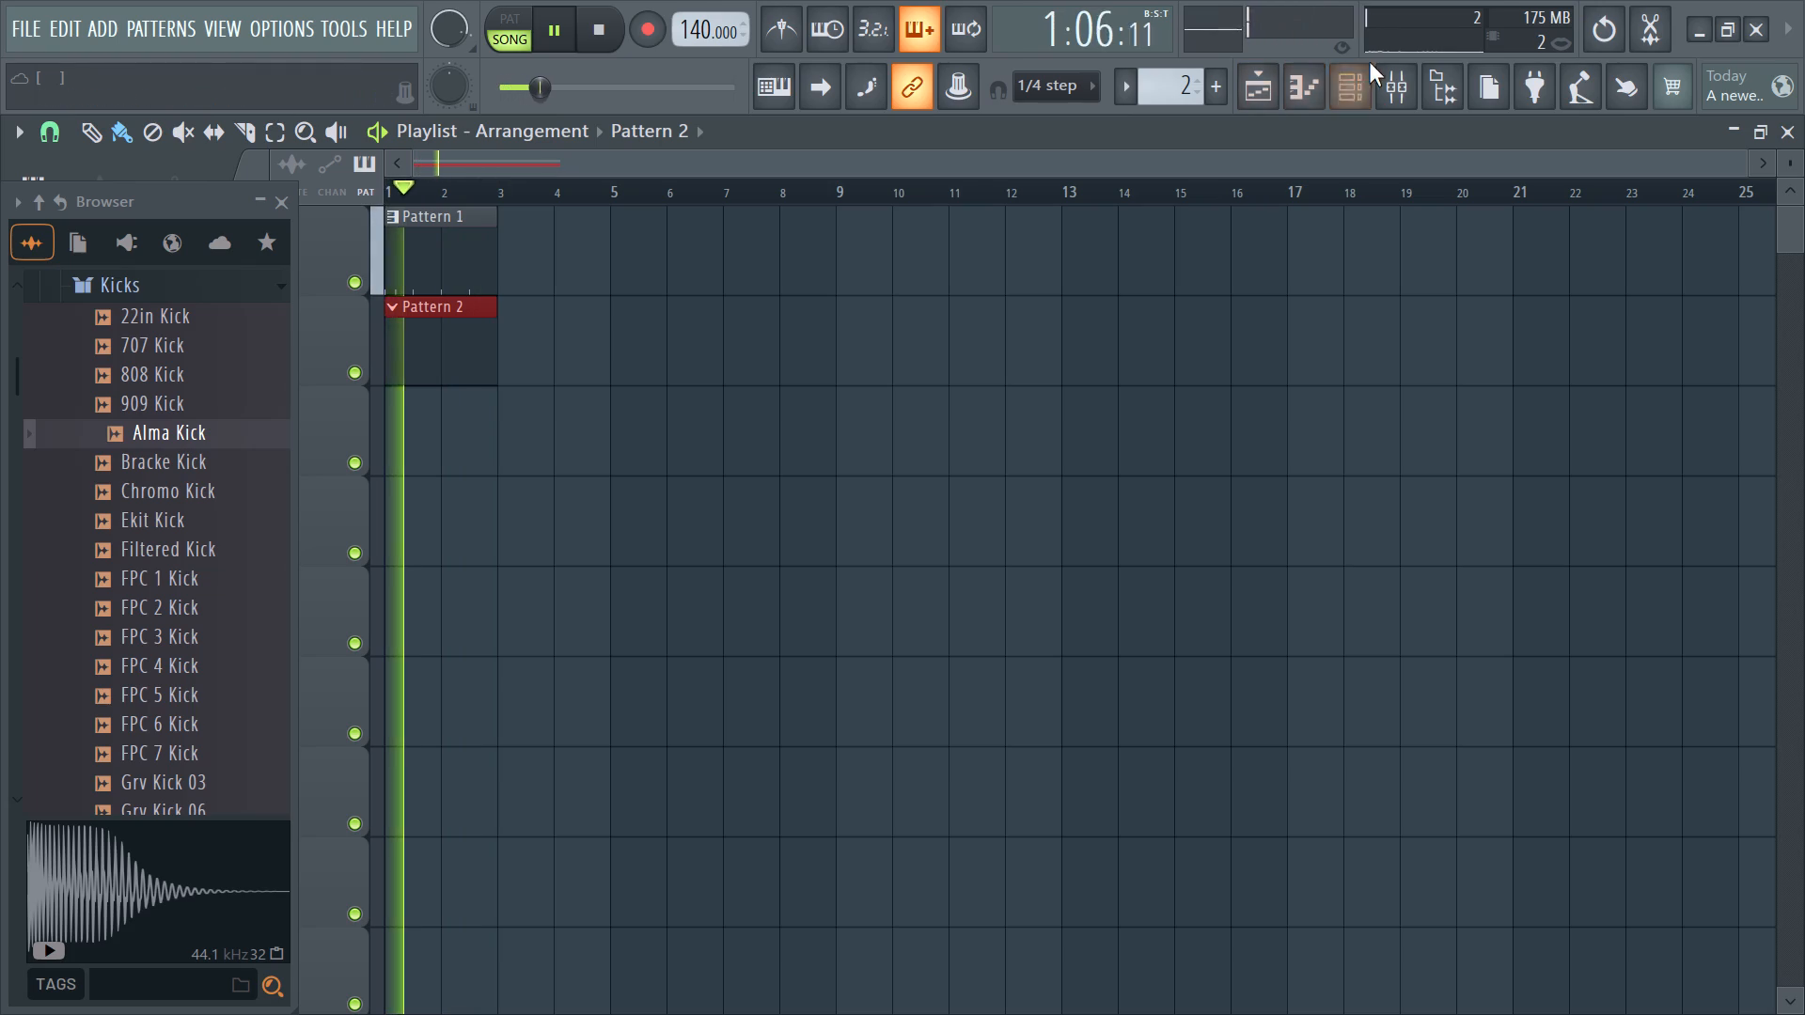
Open the channel rack and expand the Snares folder of the Drums pack in the browser.
click(1350, 78)
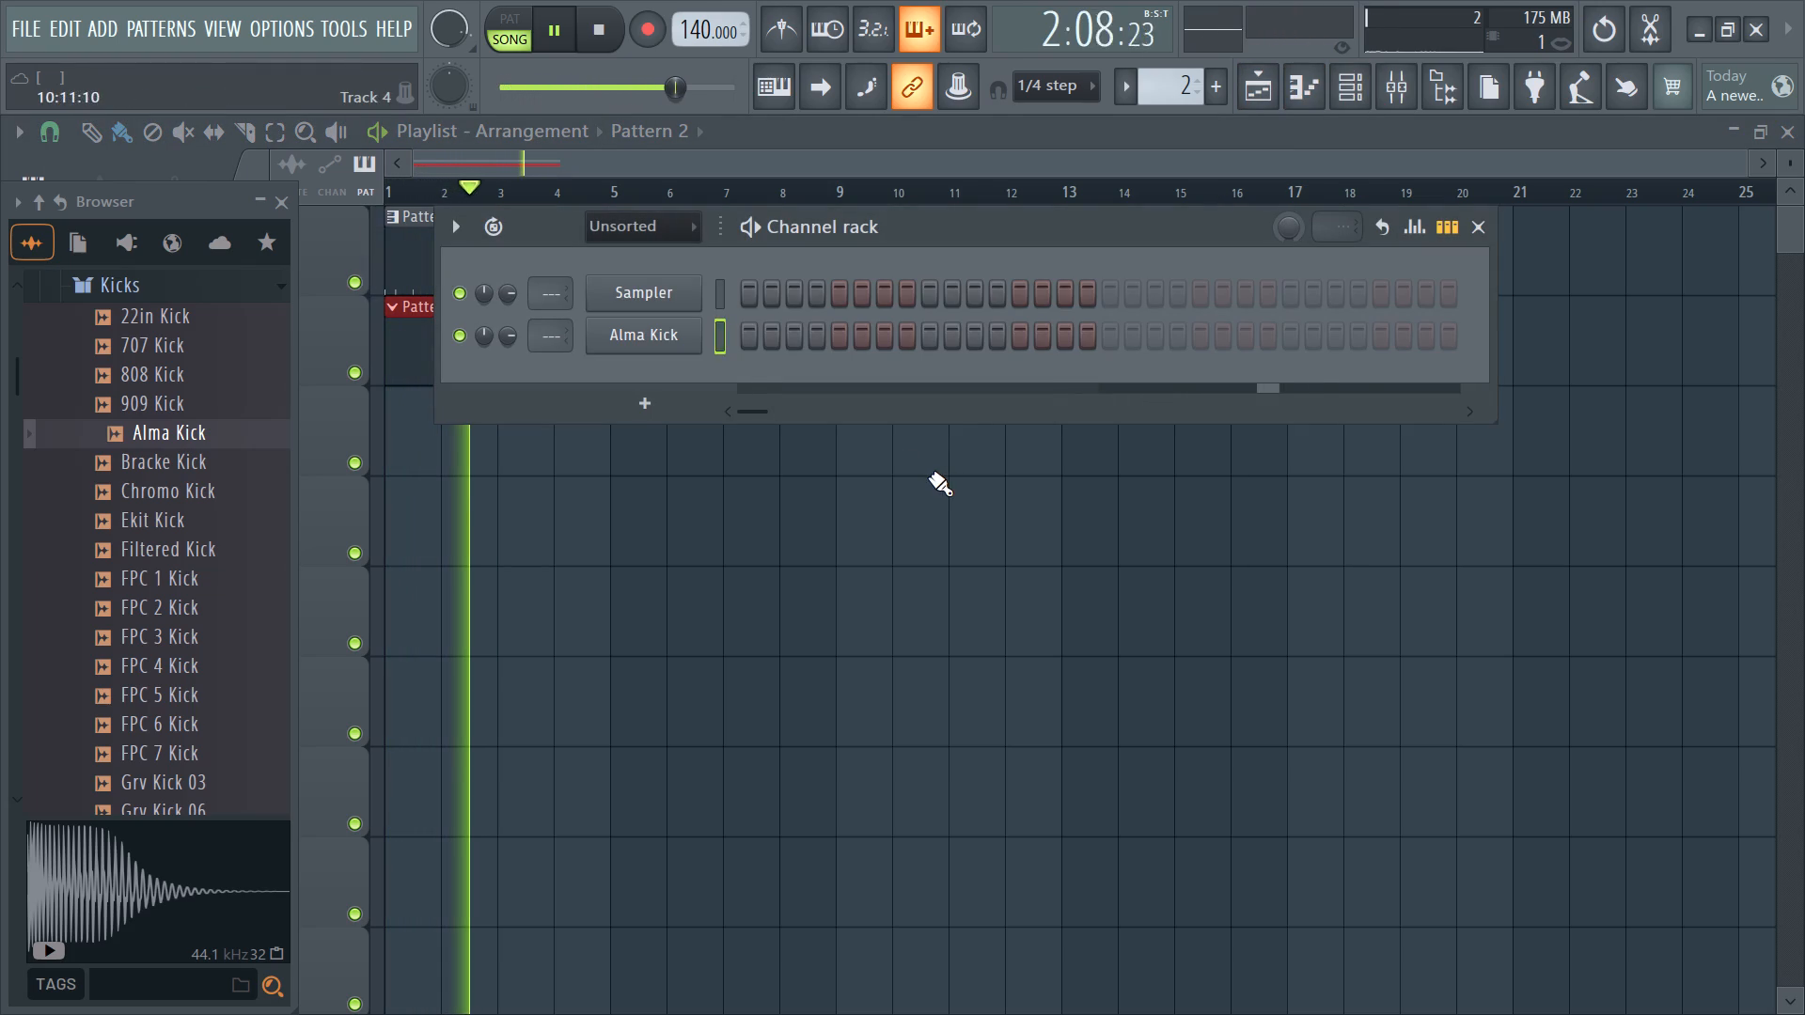
scroll(187, 509, up, 2)
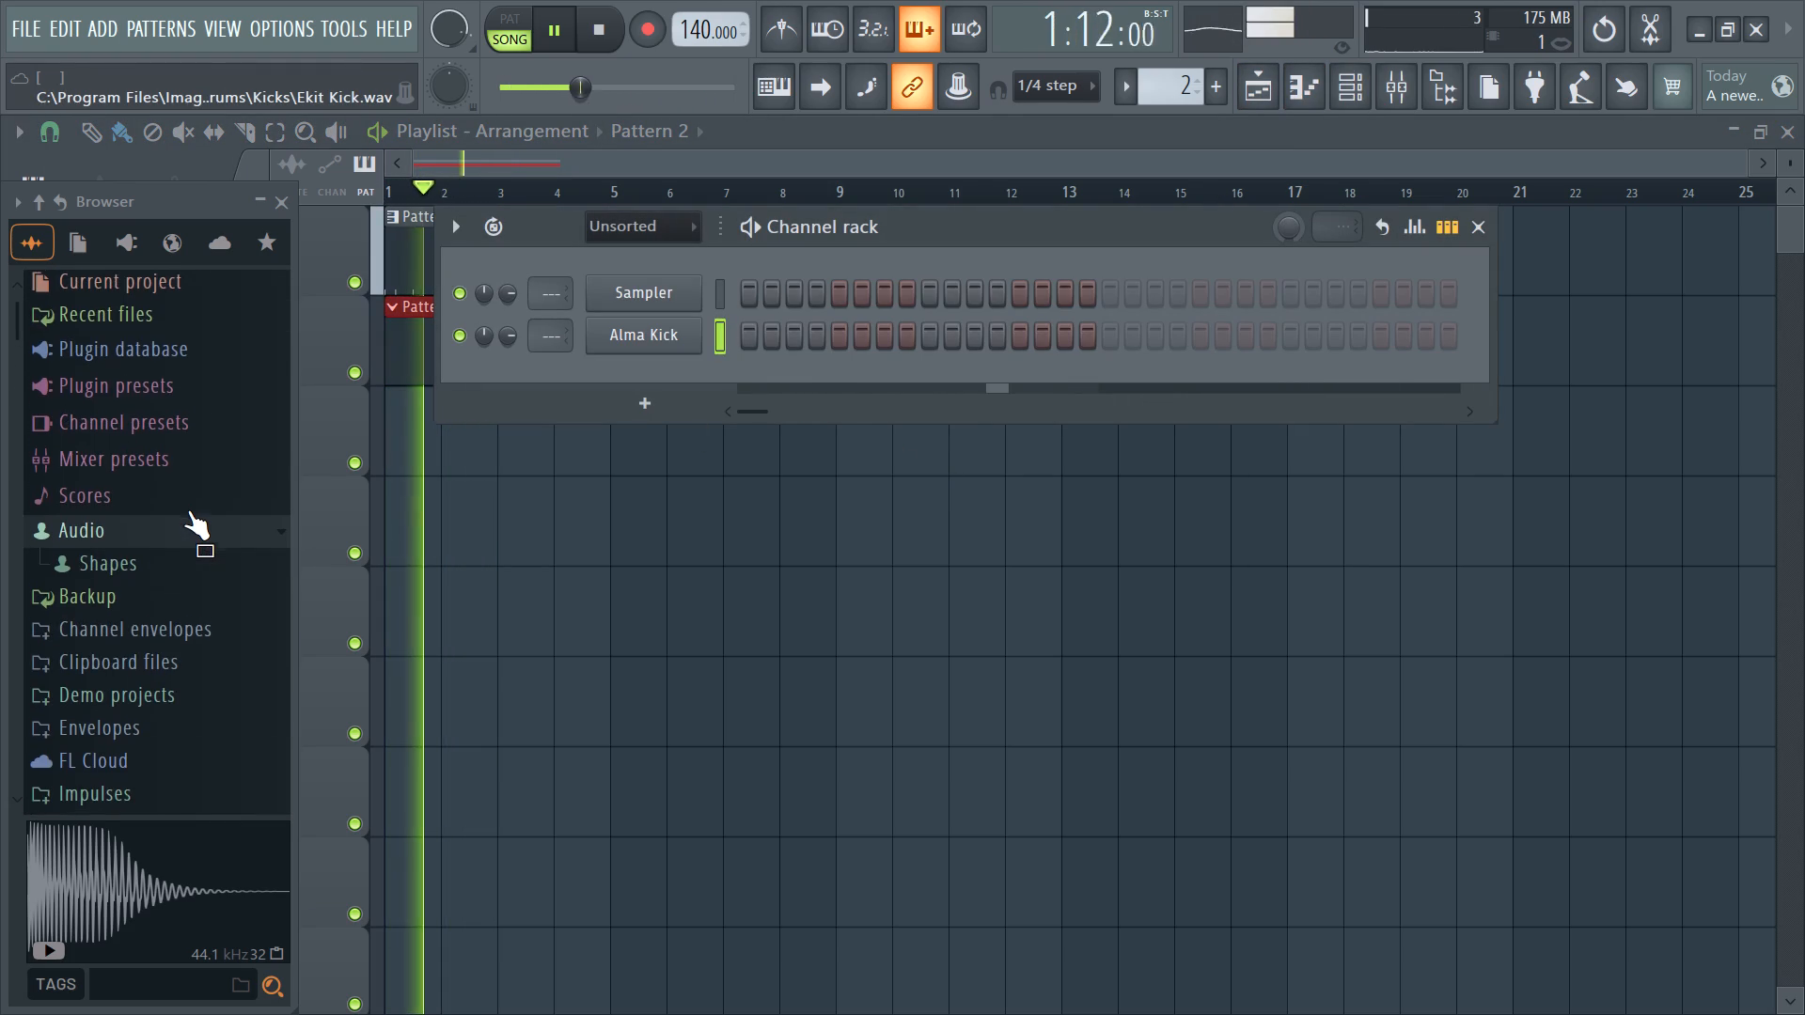
scroll(187, 509, down, 1)
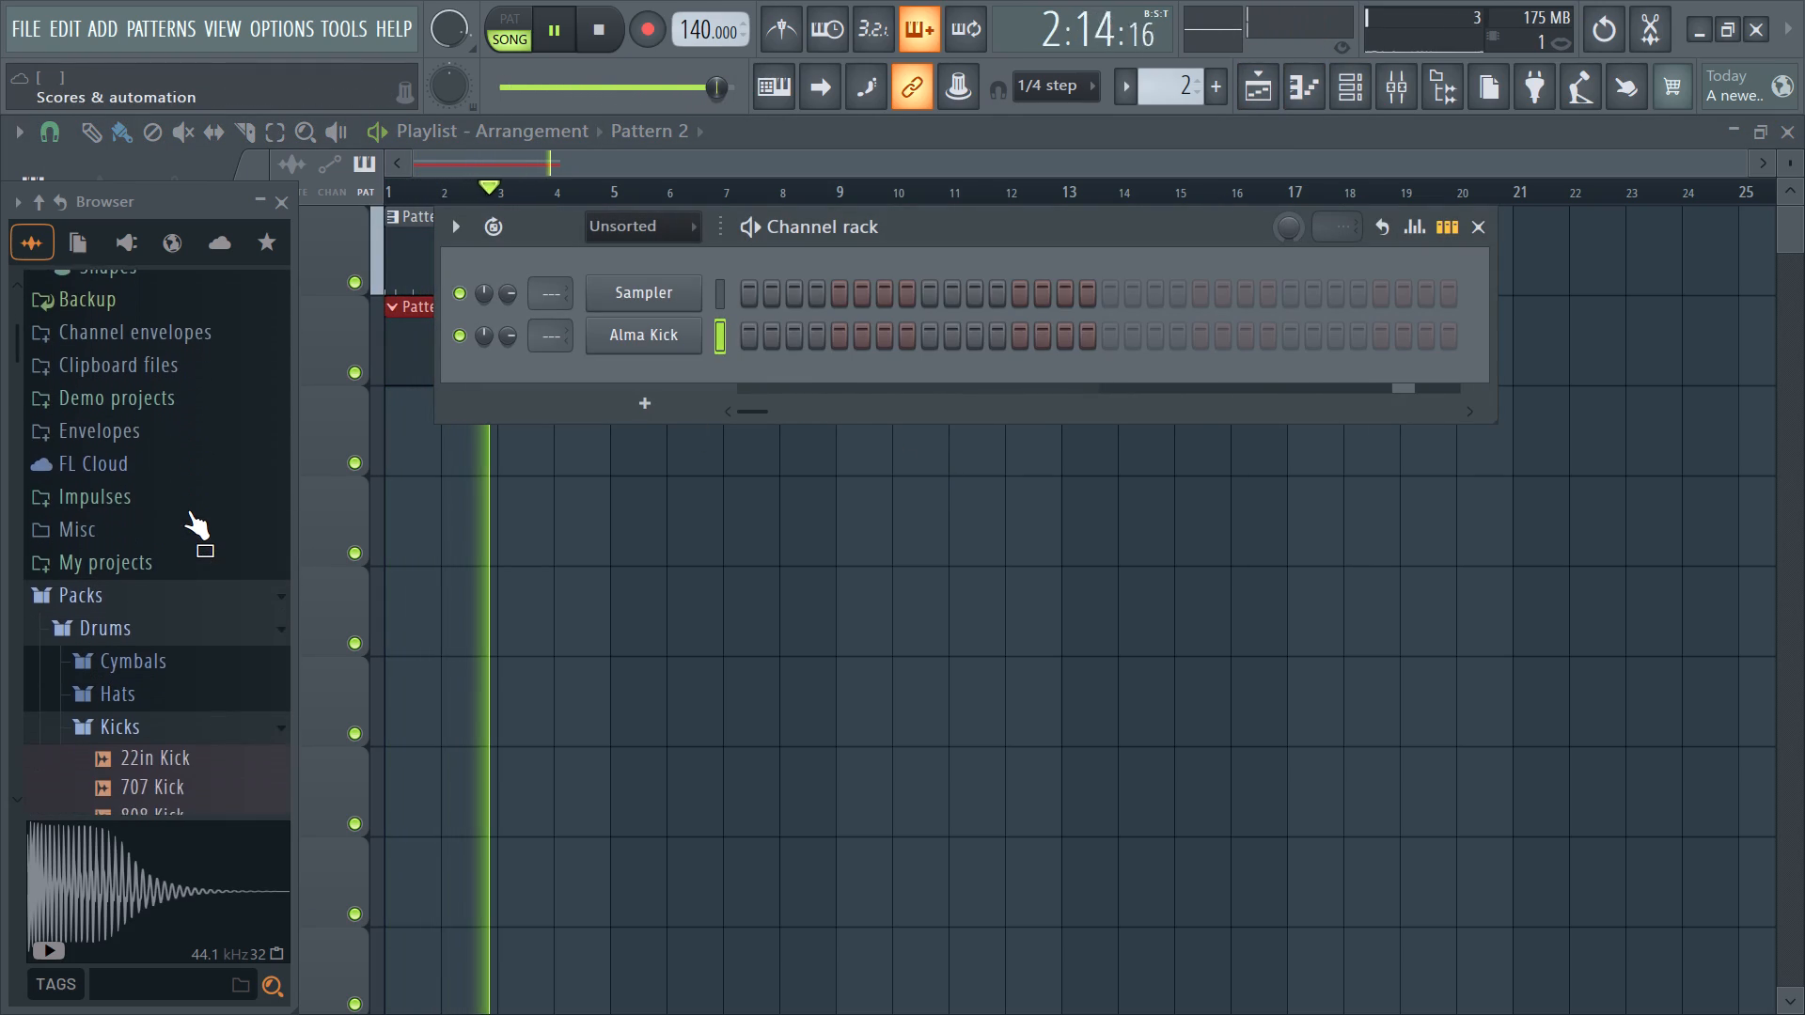
scroll(187, 509, down, 2)
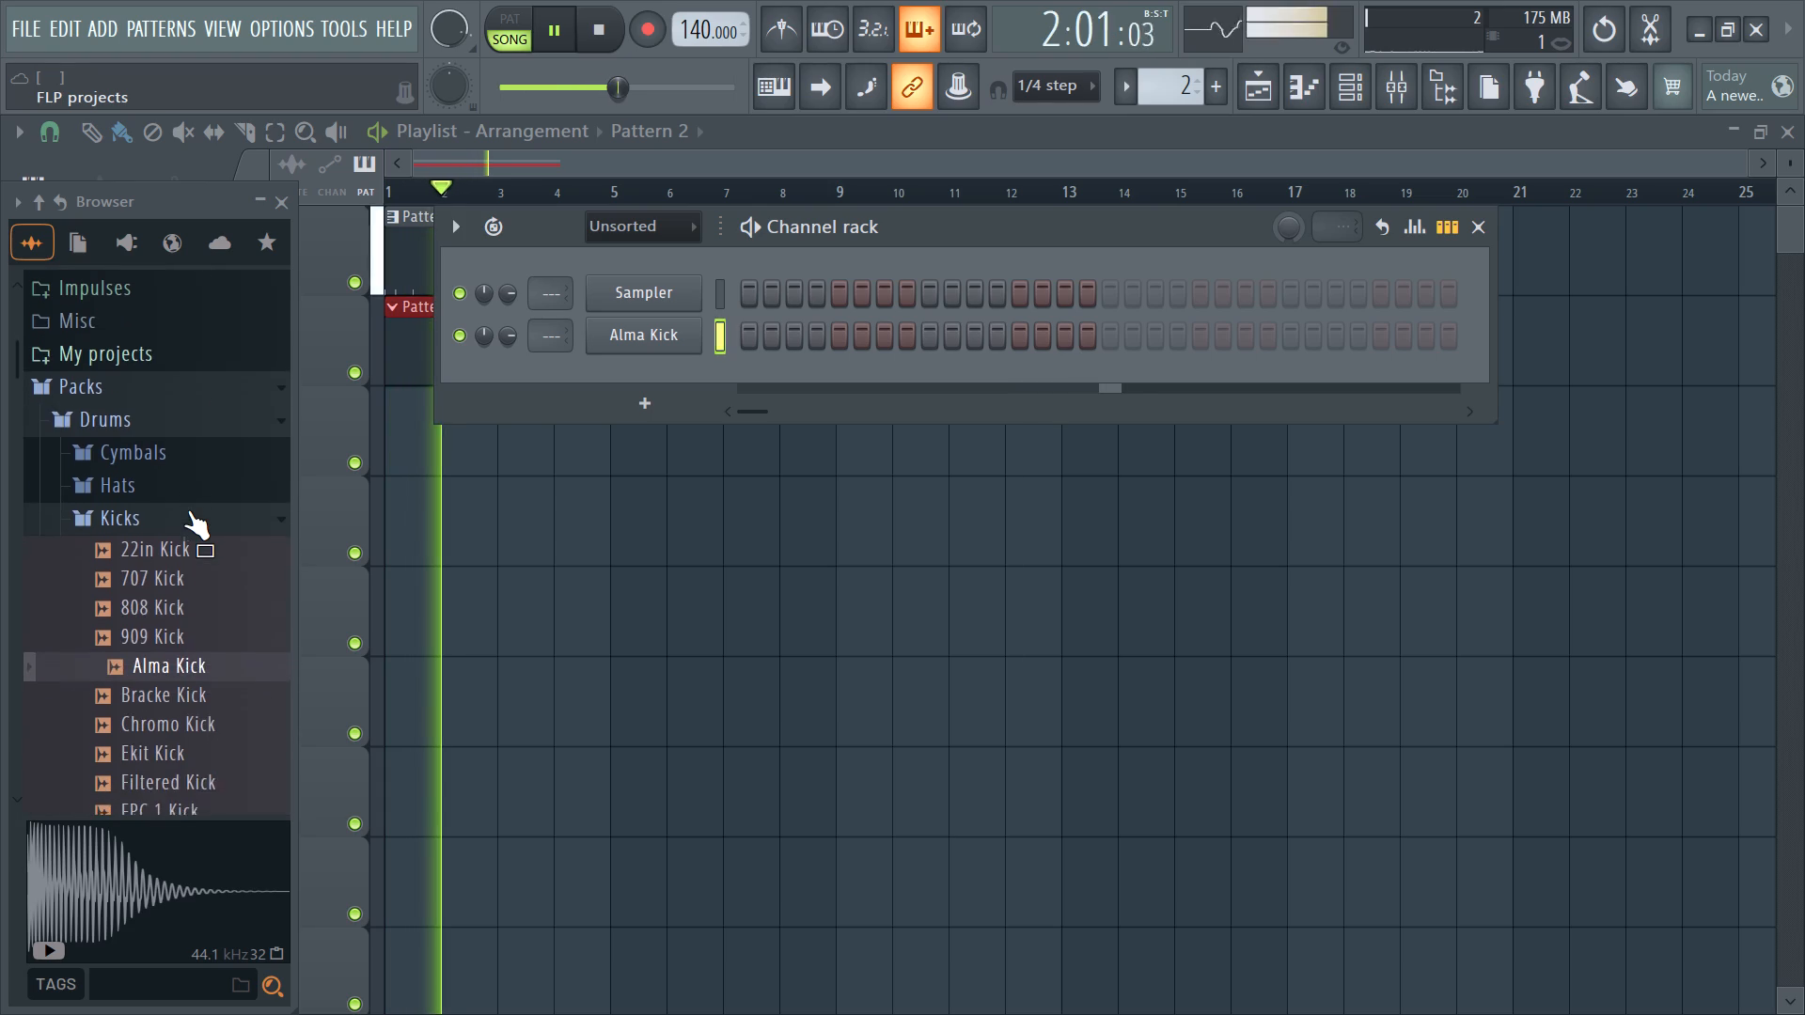
scroll(187, 509, down, 2)
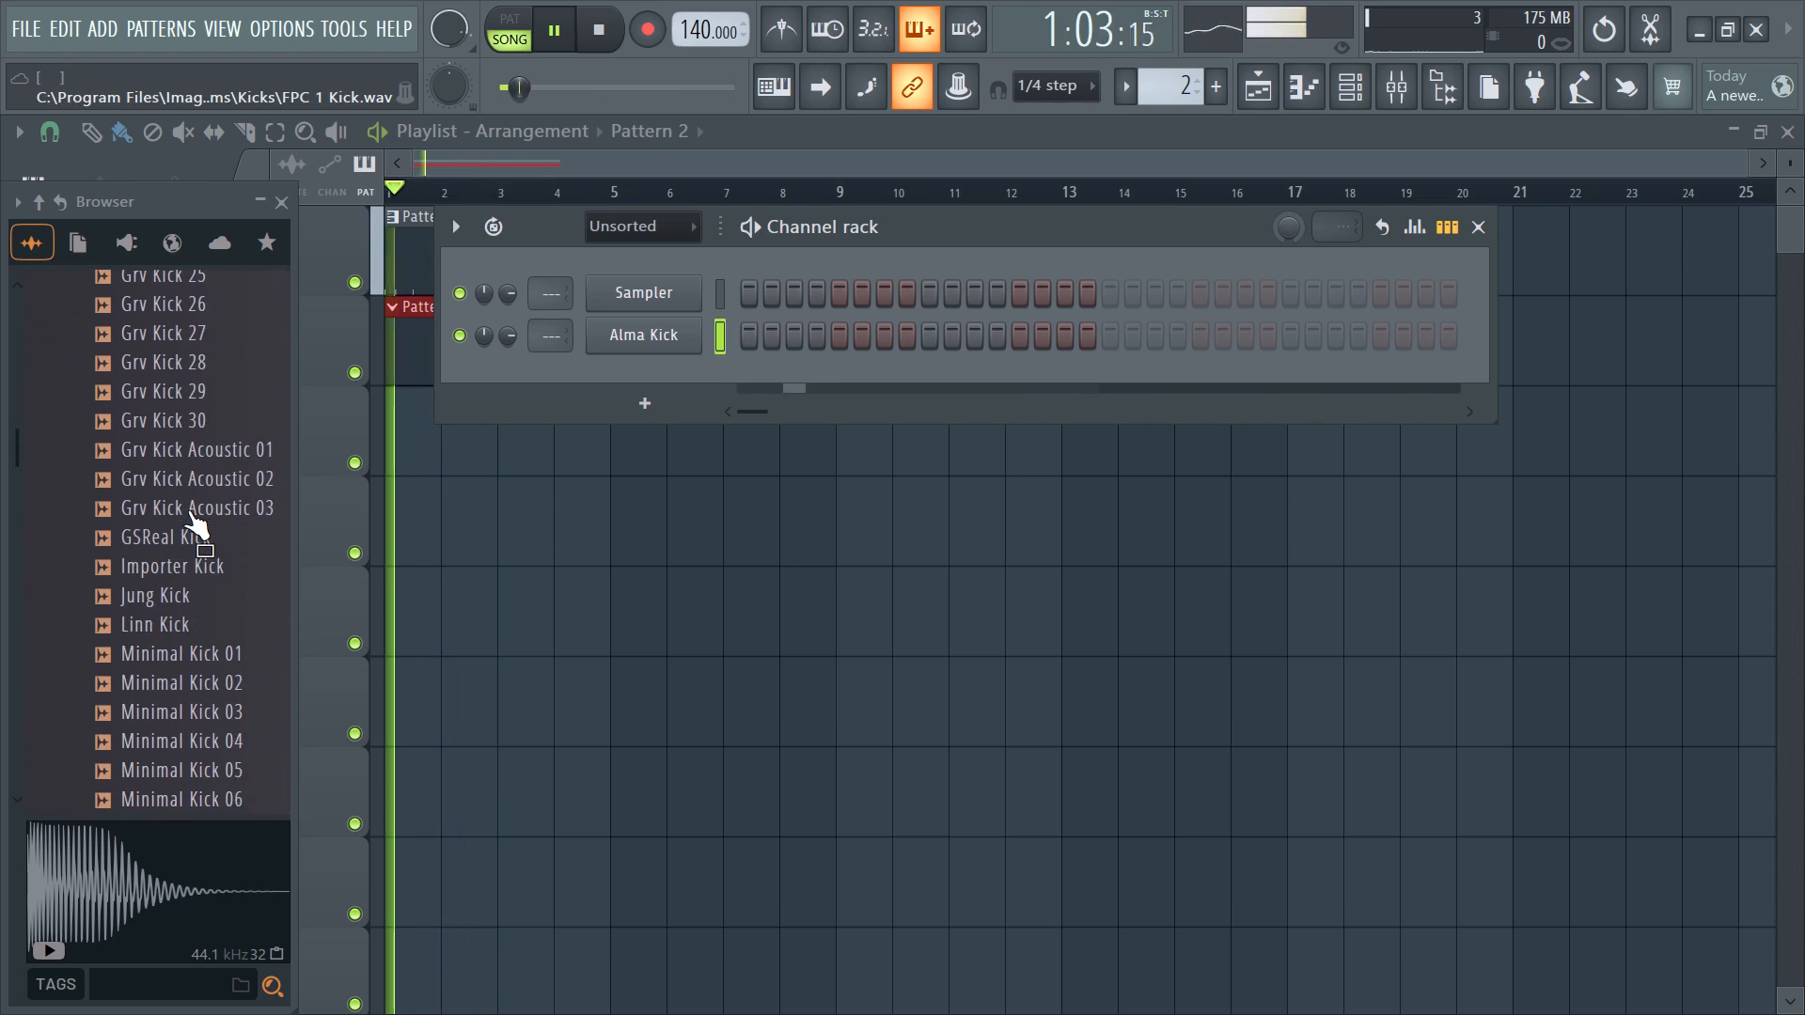
scroll(187, 509, down, 3)
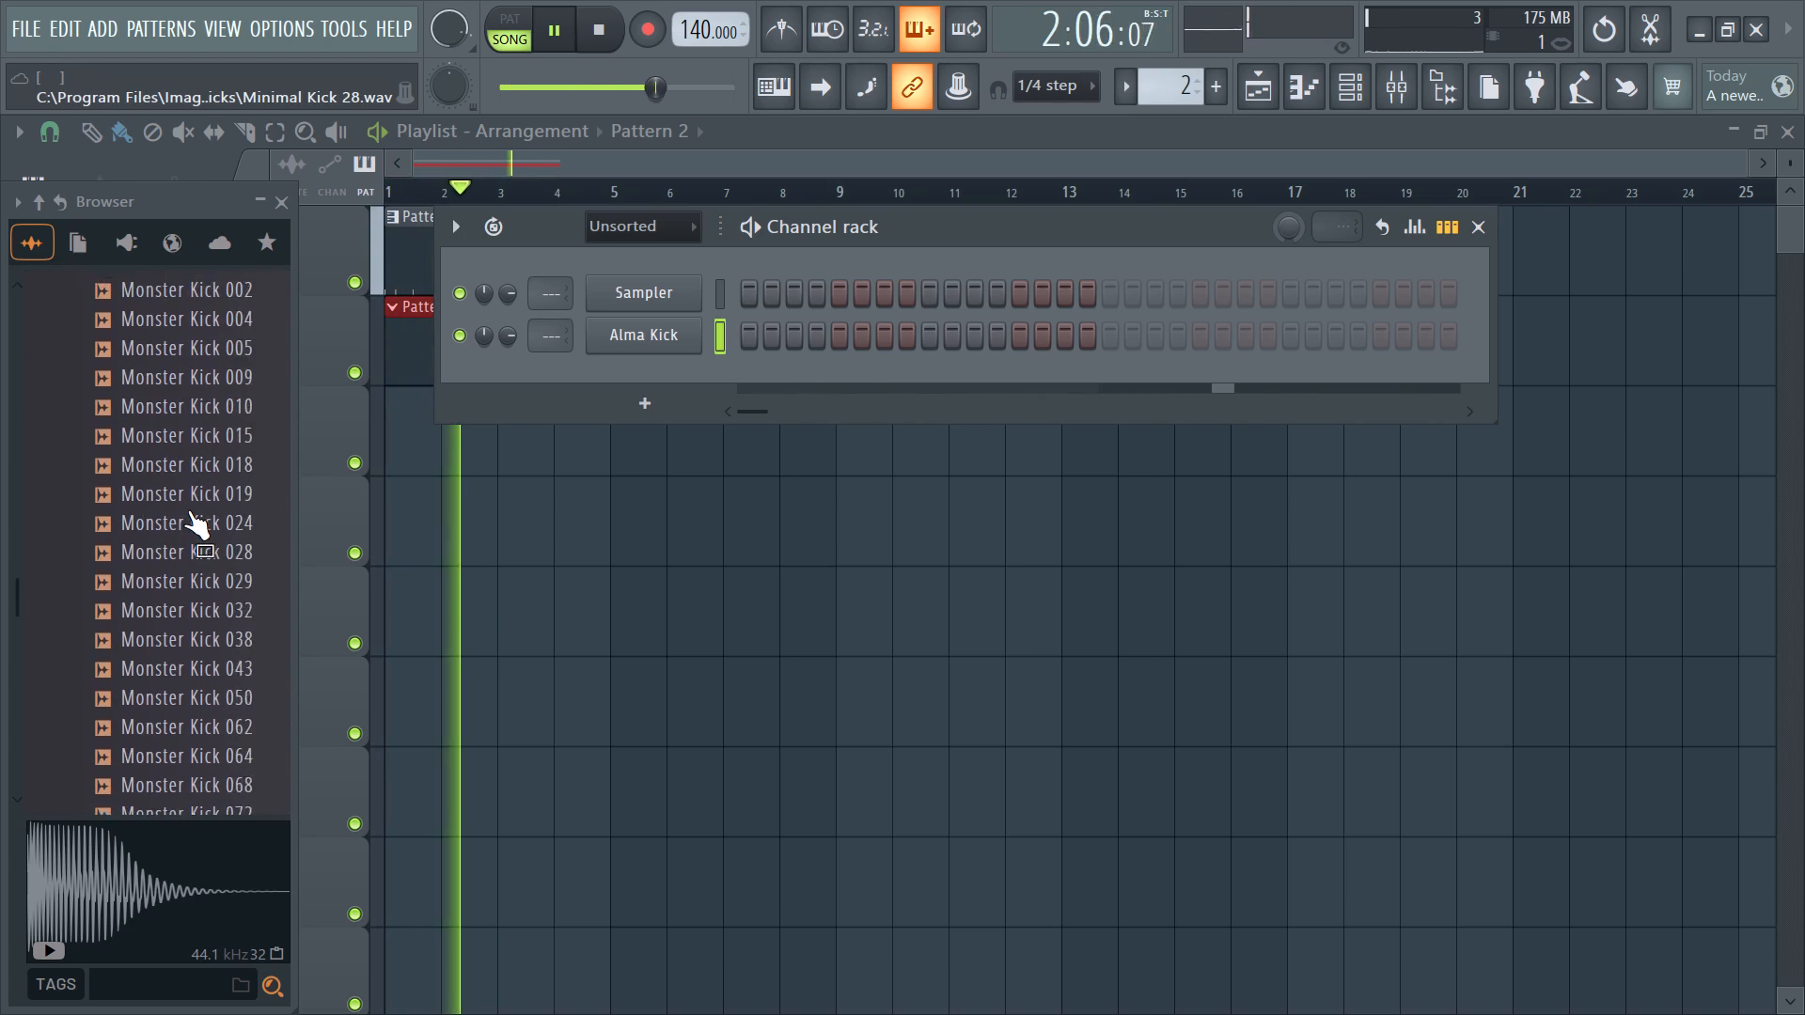
scroll(187, 509, down, 2)
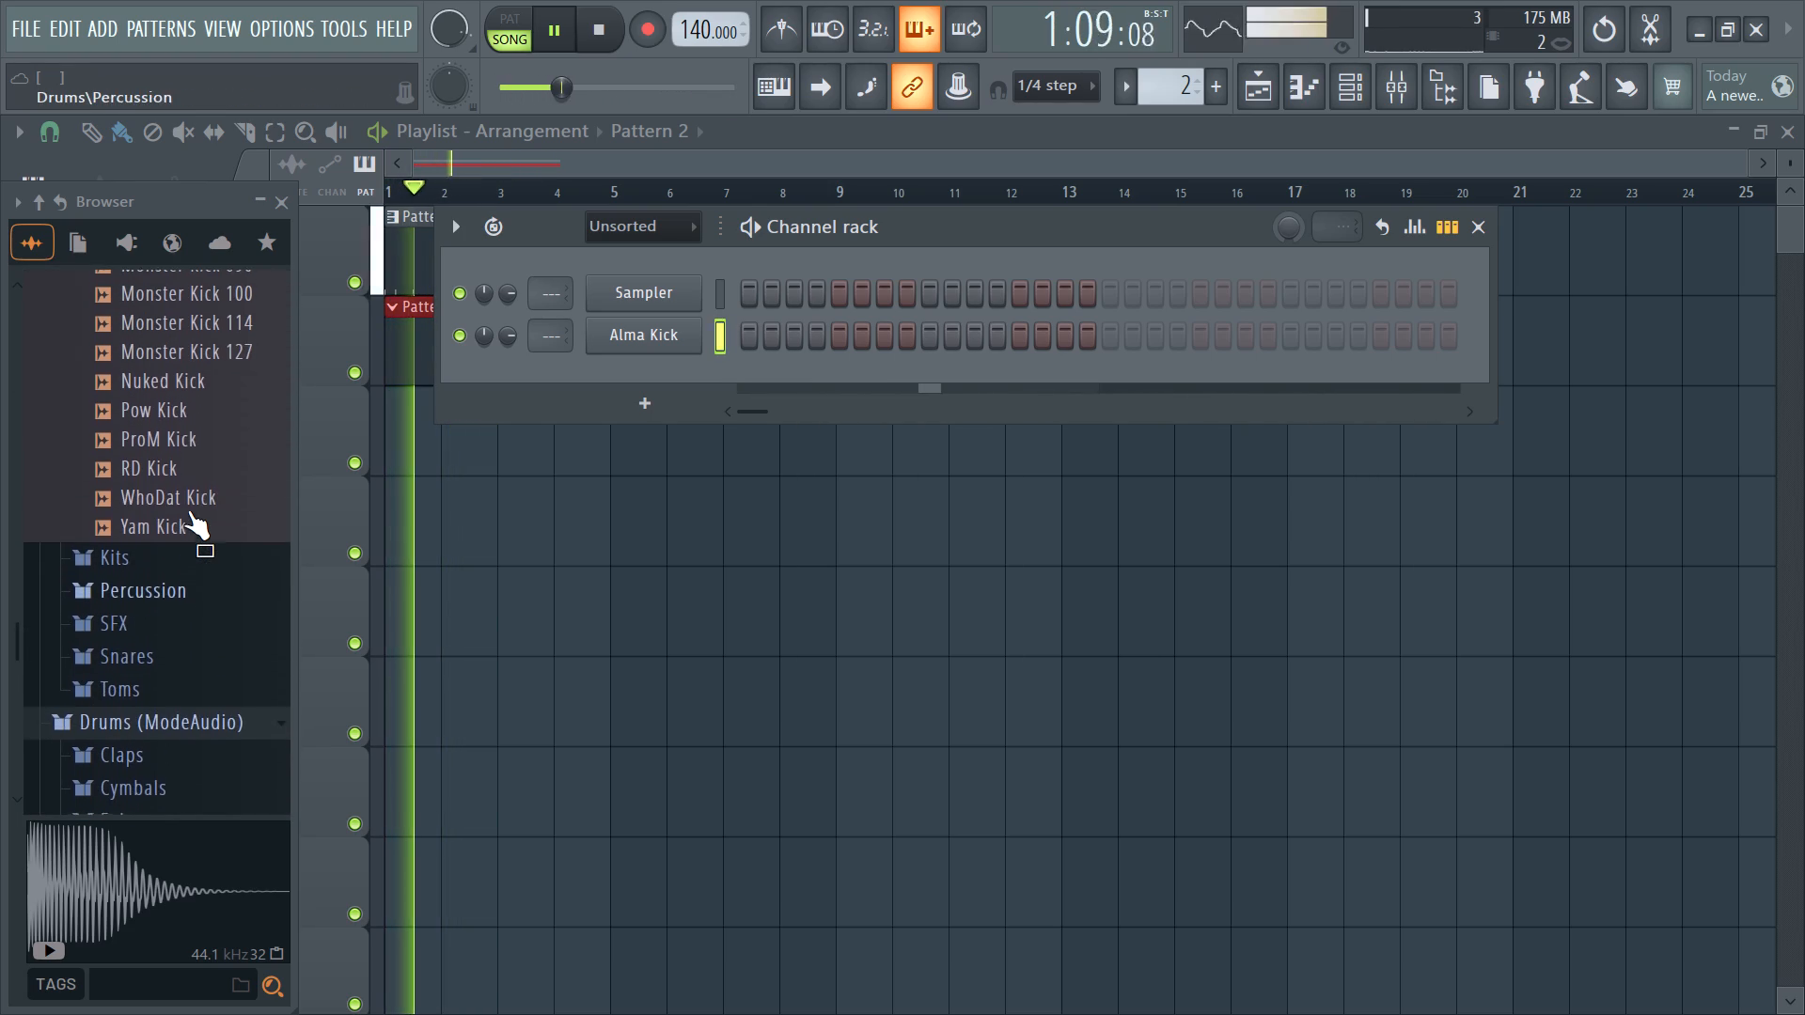
scroll(187, 509, down, 1)
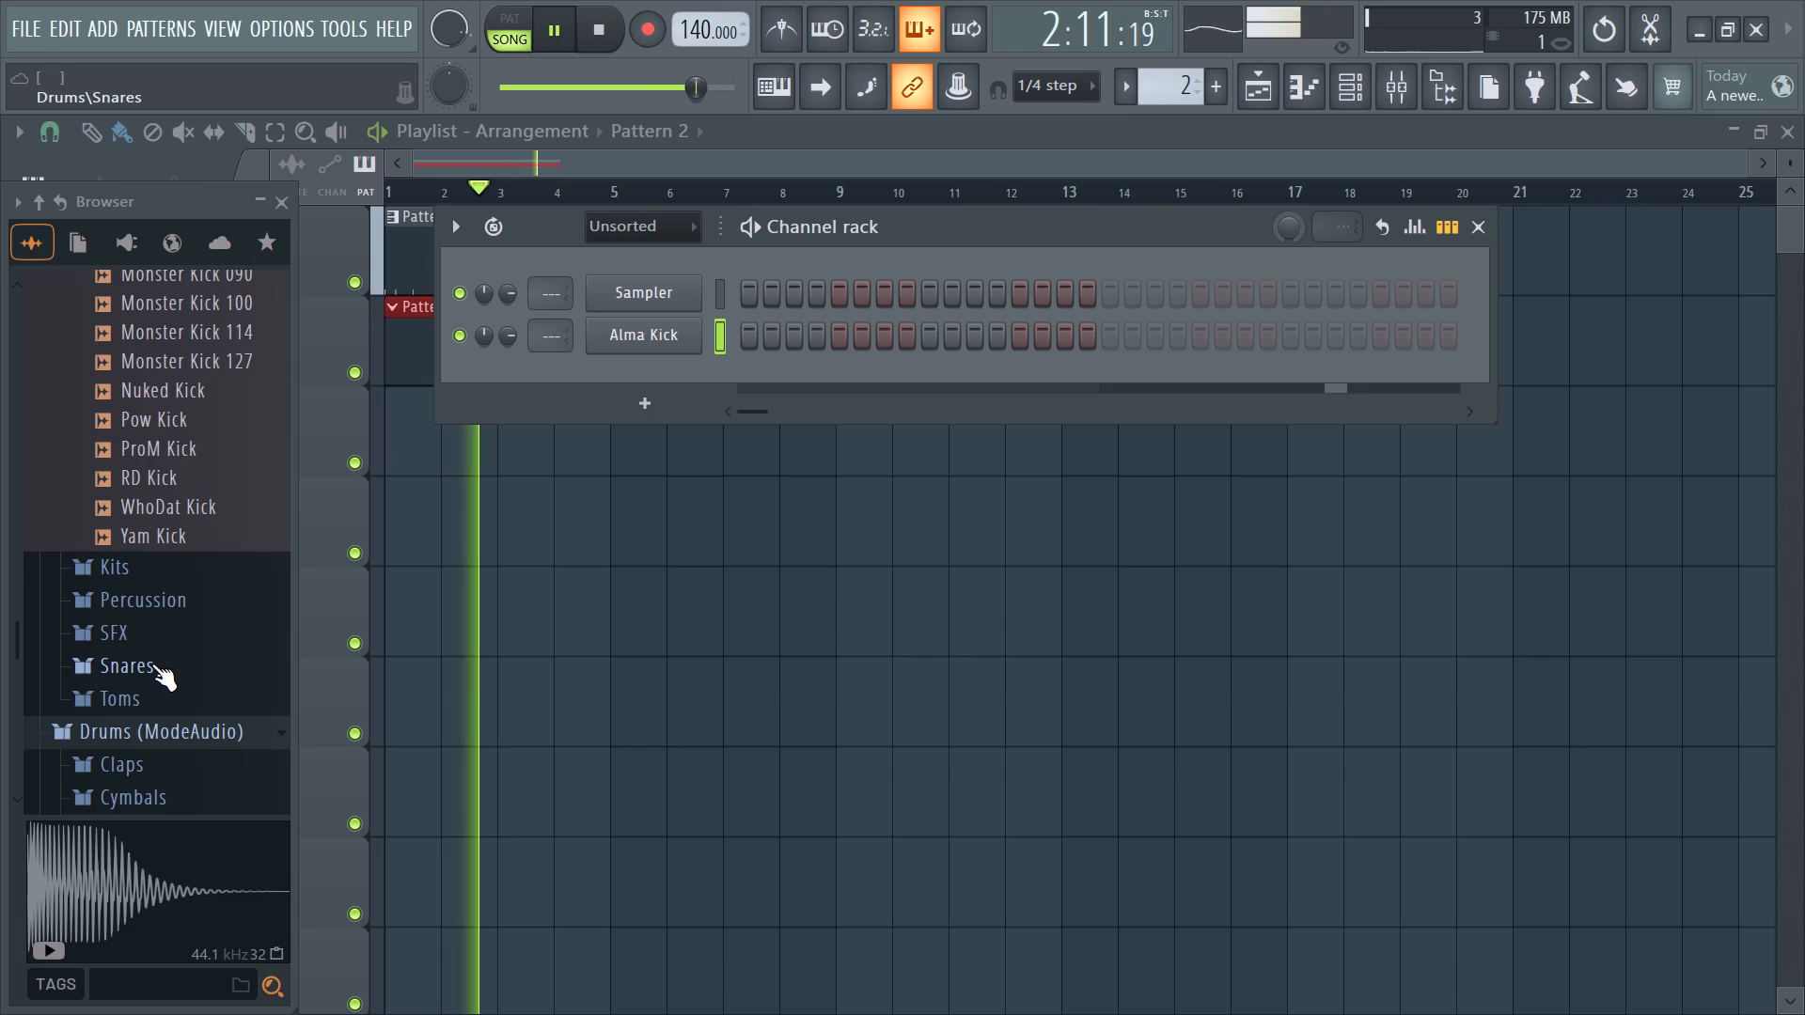
drag(151, 664, 175, 831)
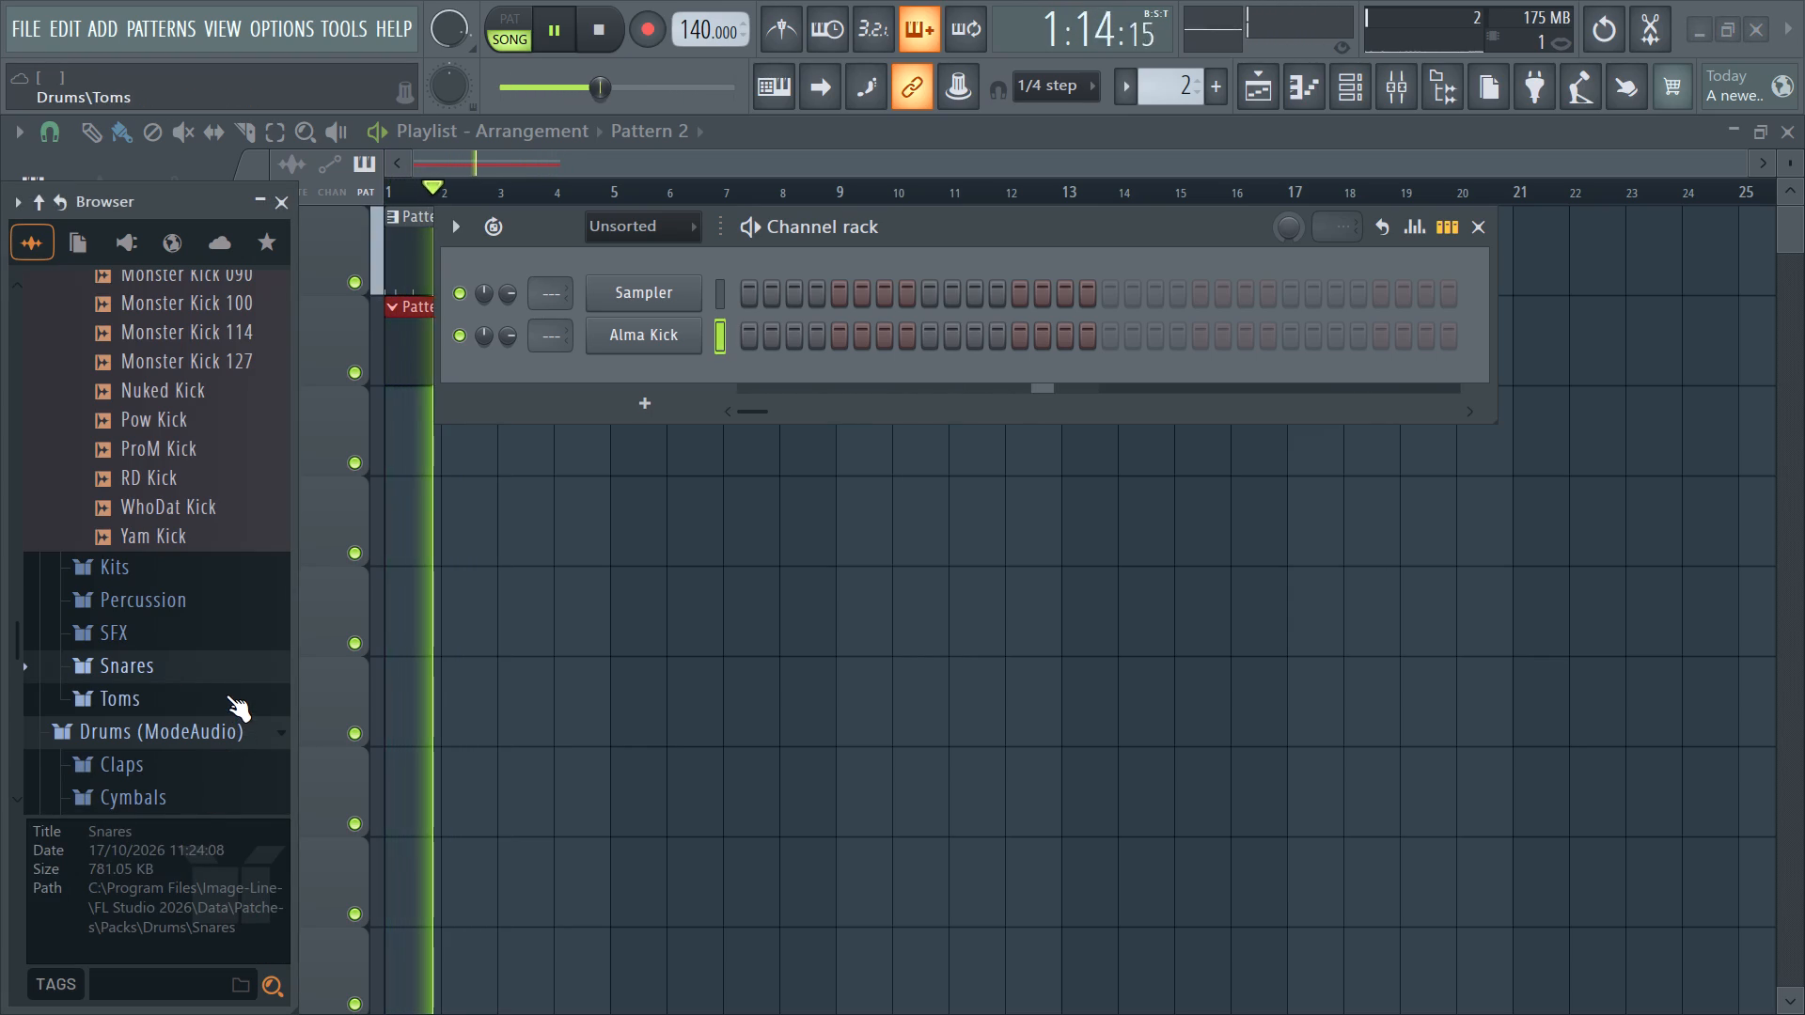
right_click(220, 669)
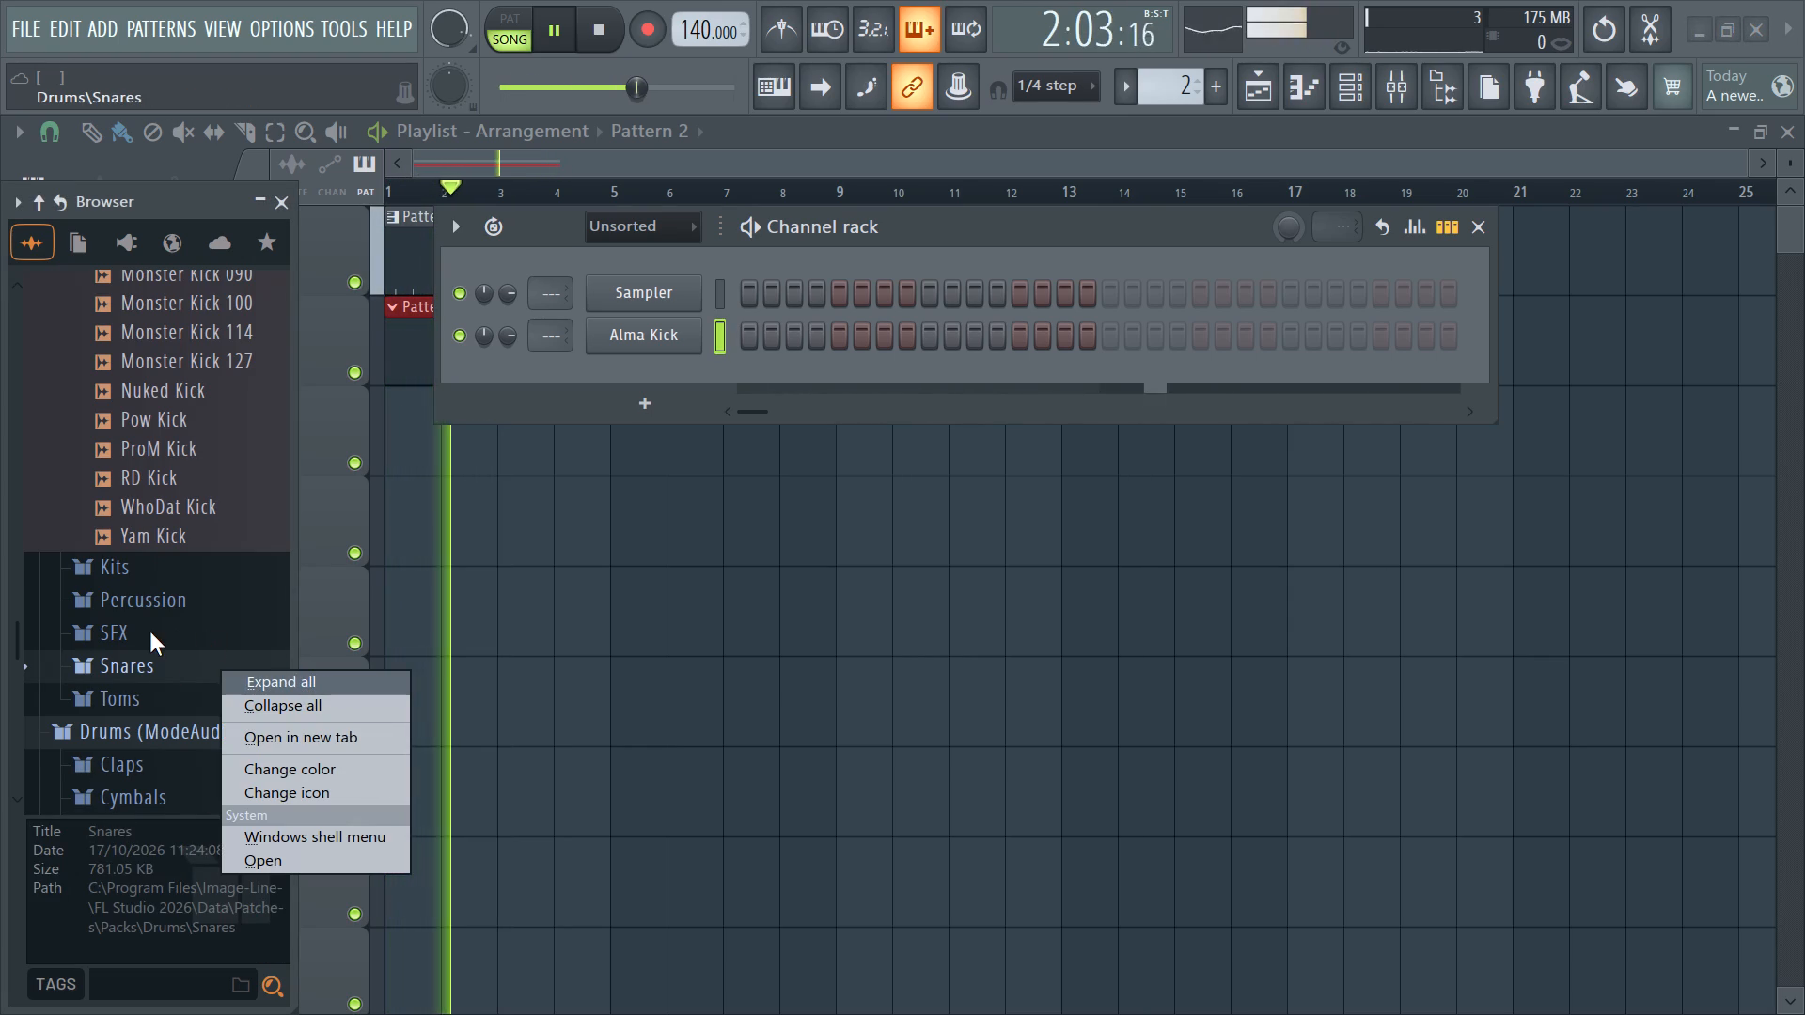
click(257, 677)
Audition the 14in Rim sample from the Snares folder several times.
click(144, 687)
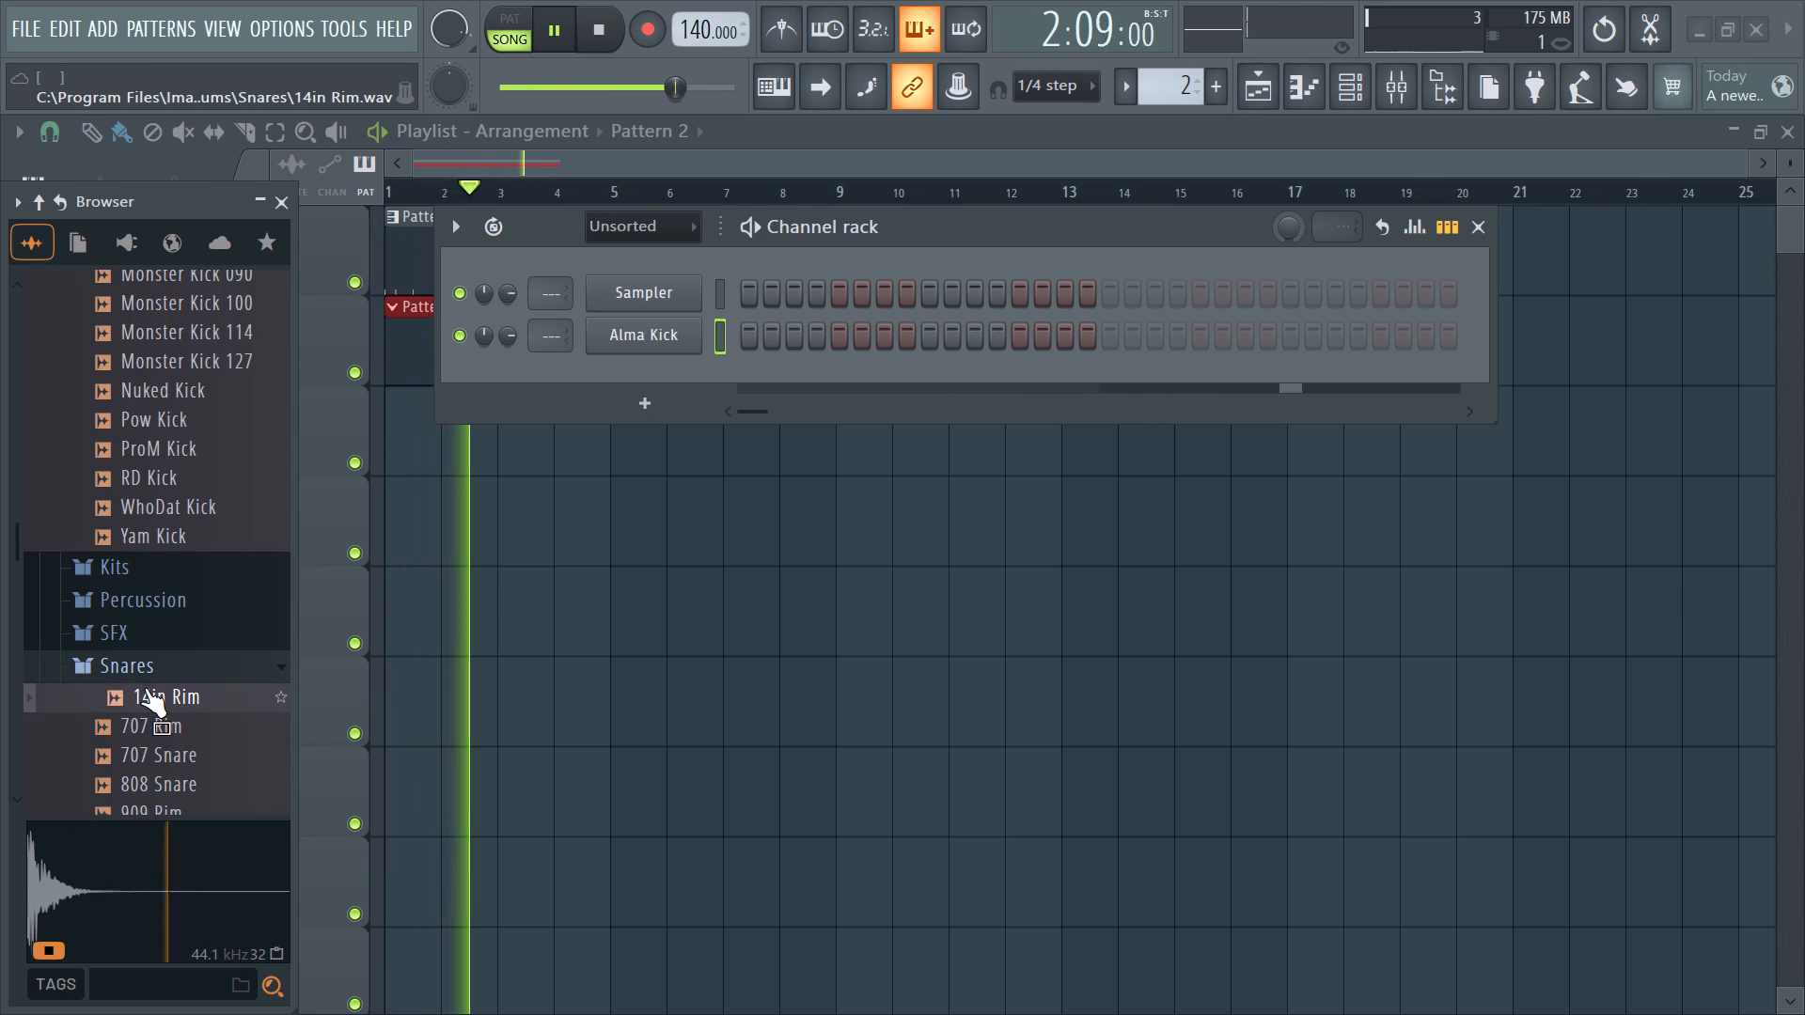
click(144, 687)
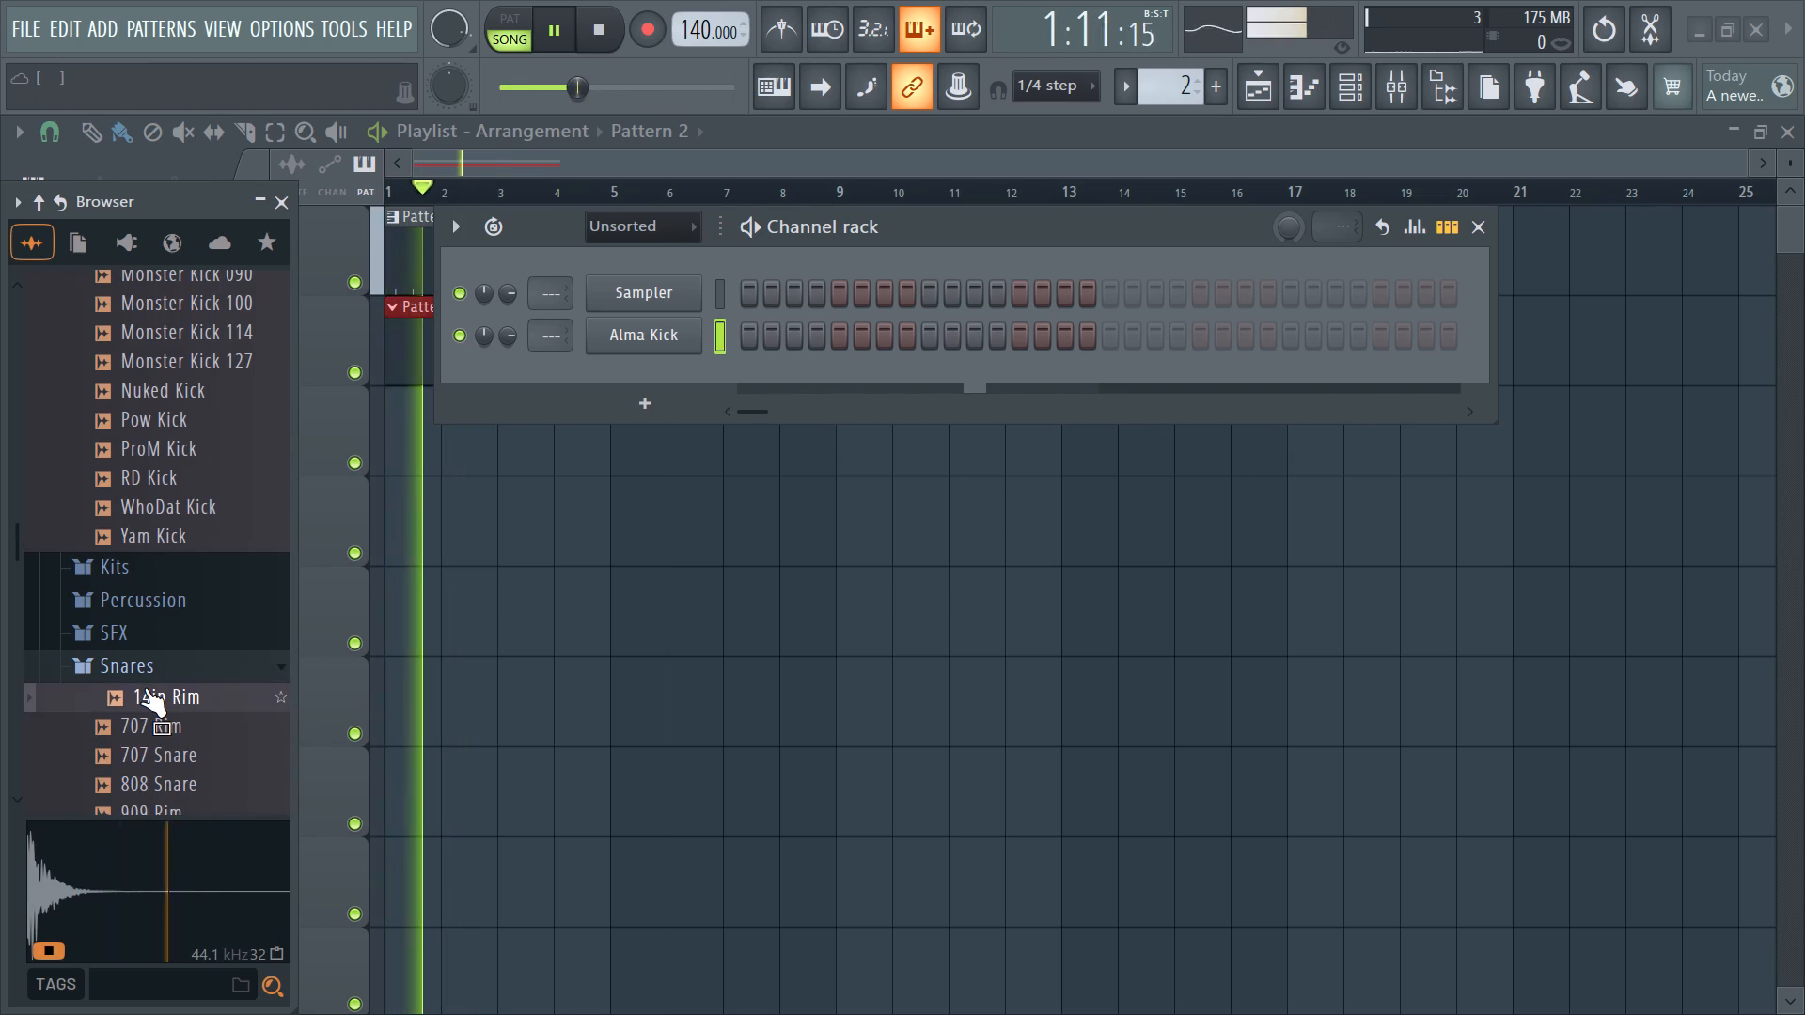
click(144, 687)
double_click(144, 687)
click(144, 687)
Load the 14in Rim sample into a new channel and close its channel settings window.
right_click(144, 687)
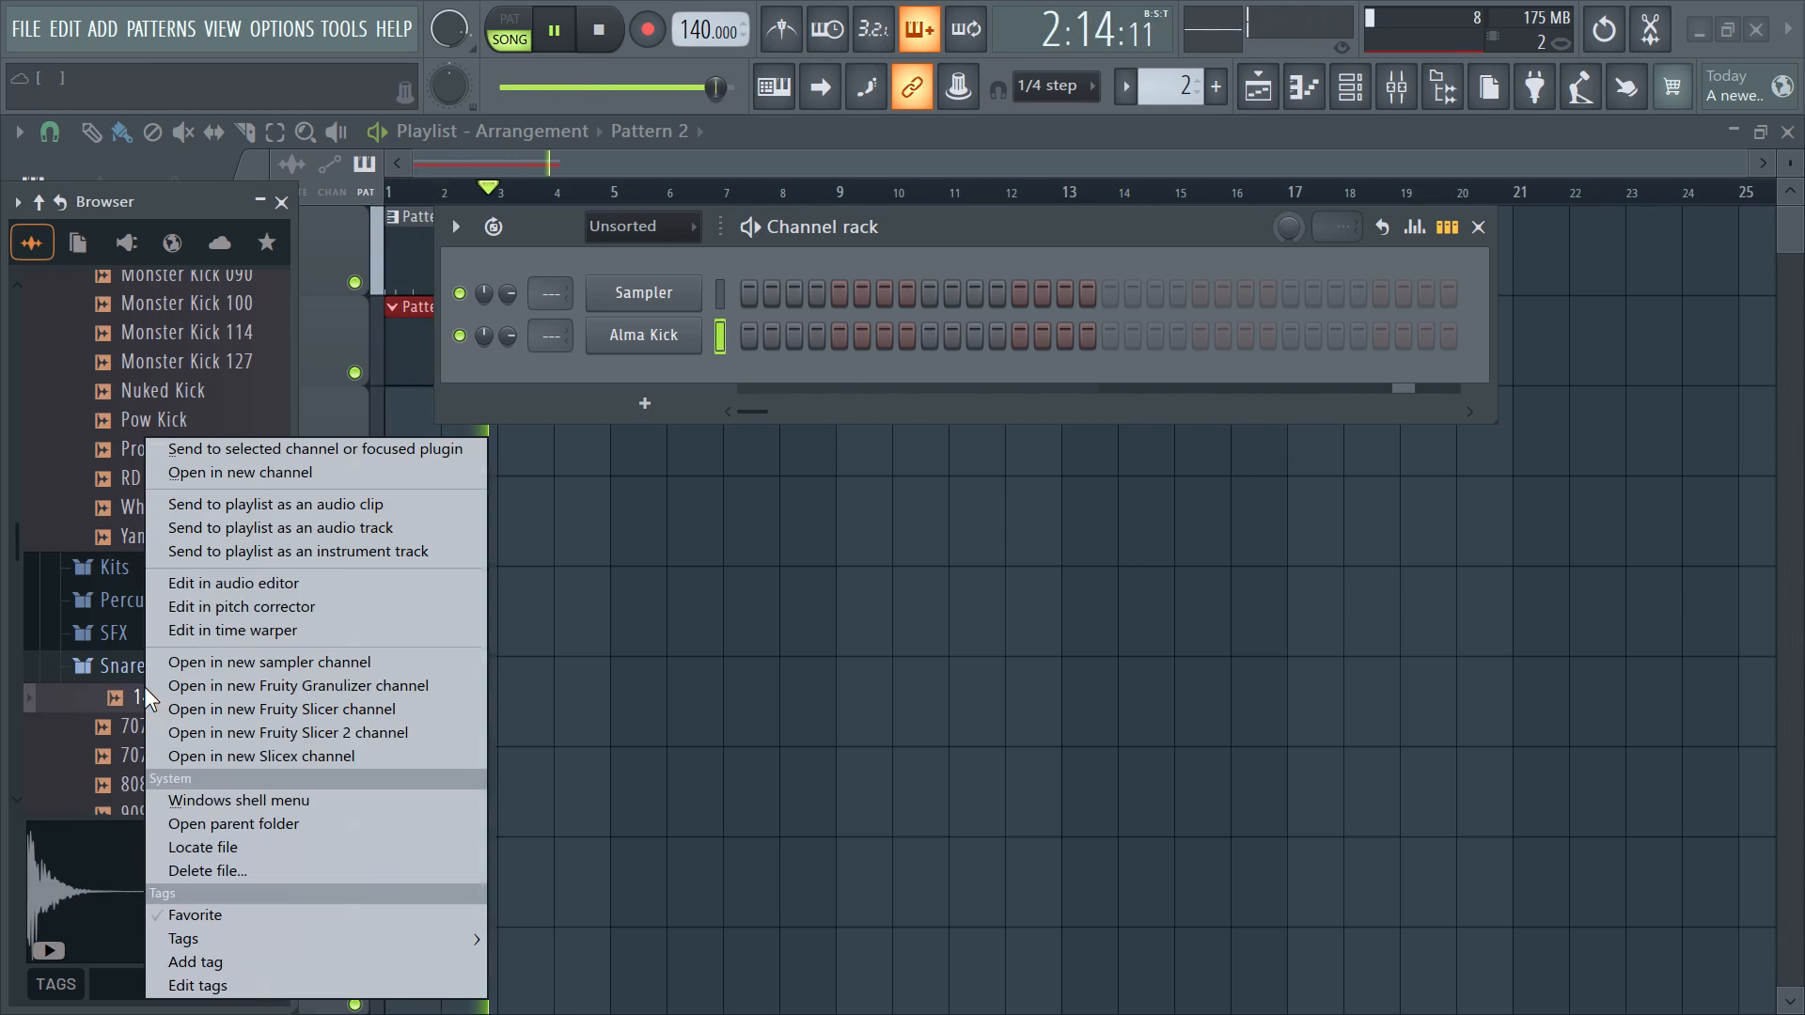
click(289, 483)
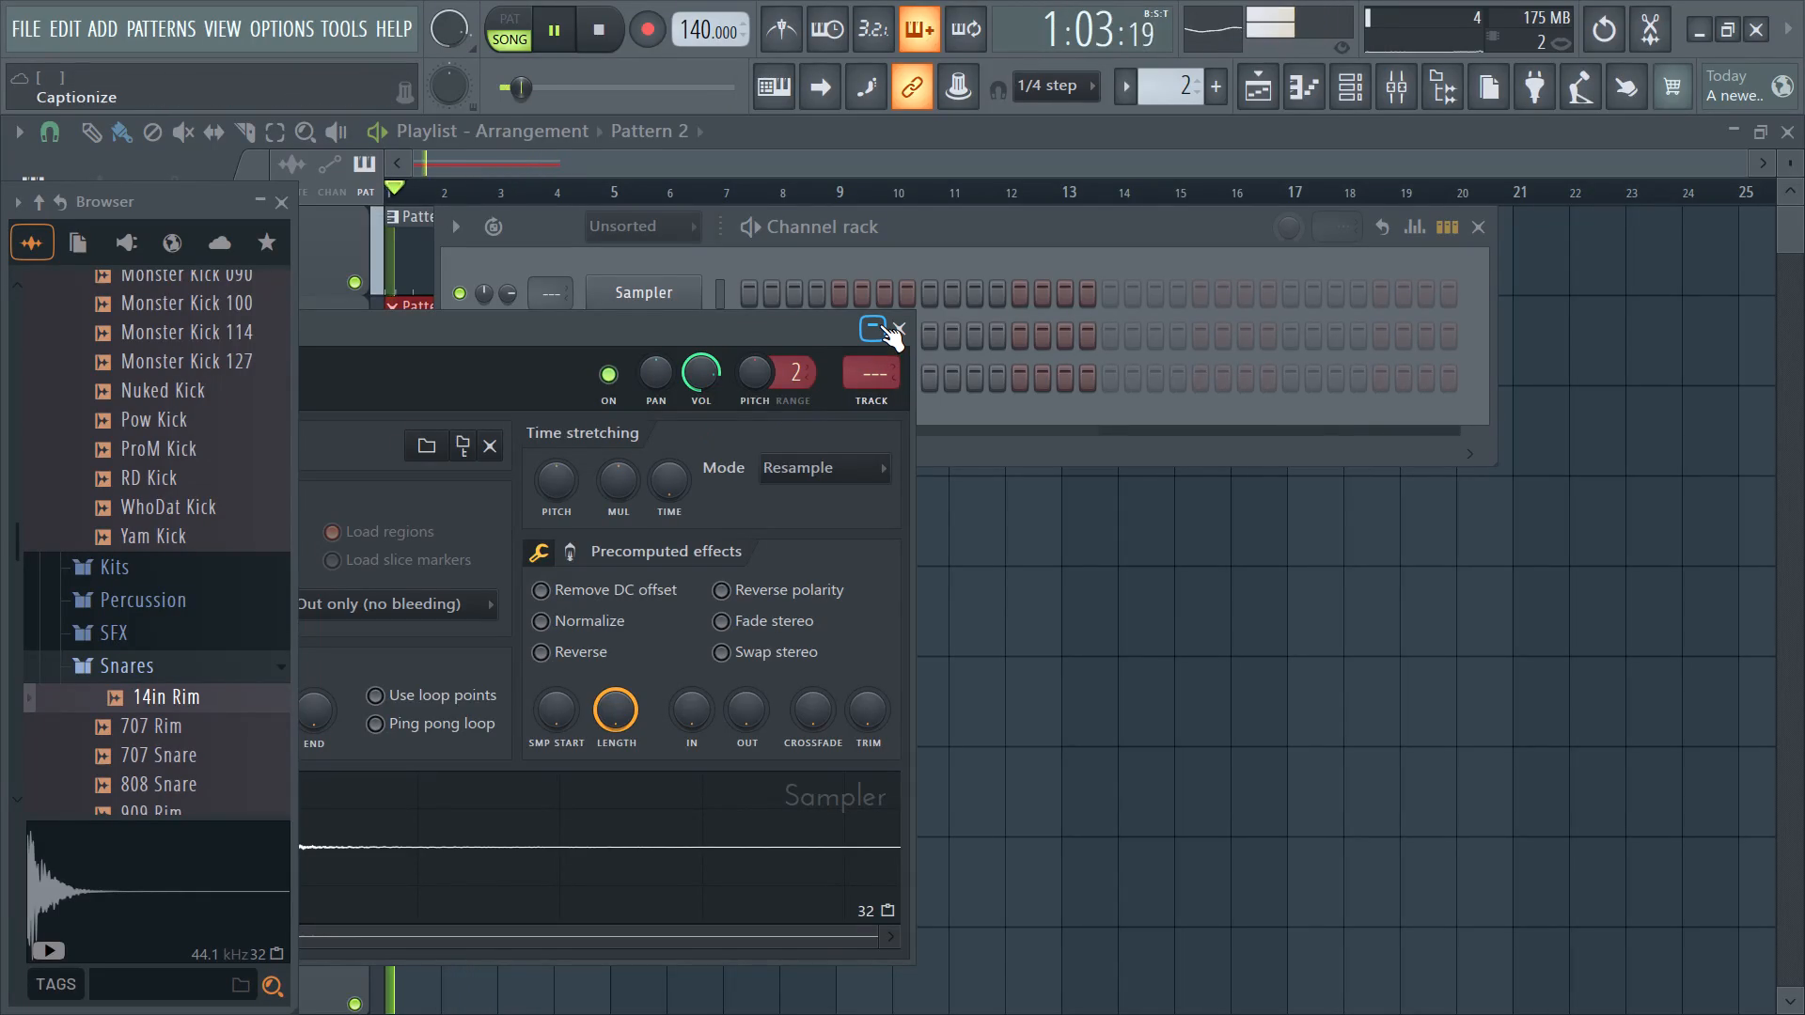
click(879, 324)
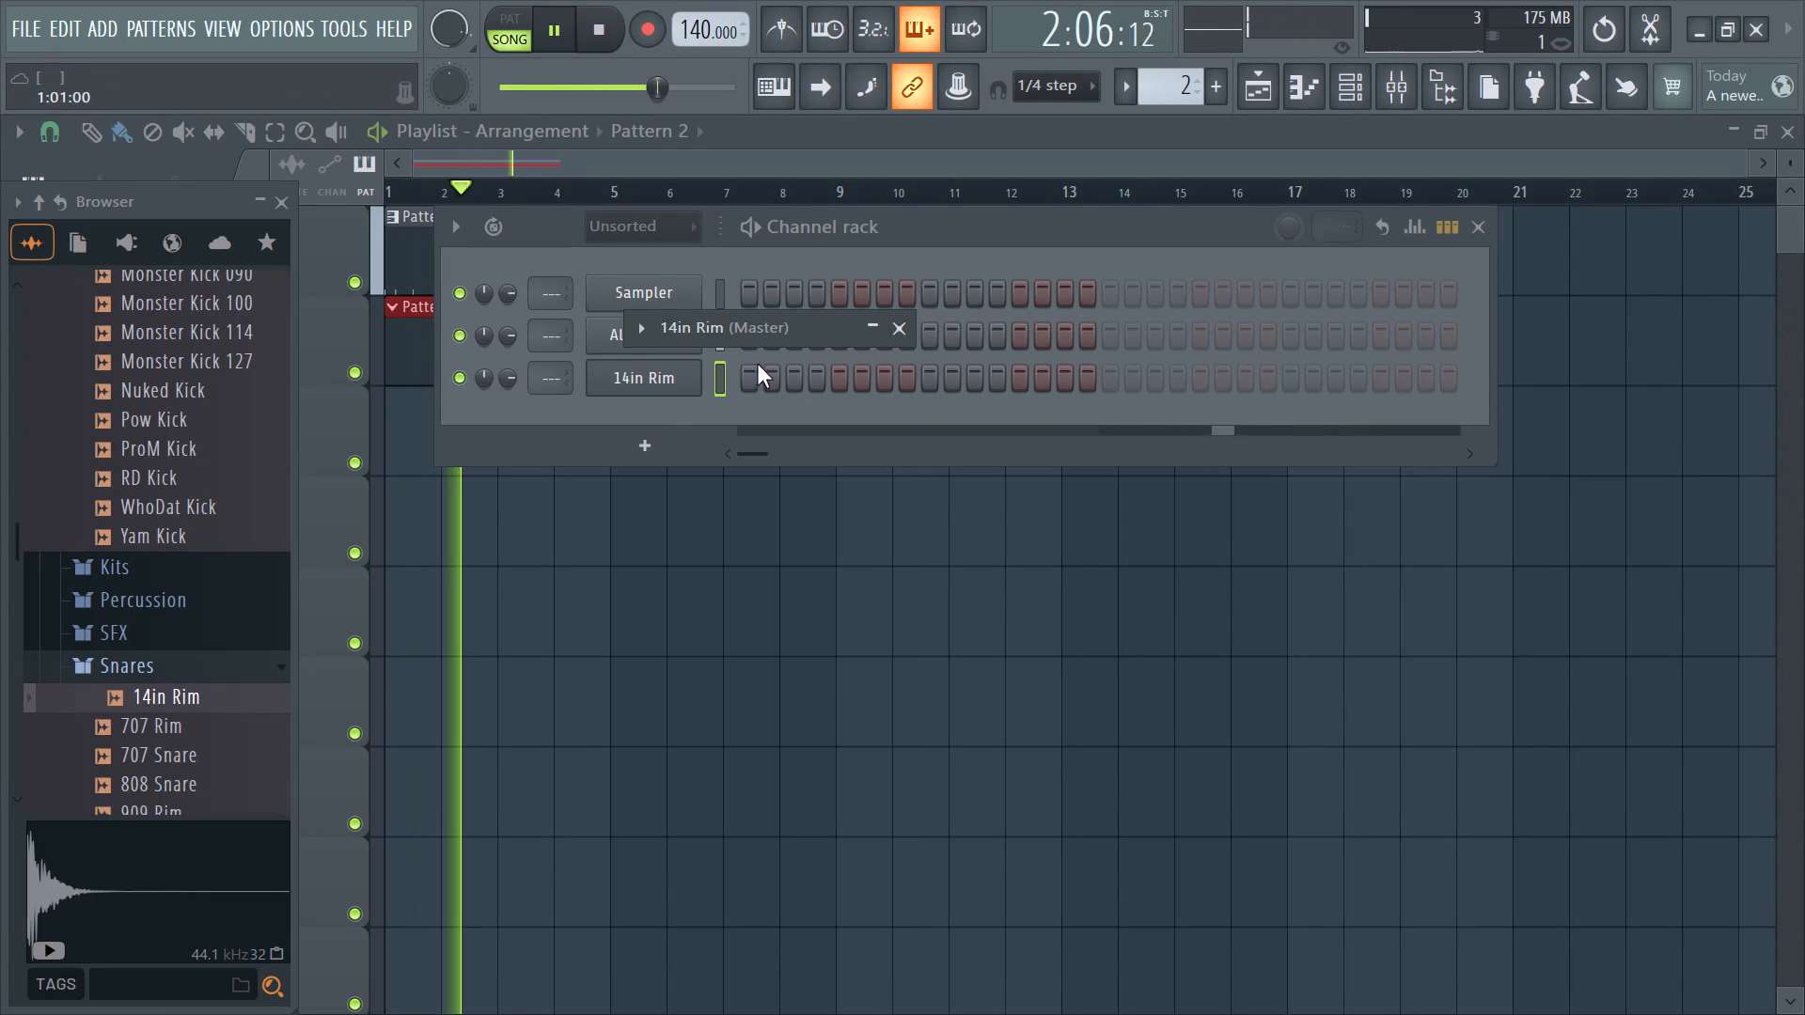
click(906, 334)
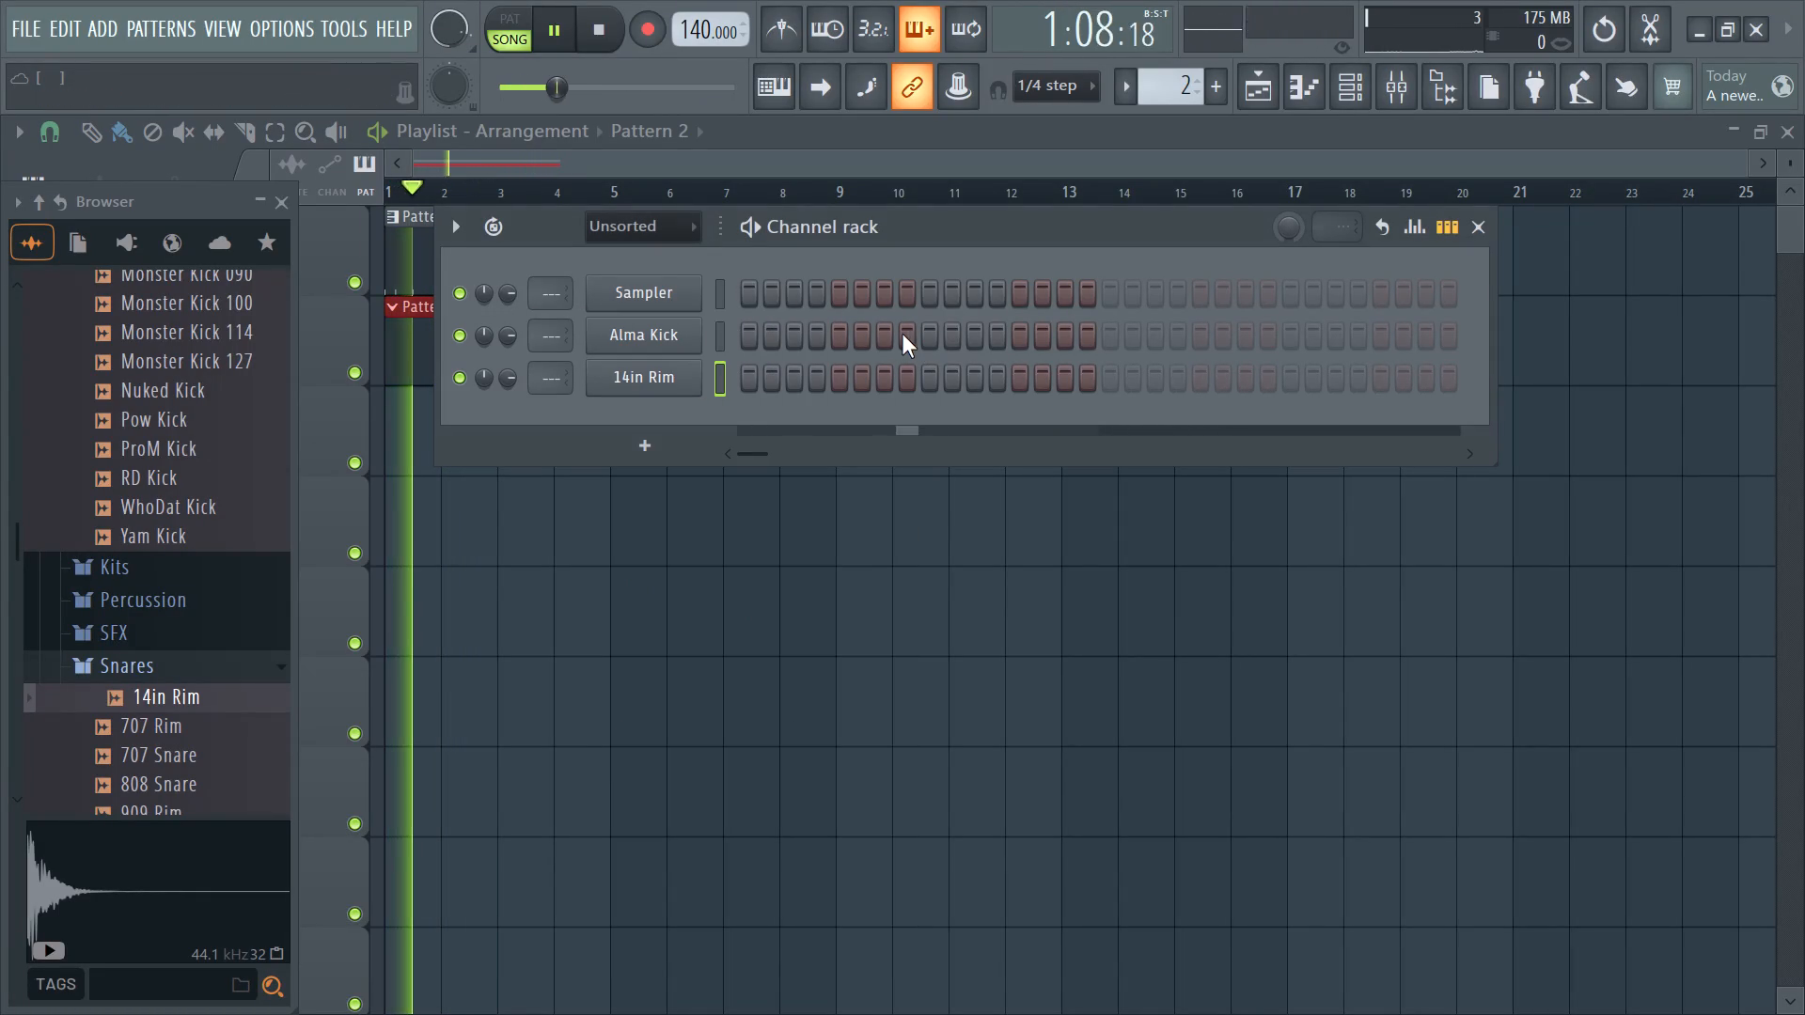
Add 14in Rim hits on steps 1, 3, 5, 7, 9, 11, 13 and 15 in Pattern 2.
click(746, 379)
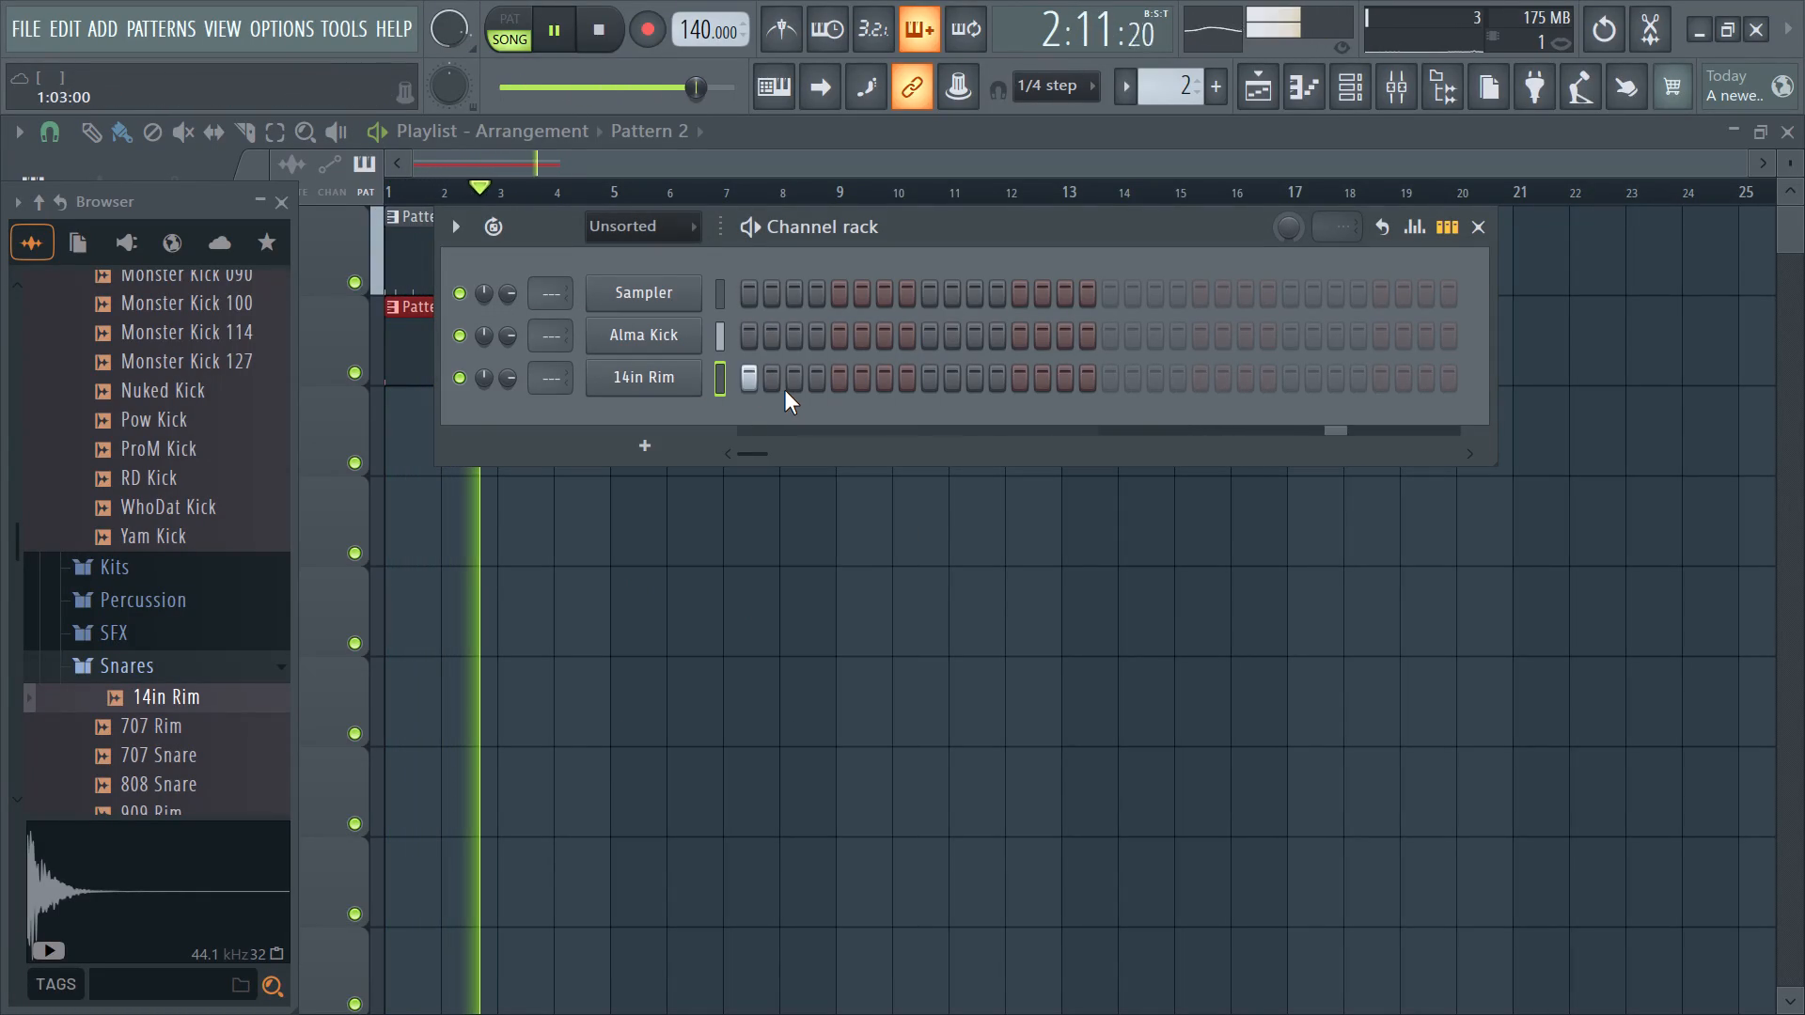
click(786, 390)
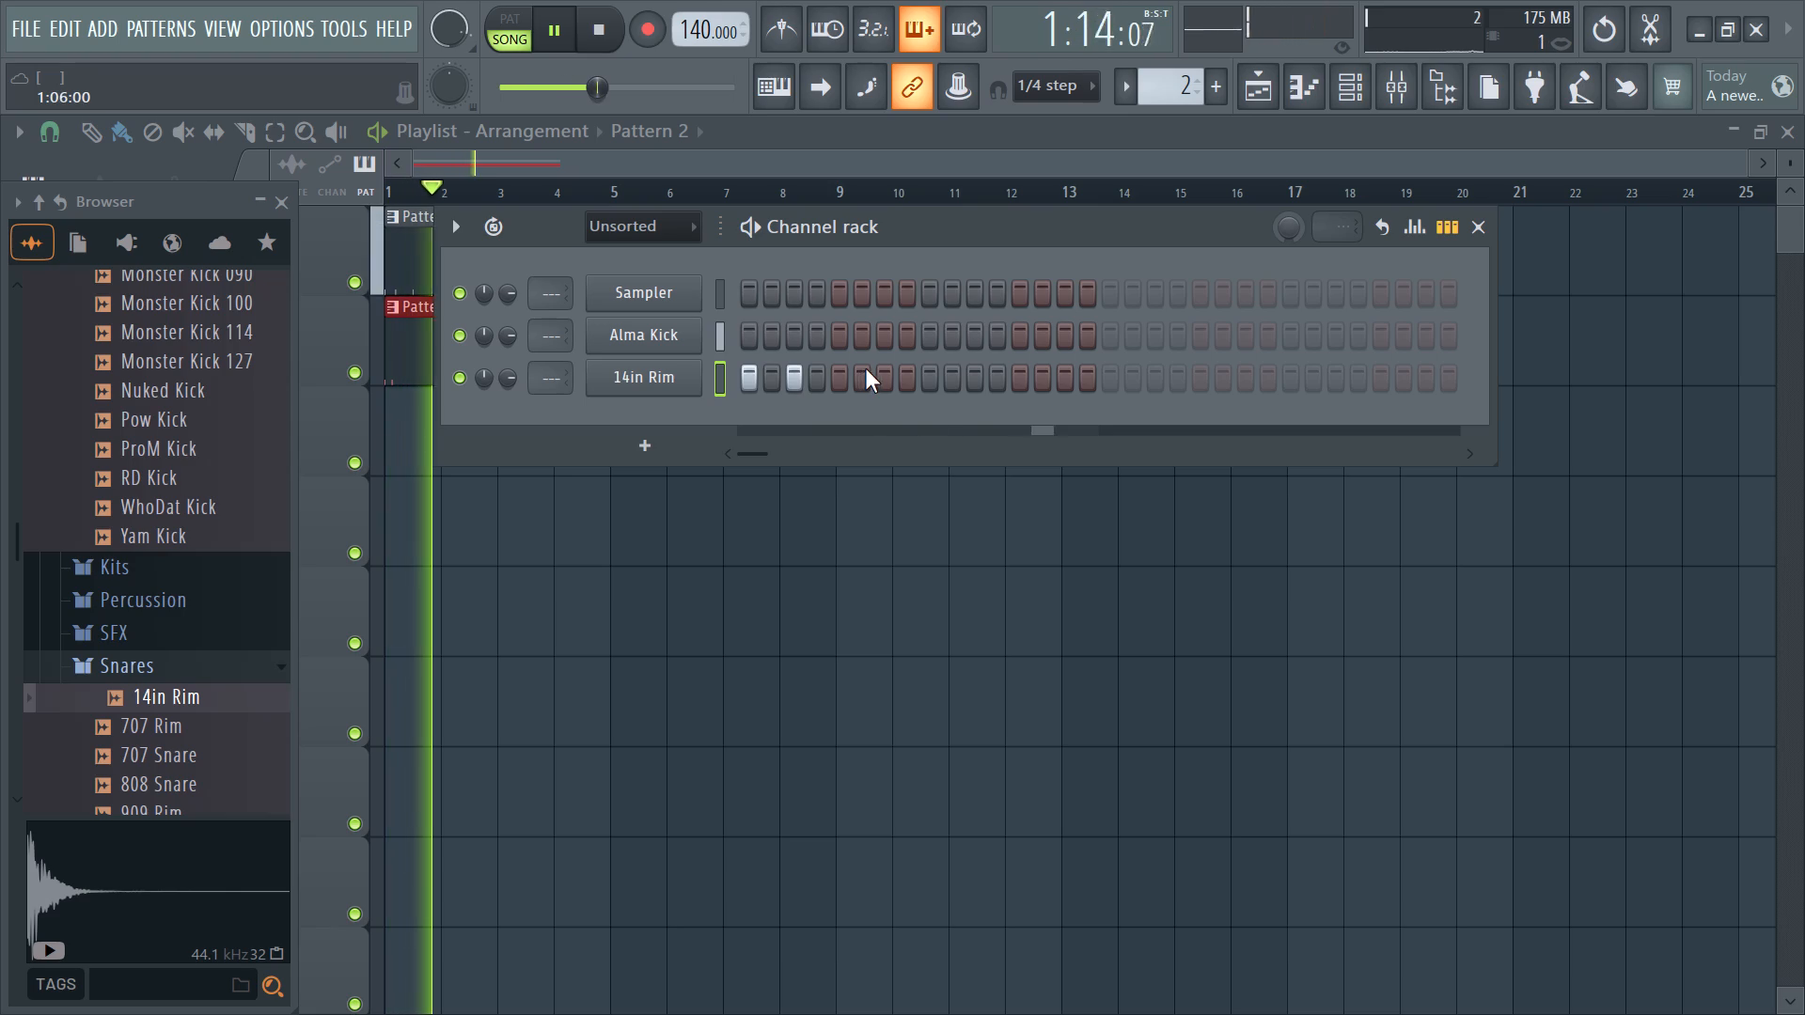
click(845, 377)
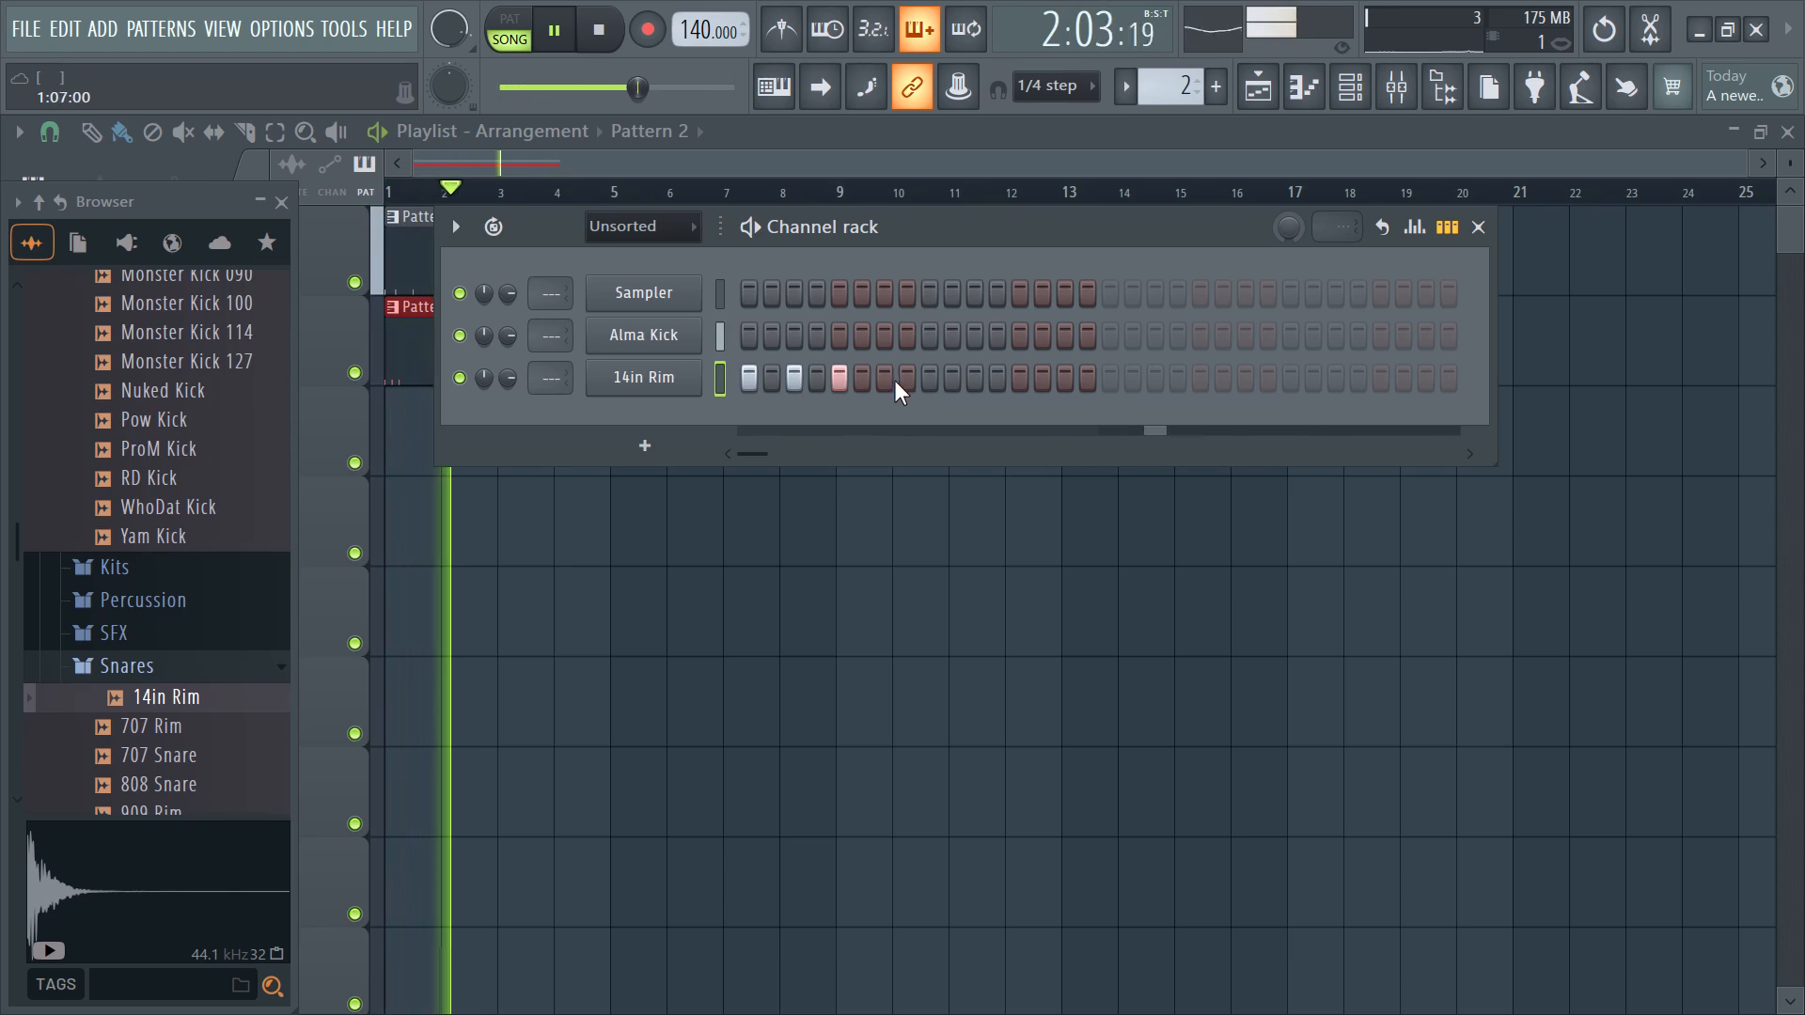
click(885, 390)
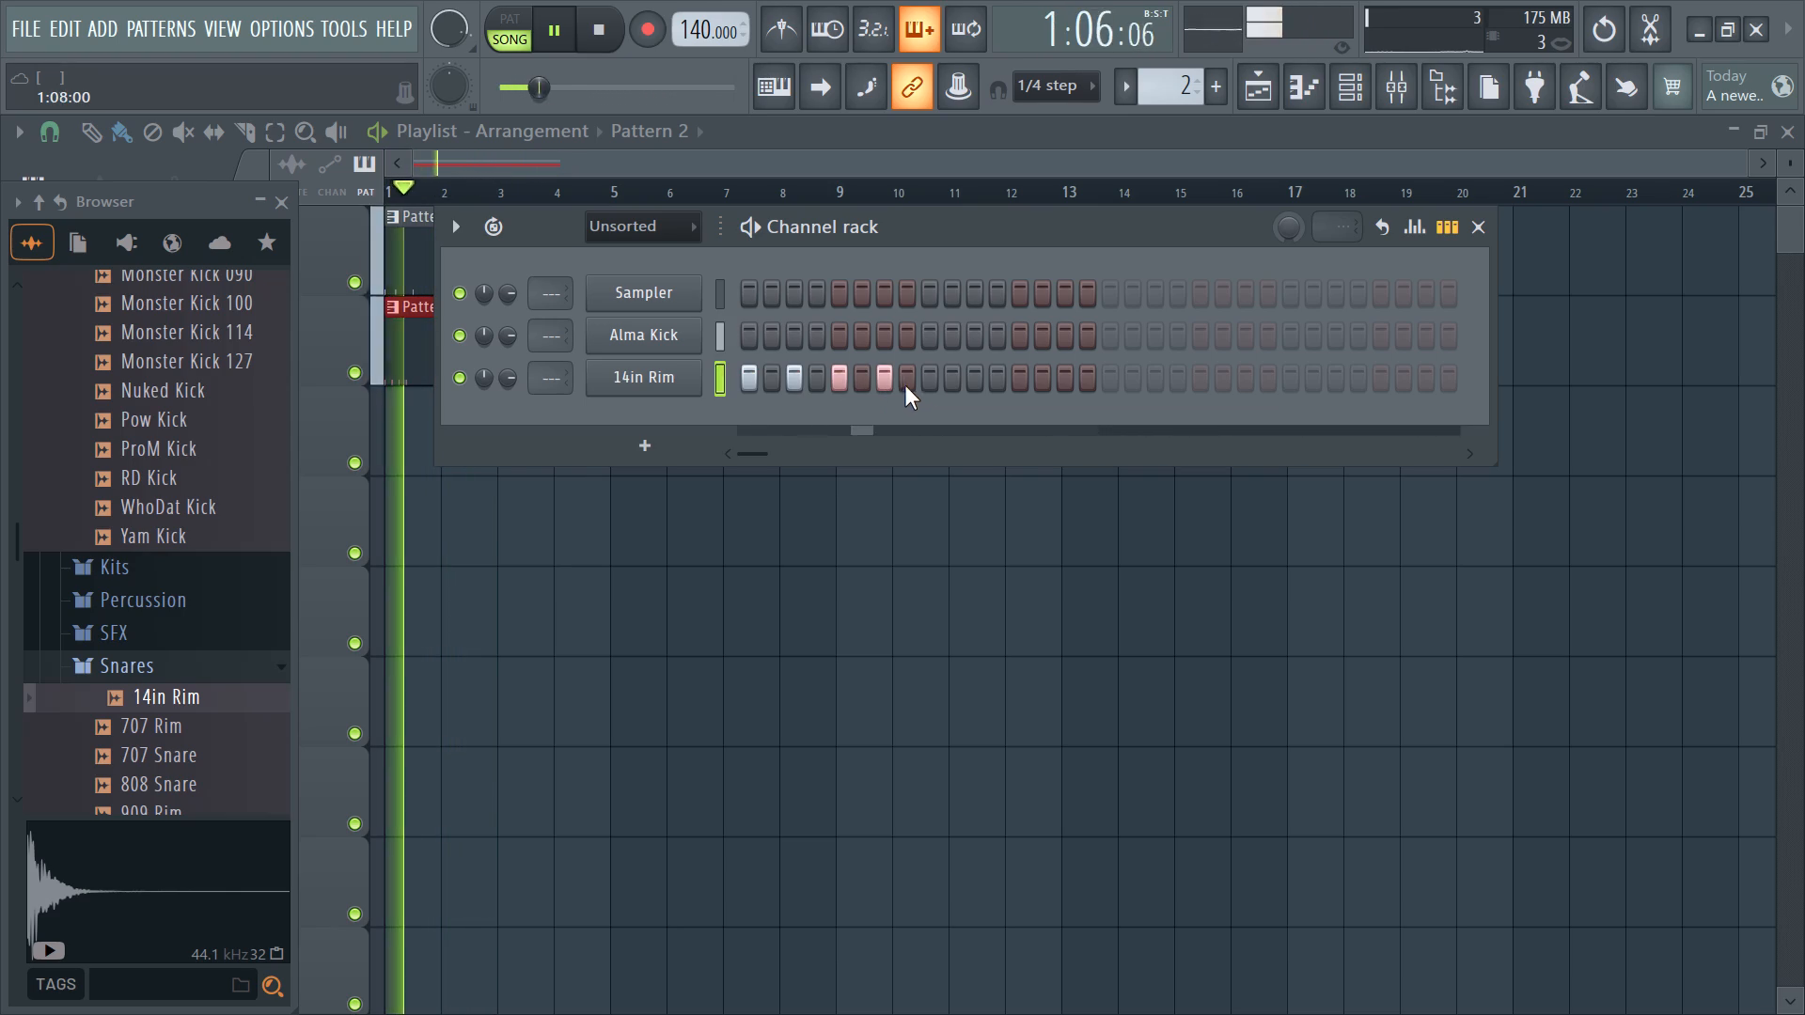
click(921, 378)
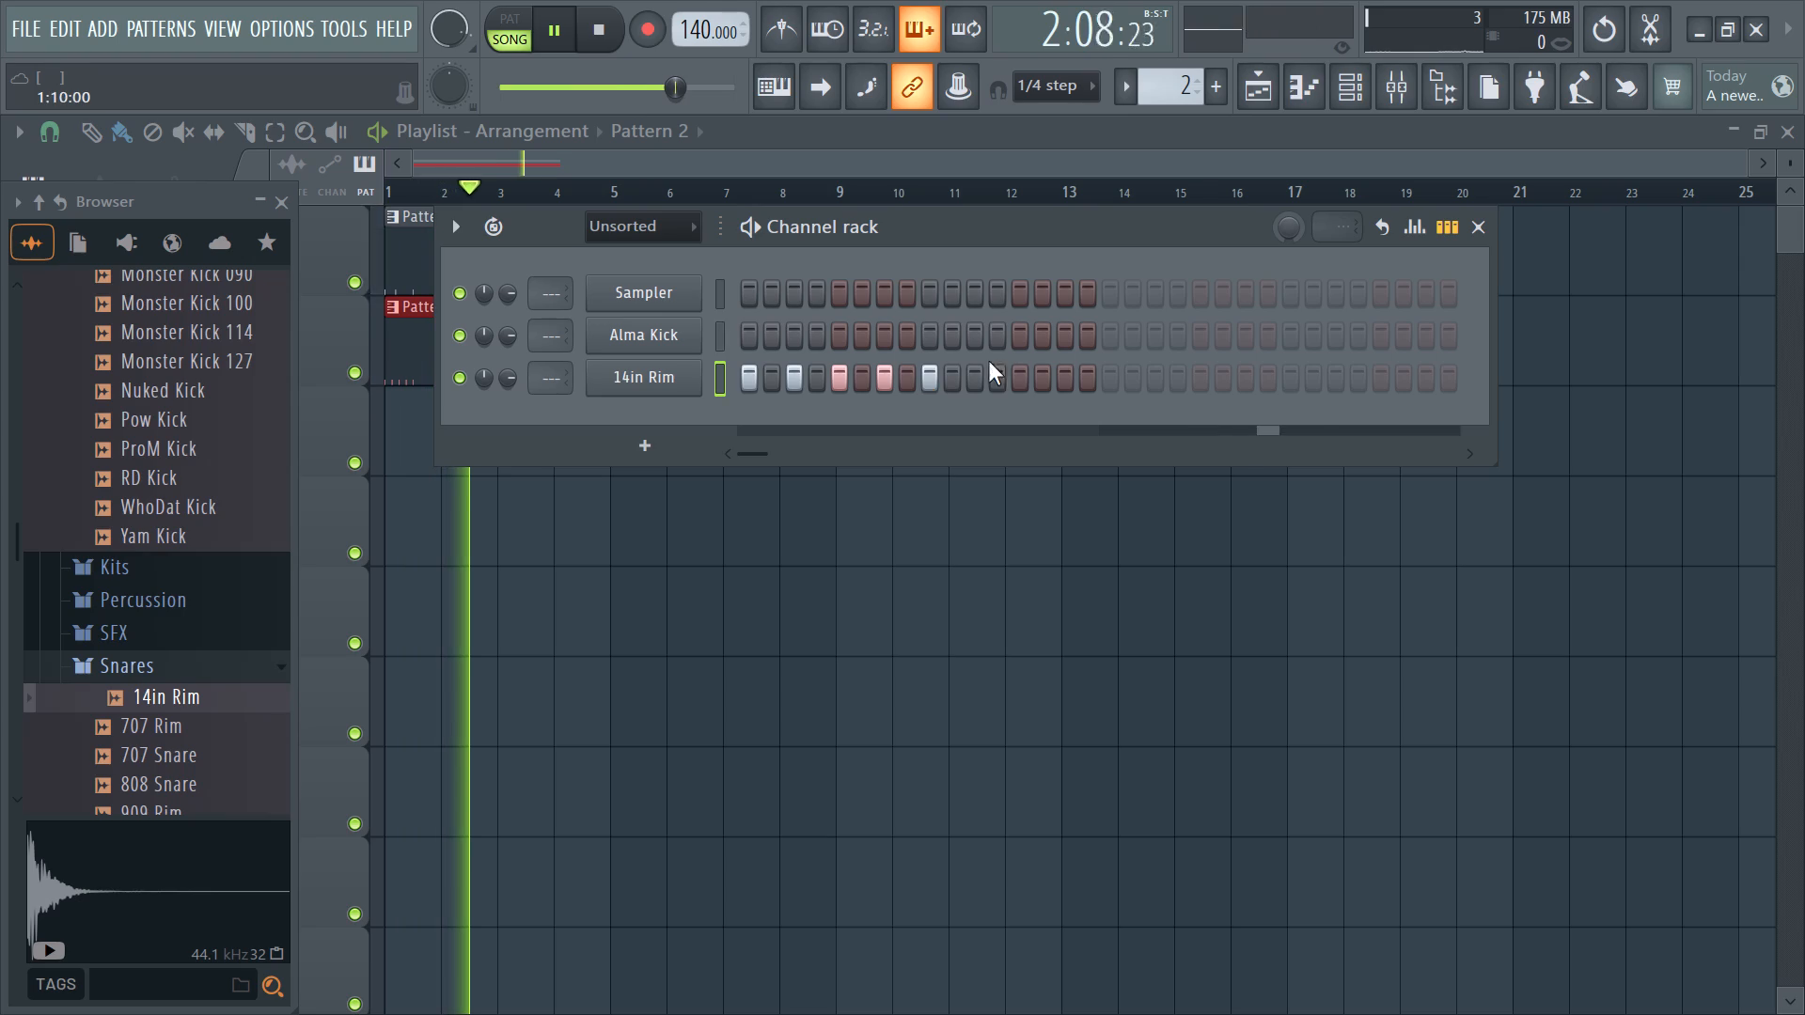
click(973, 378)
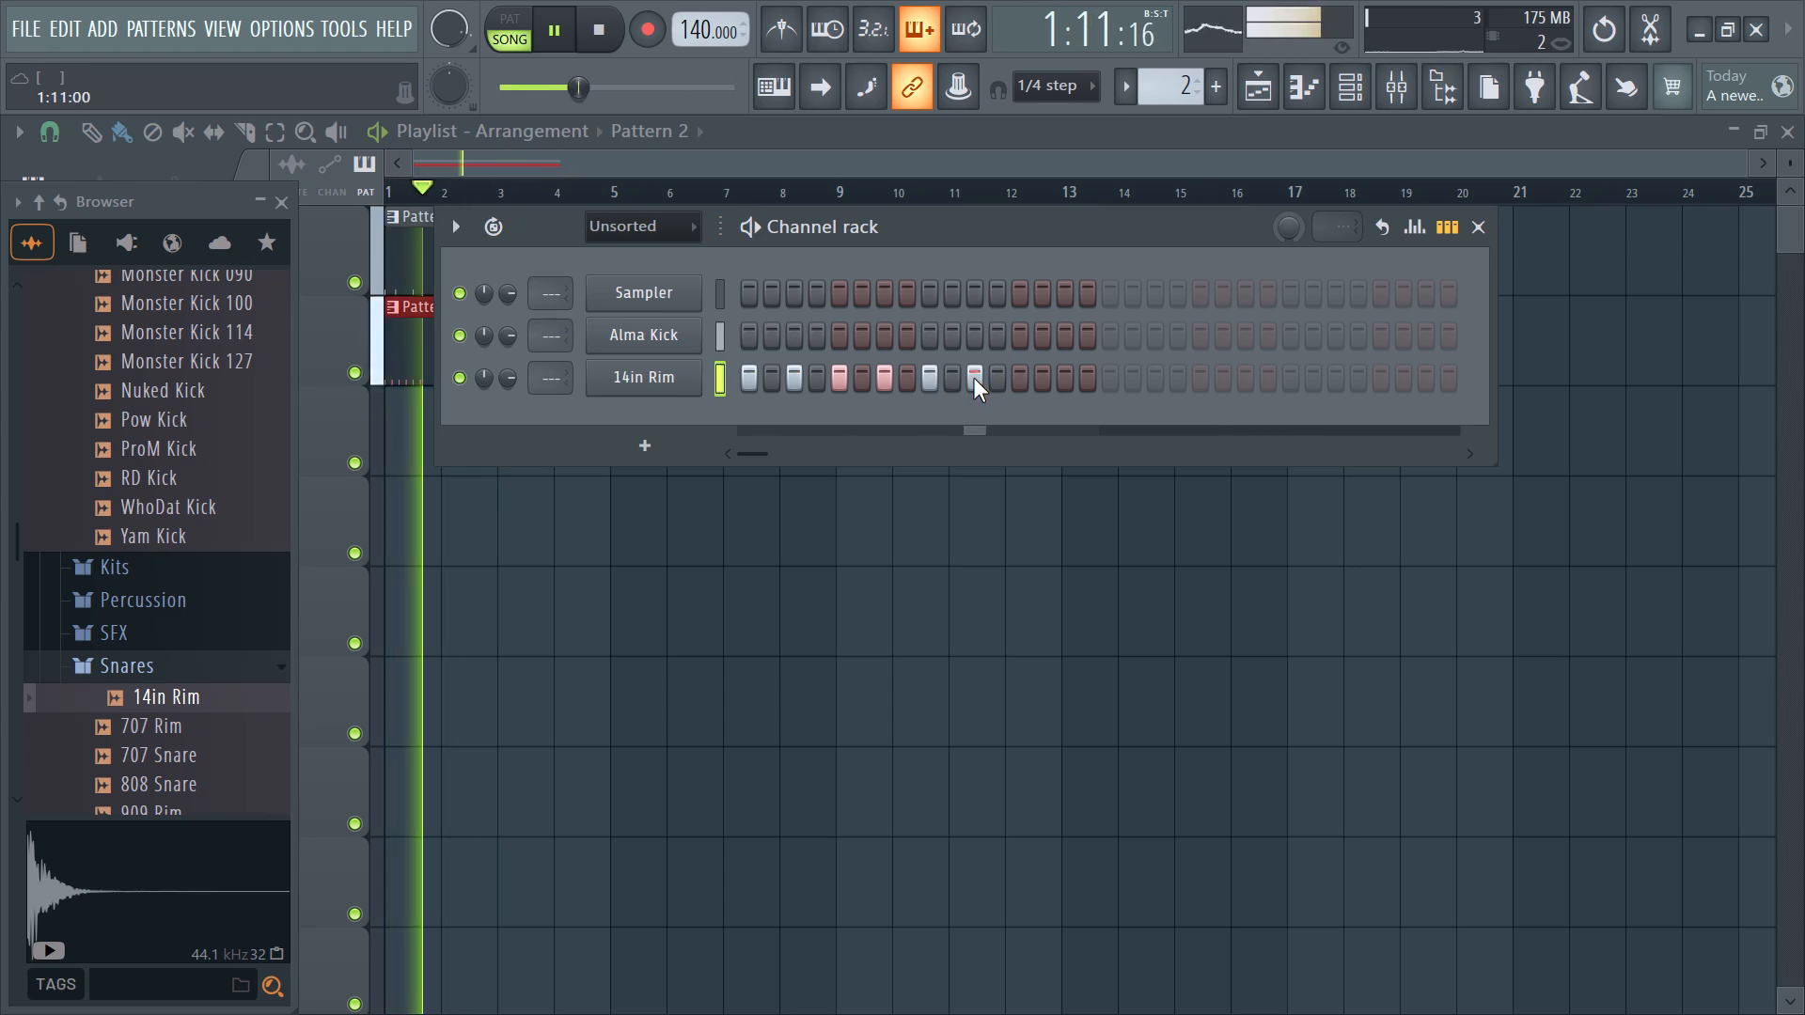
click(1014, 377)
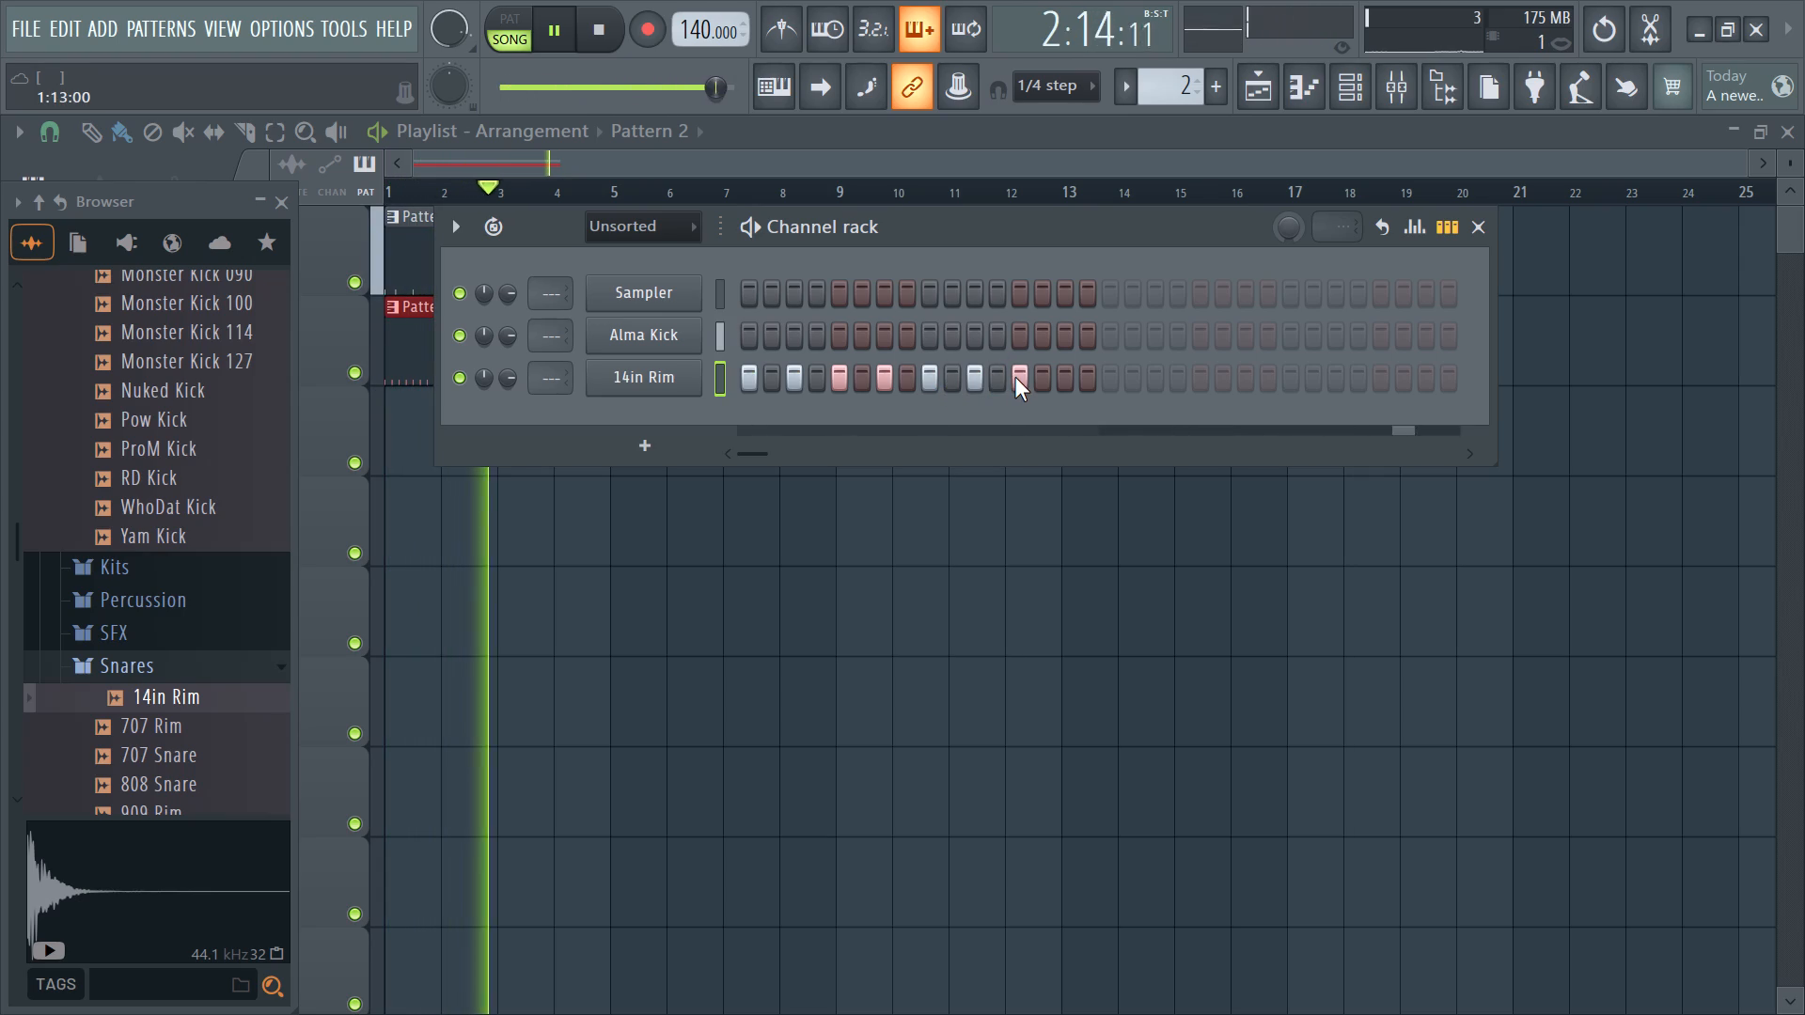
click(1068, 377)
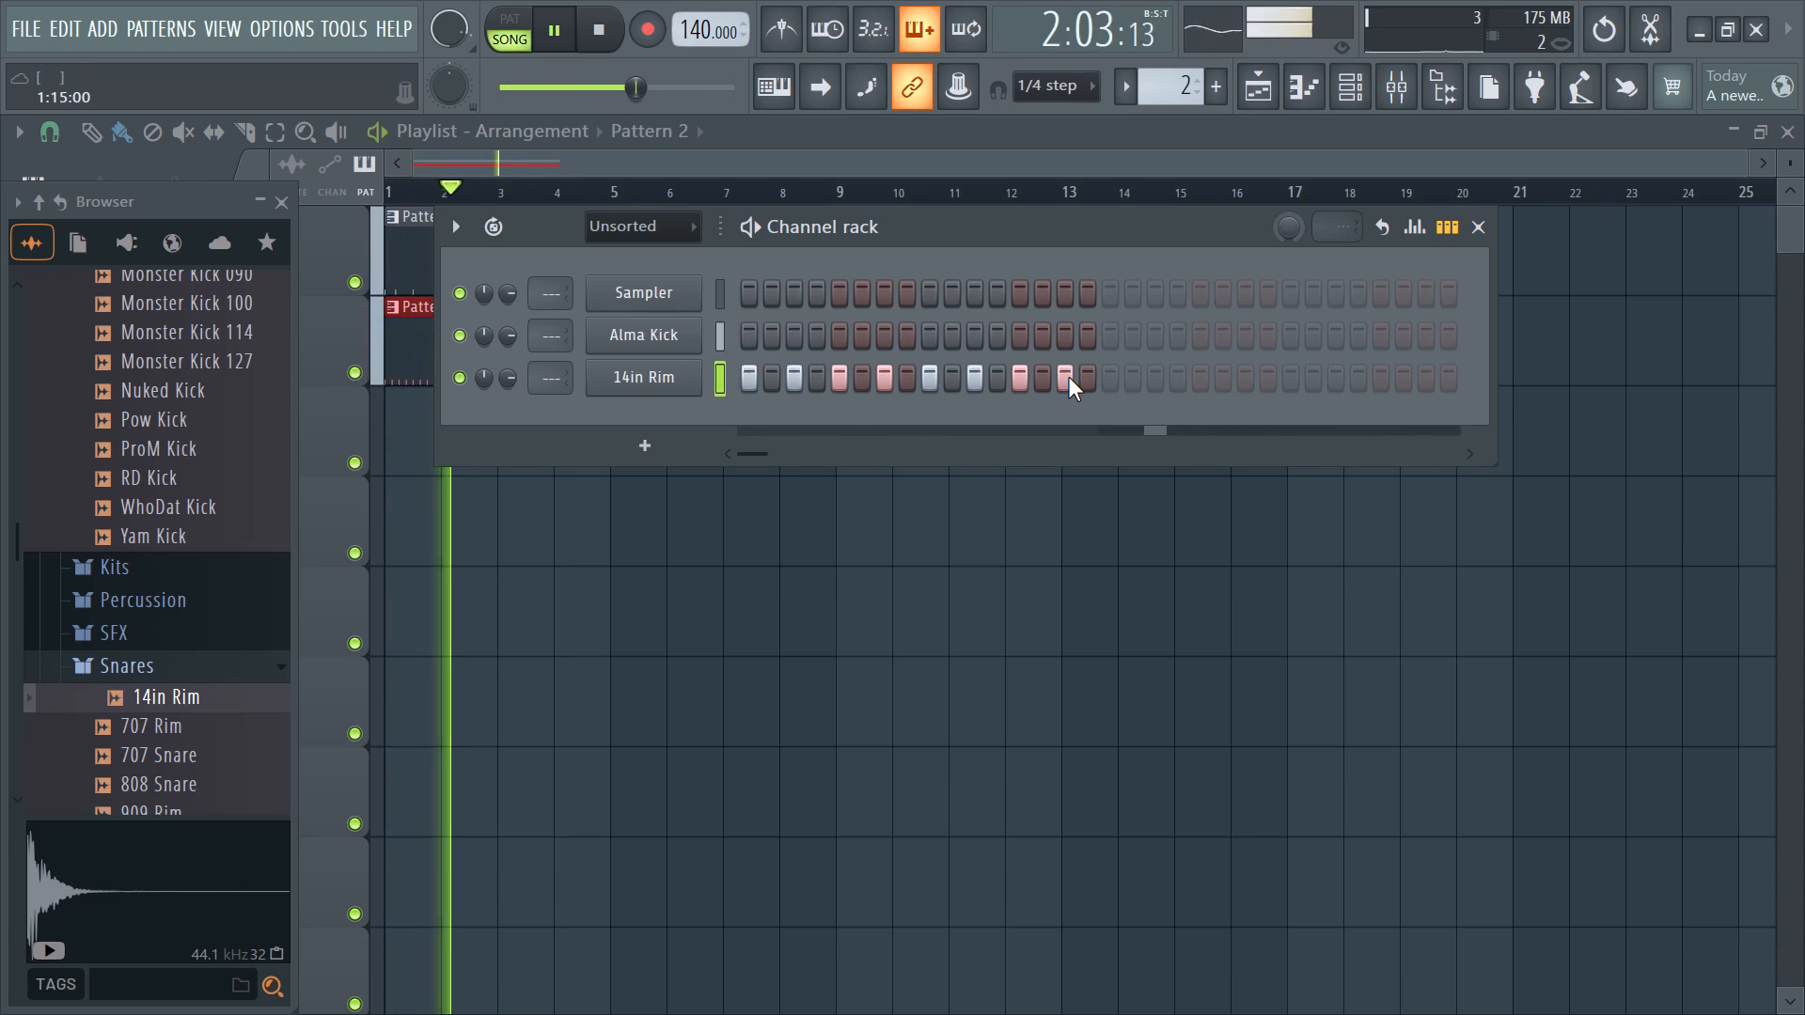
Add 14in Rim hits on steps 18, 20, 22, 24, 26, 28, 30 and 32 in Pattern 2.
click(1127, 383)
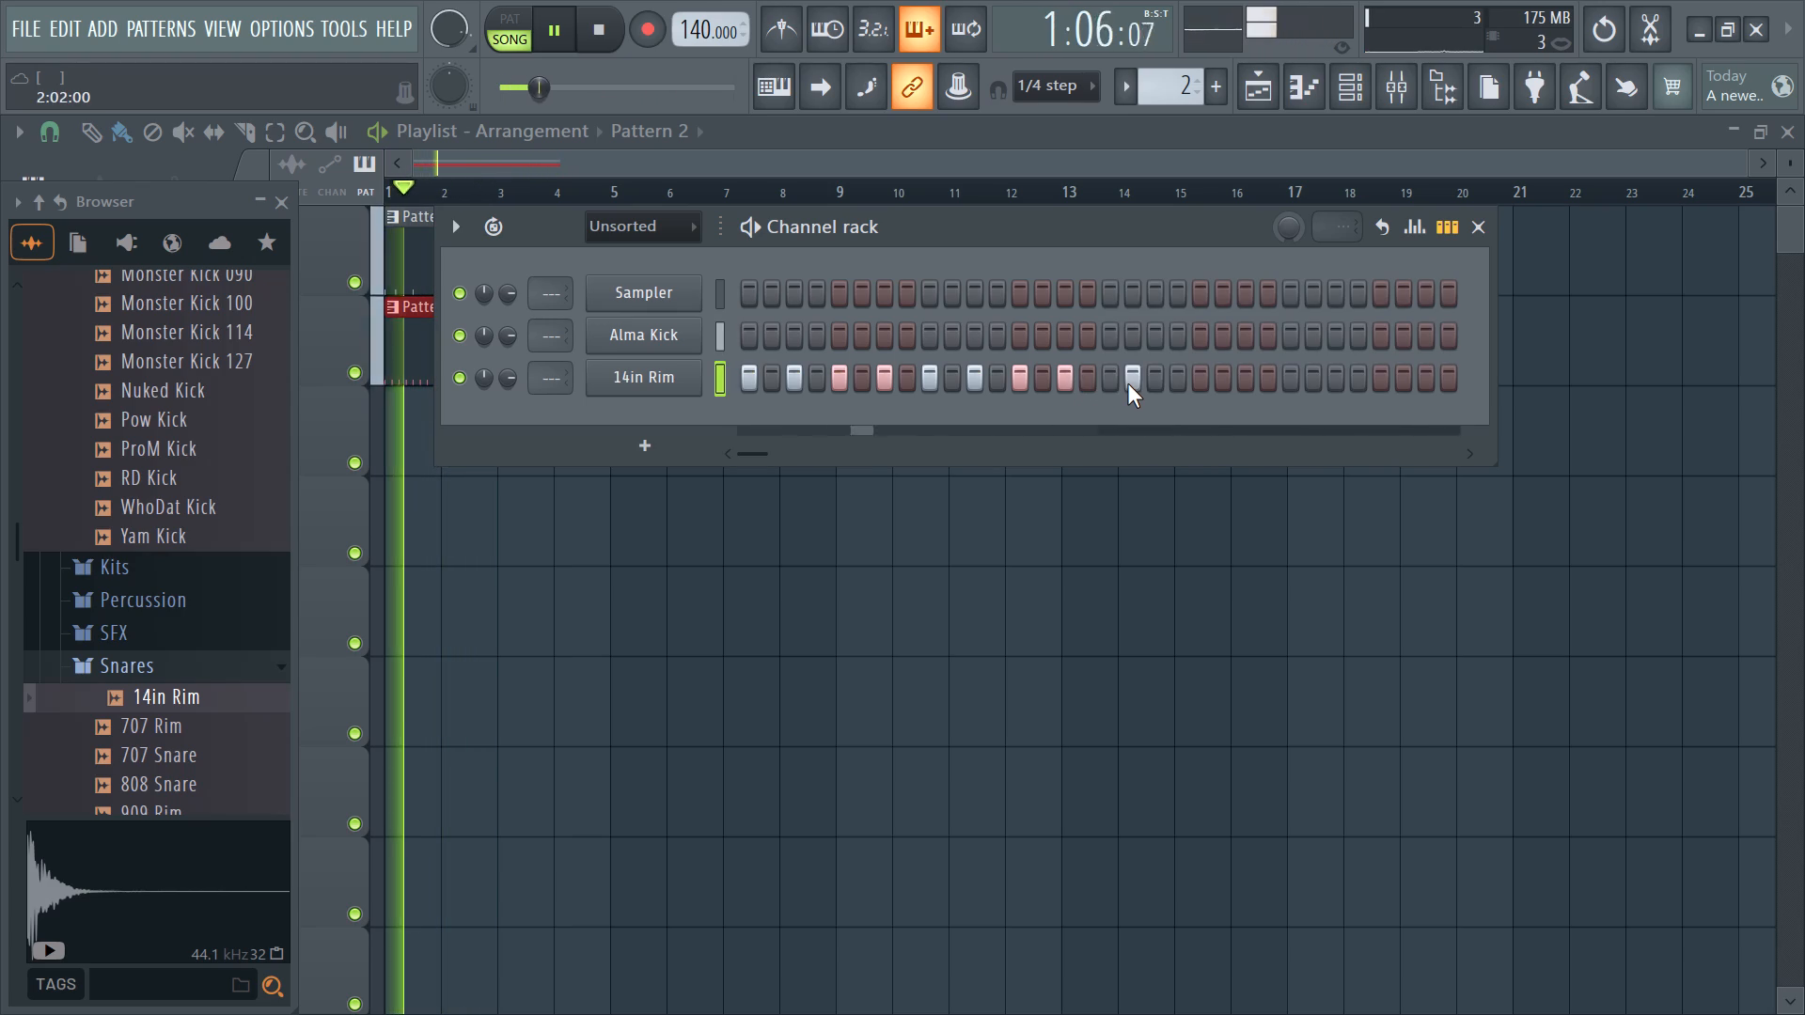
click(1179, 378)
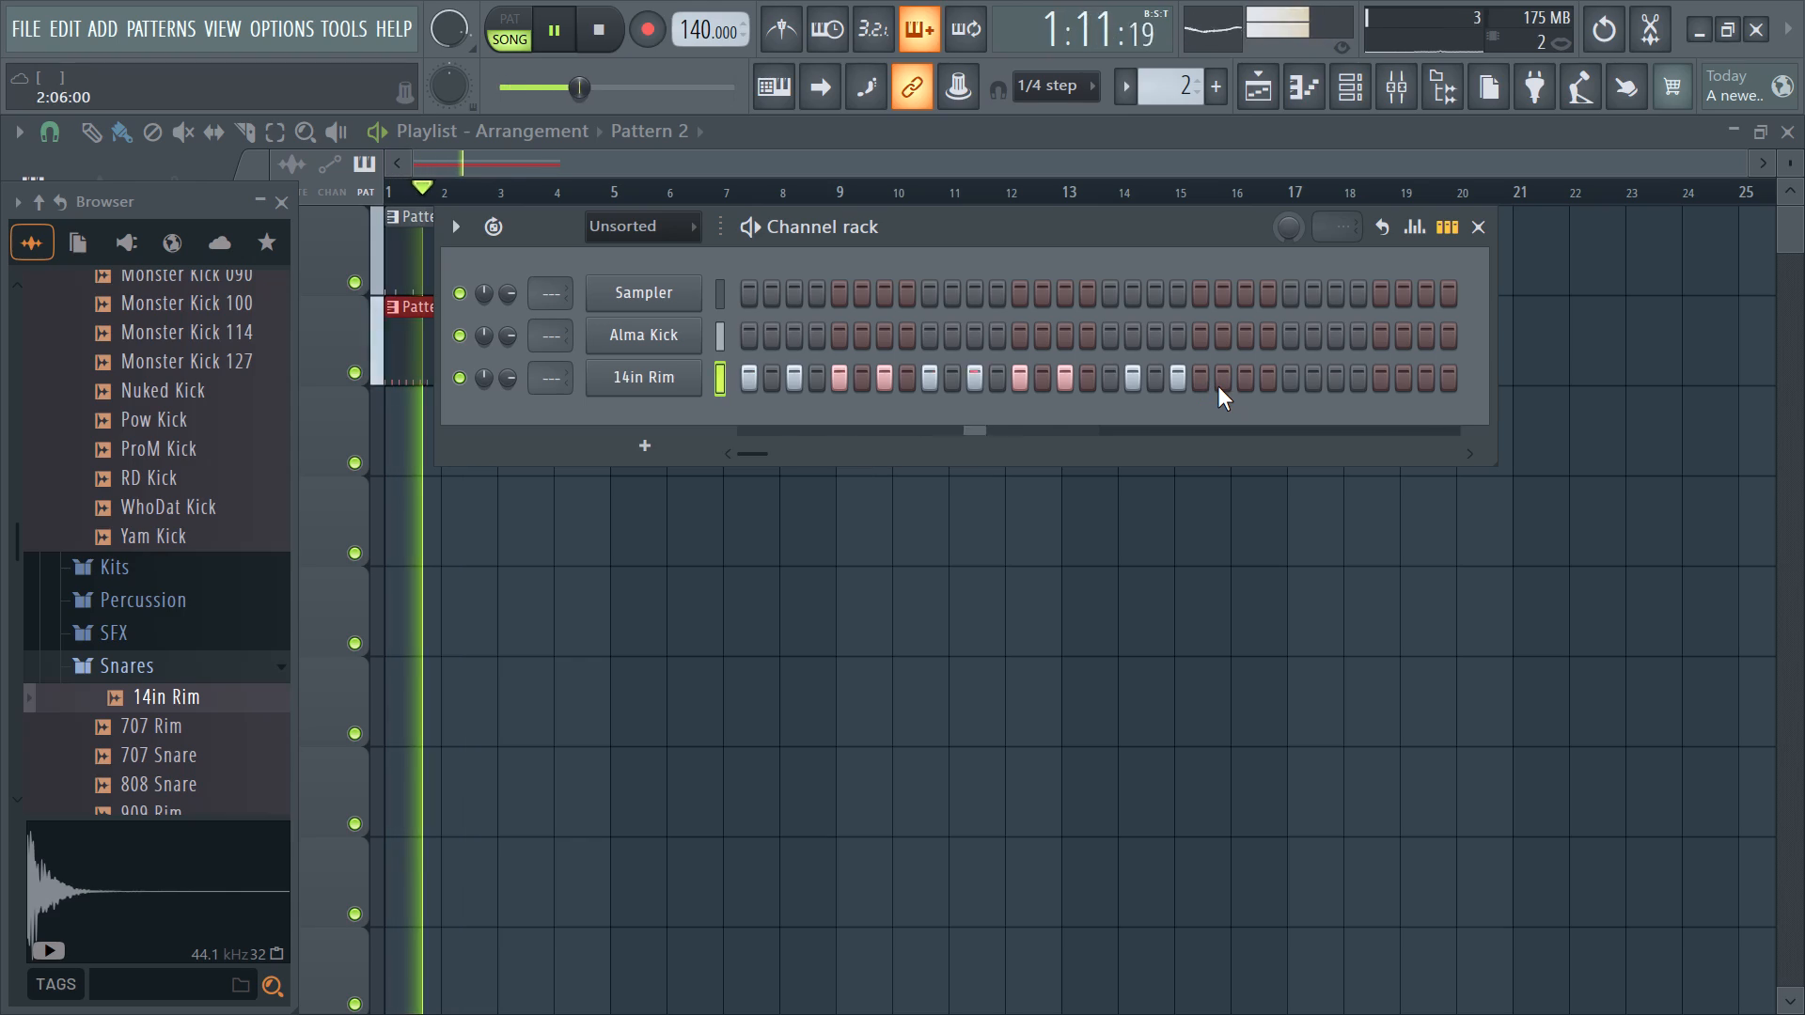
click(1217, 386)
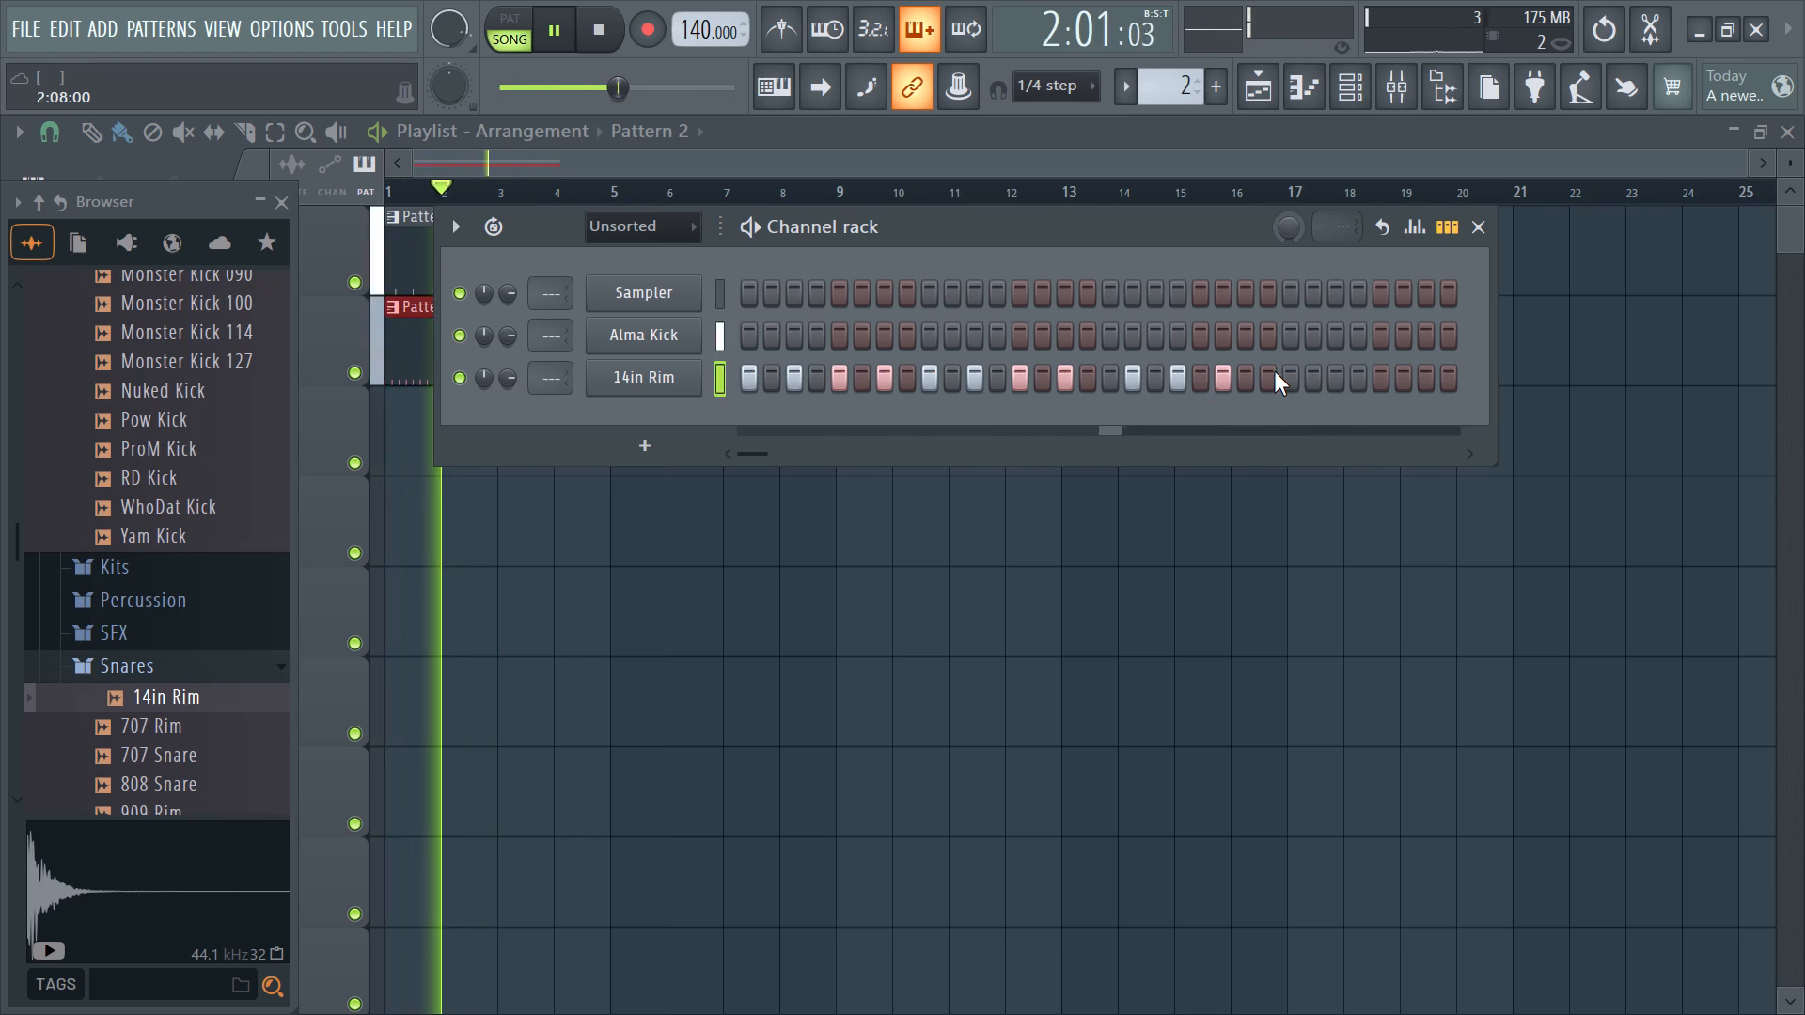
click(1274, 371)
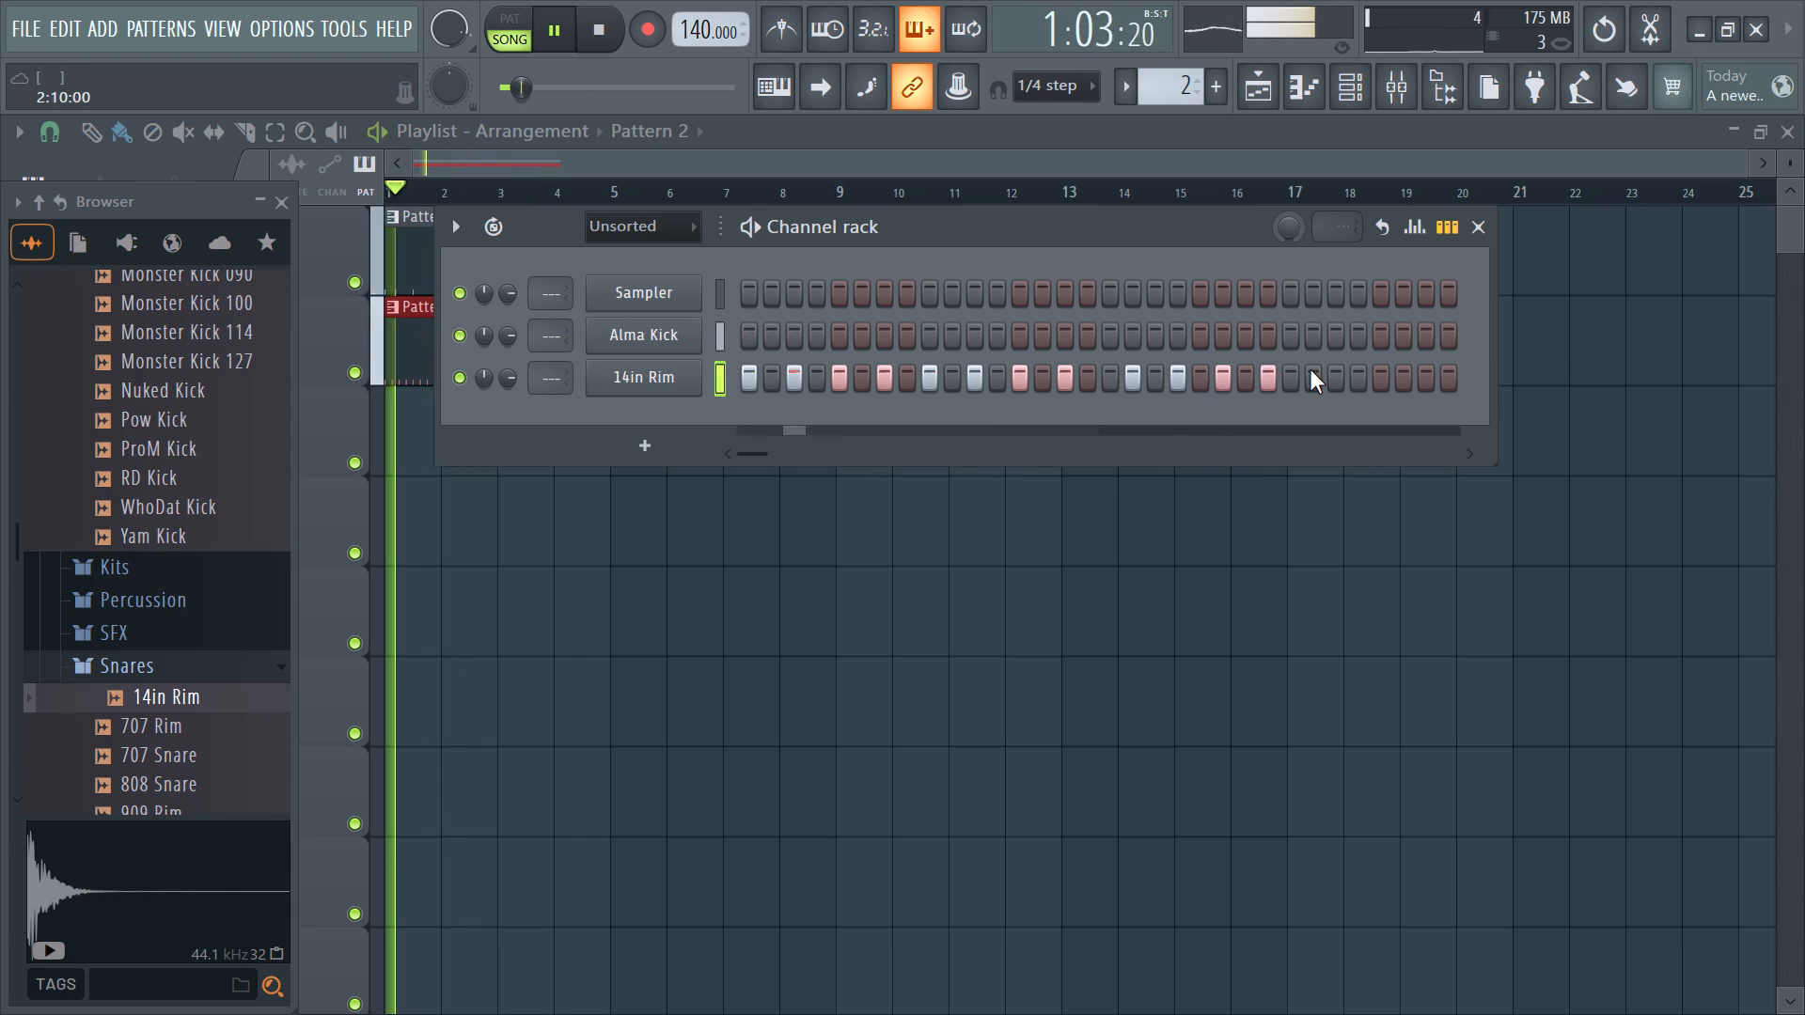
click(1310, 369)
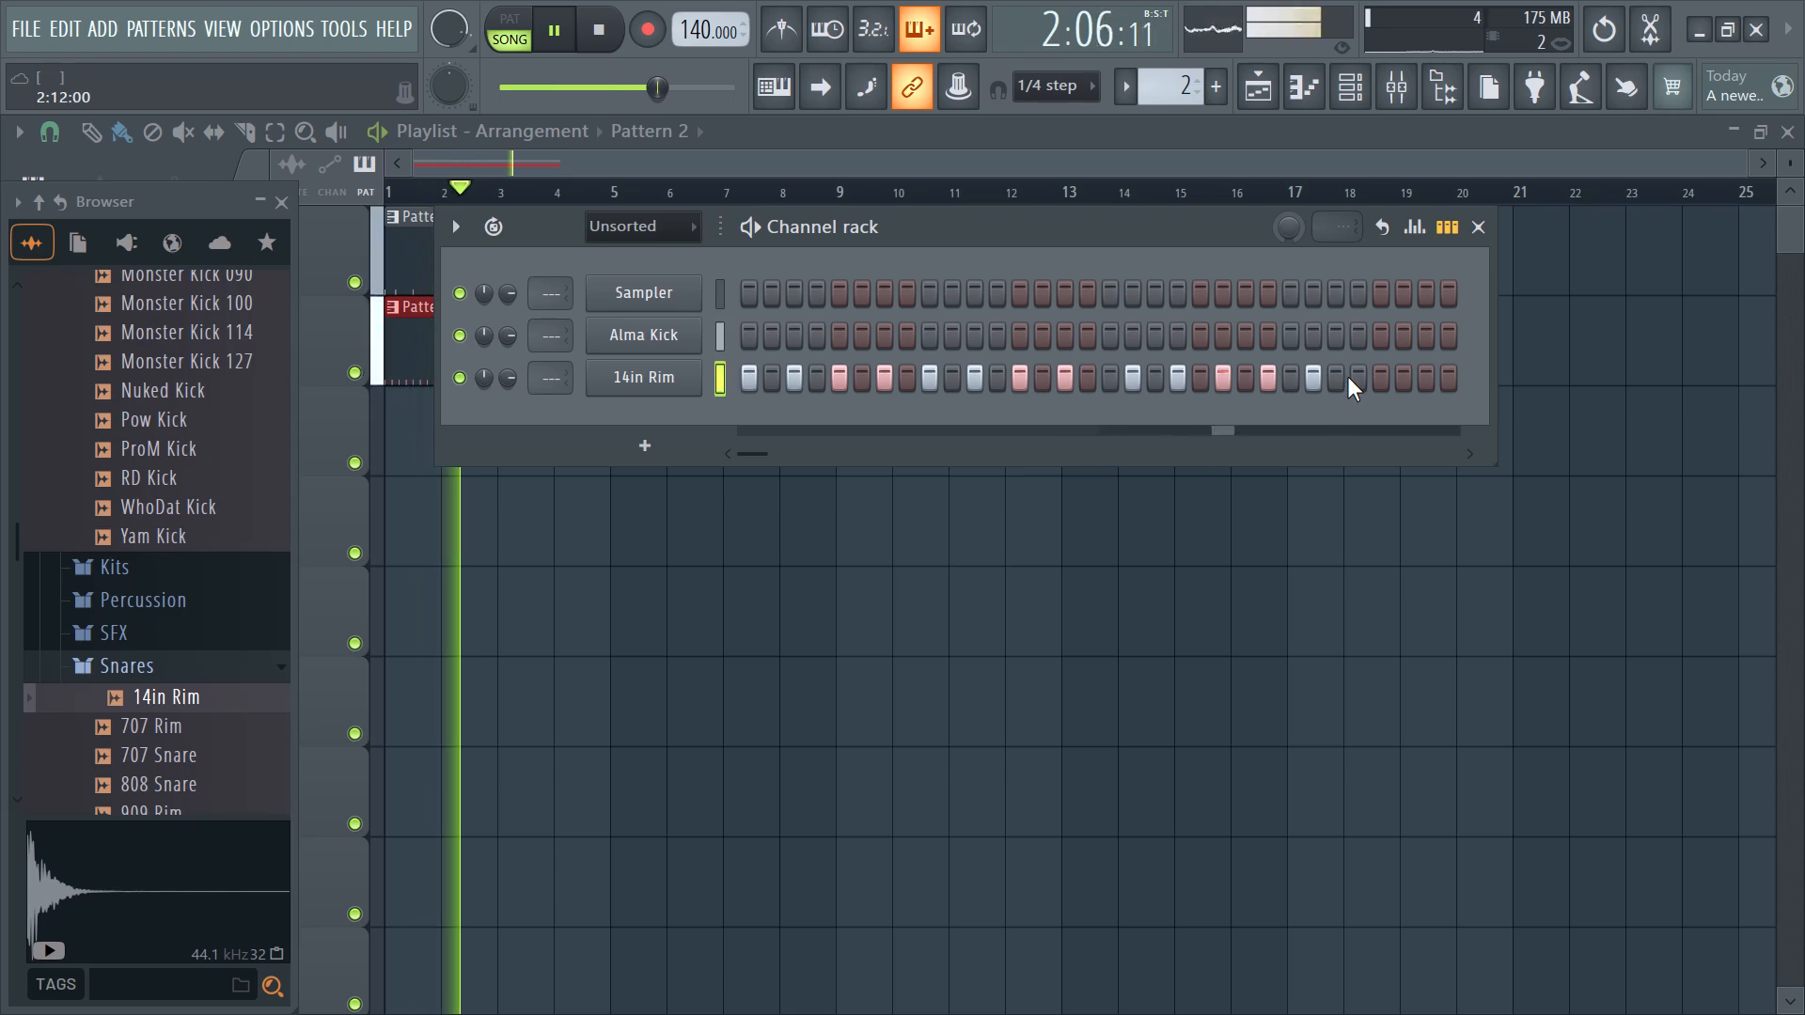
click(1350, 377)
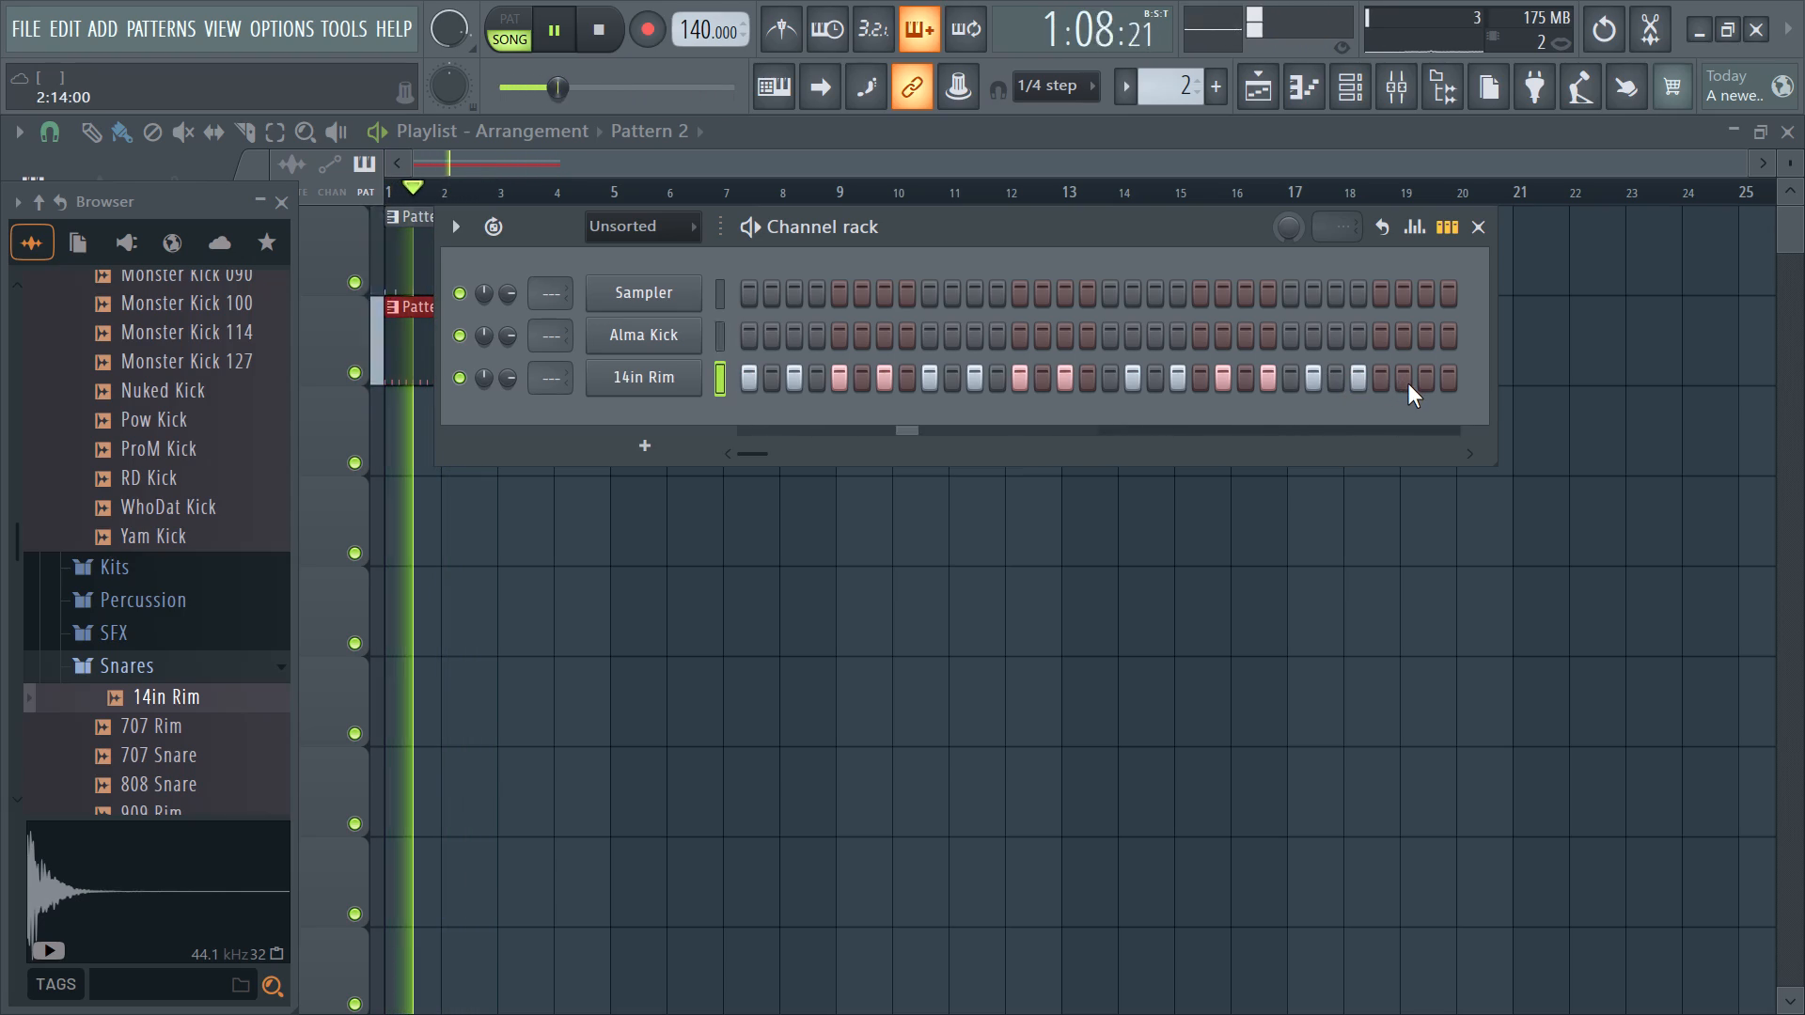
click(1407, 383)
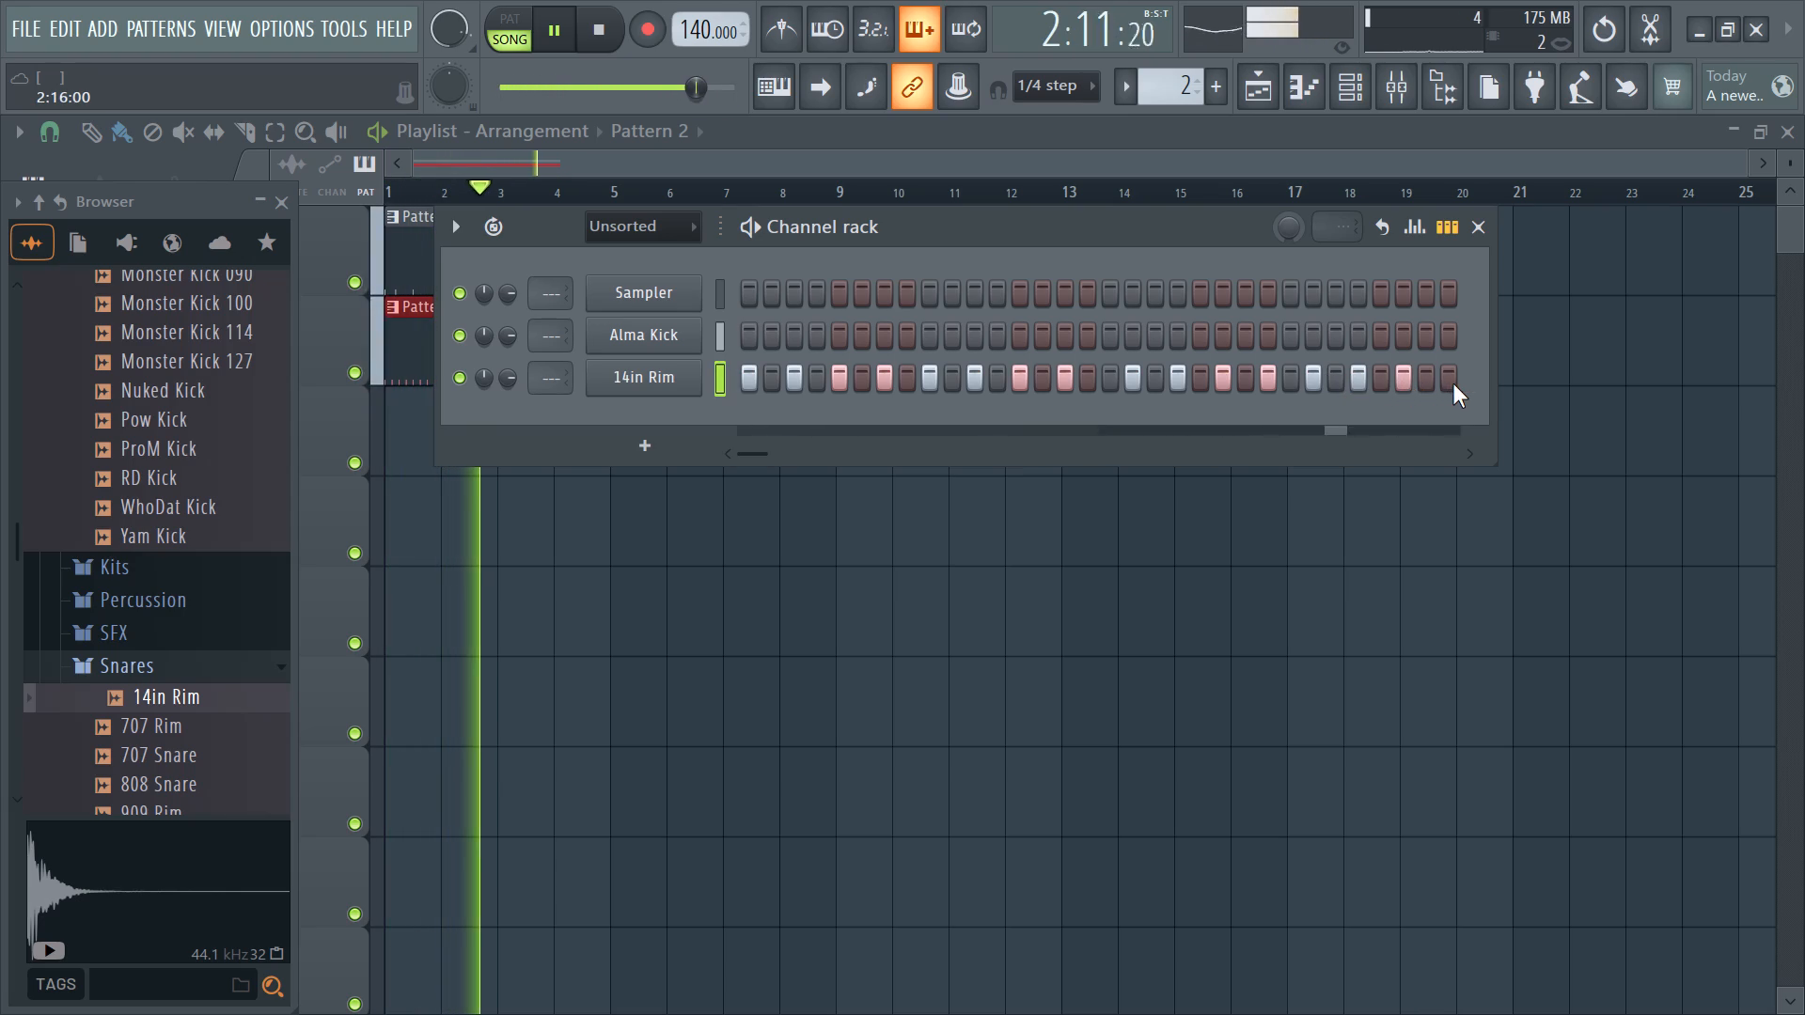
click(1461, 383)
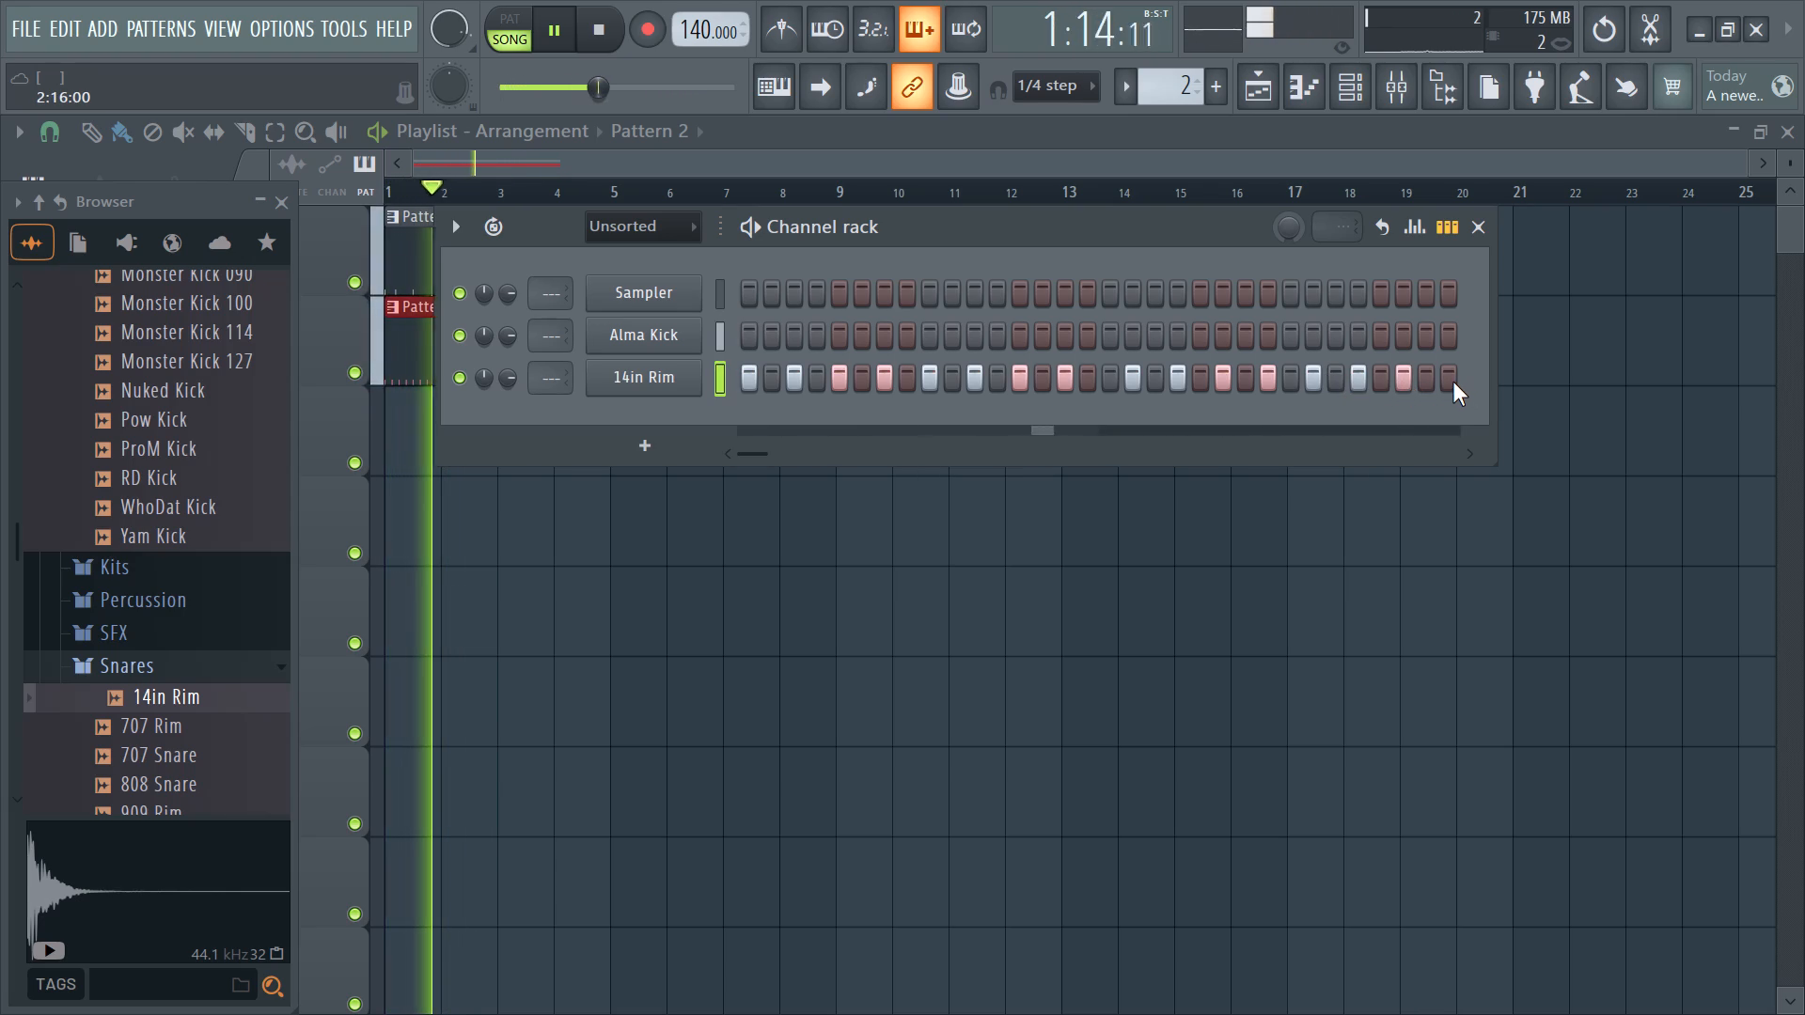
click(1452, 382)
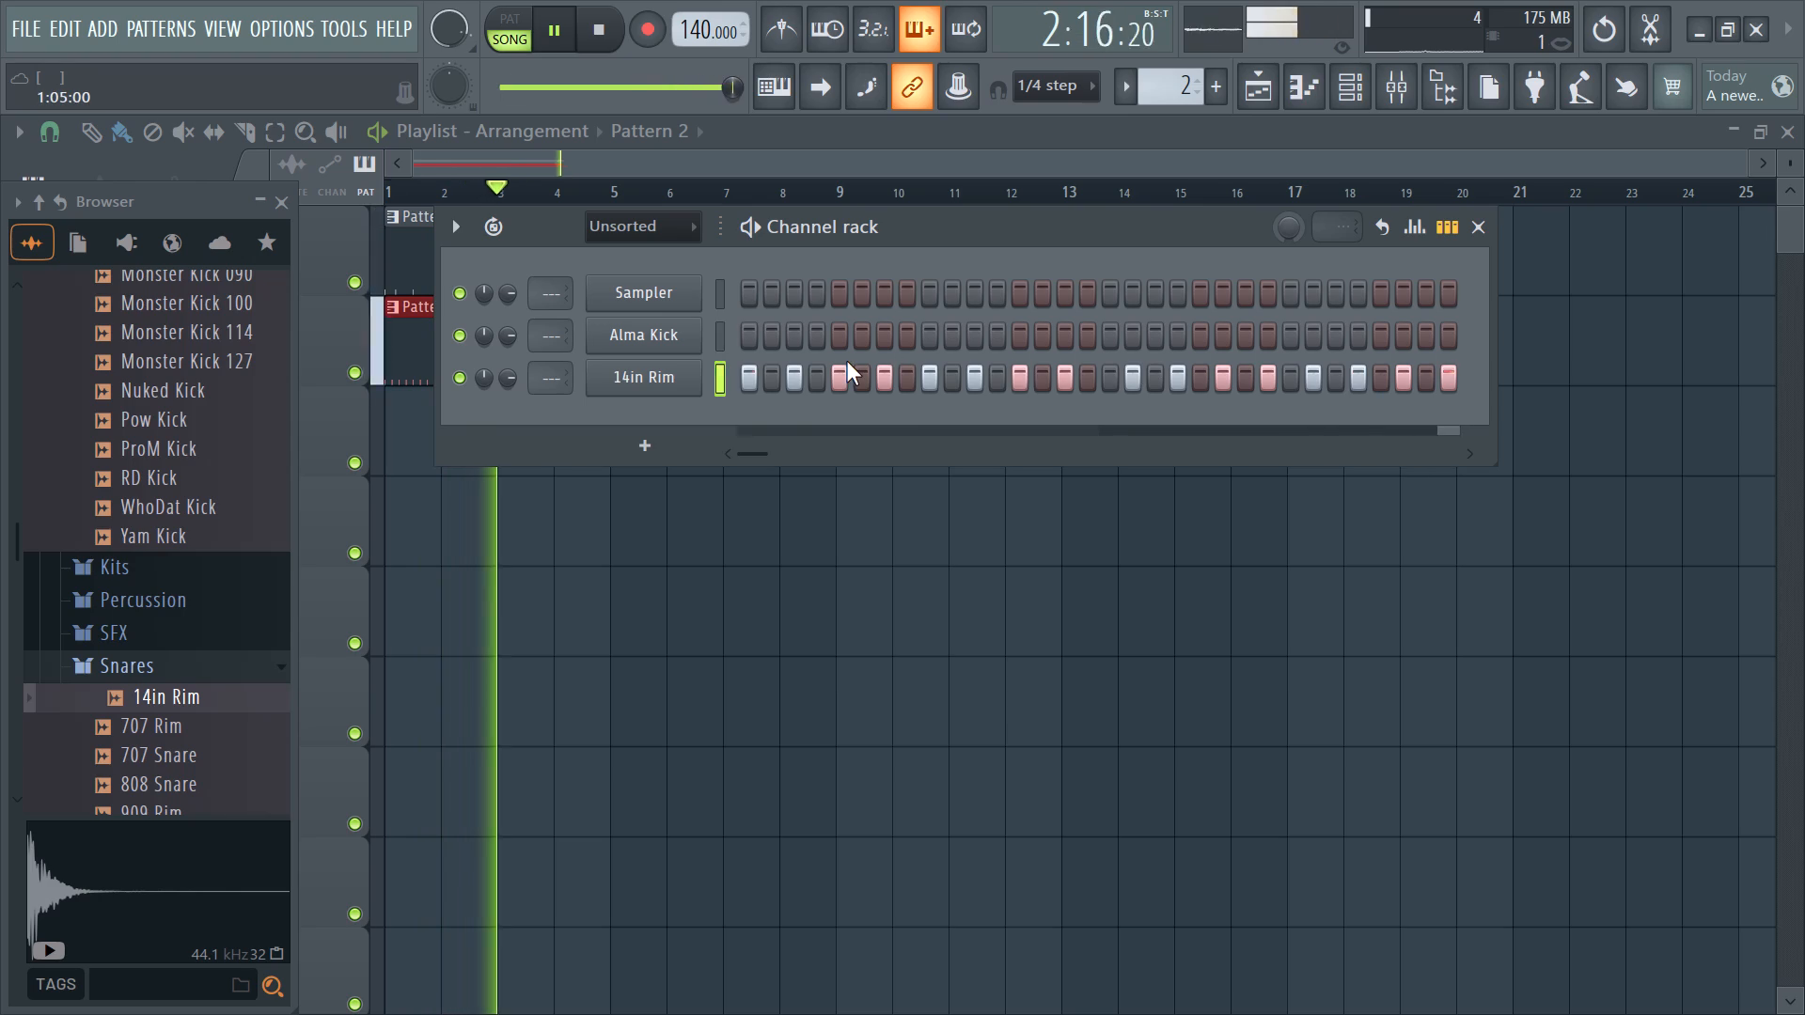
Remove the 14in Rim hits on steps 3, 7, 9, 11, 15, 20, 24 and 28 in Pattern 2.
click(782, 378)
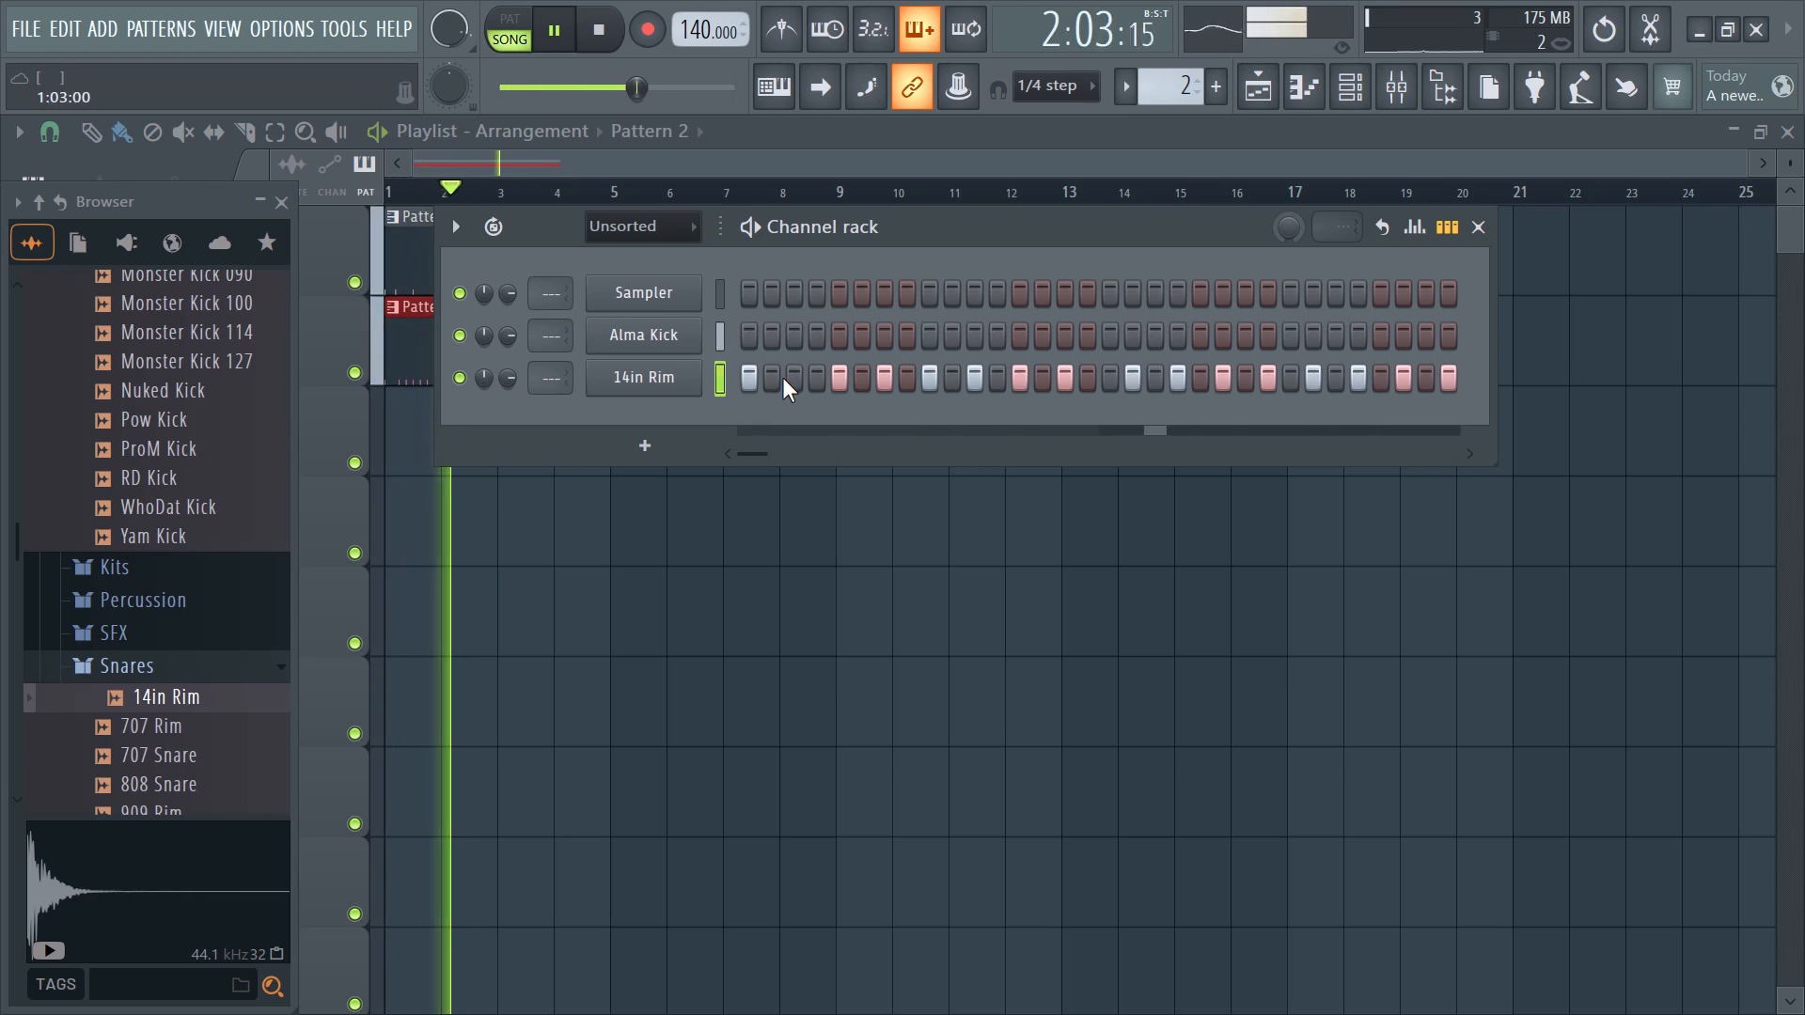
click(878, 382)
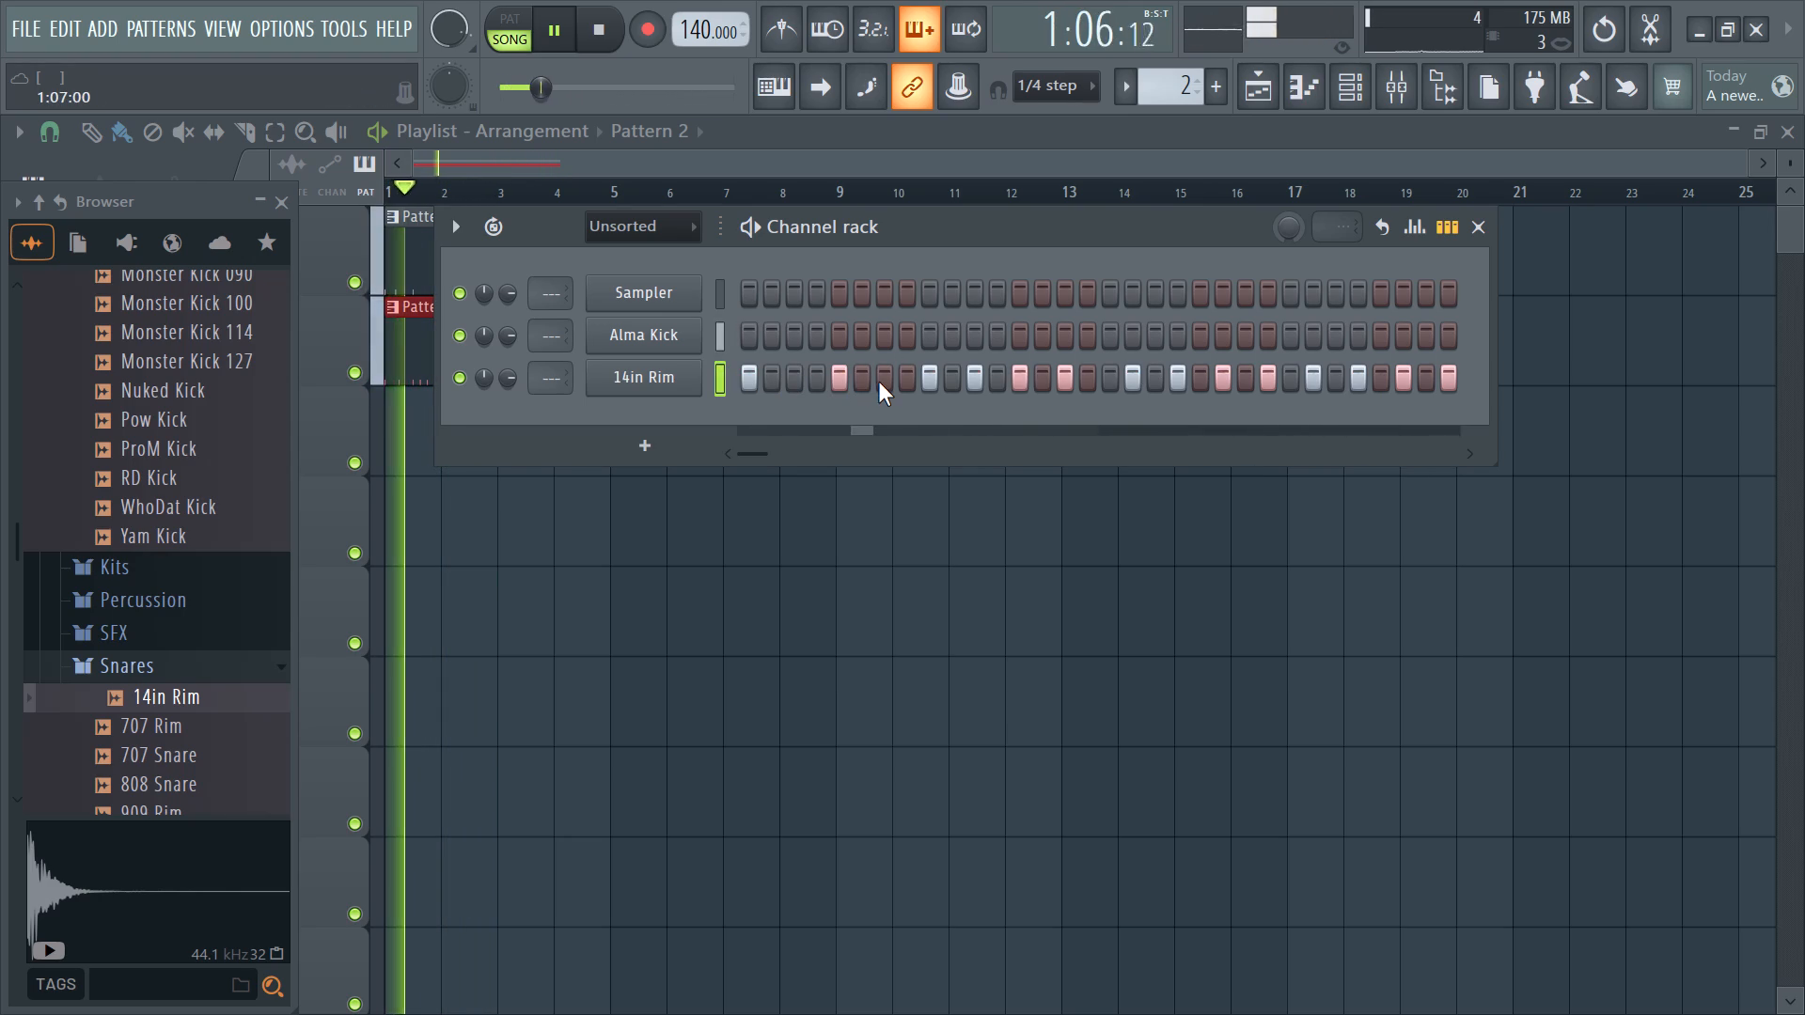
click(971, 388)
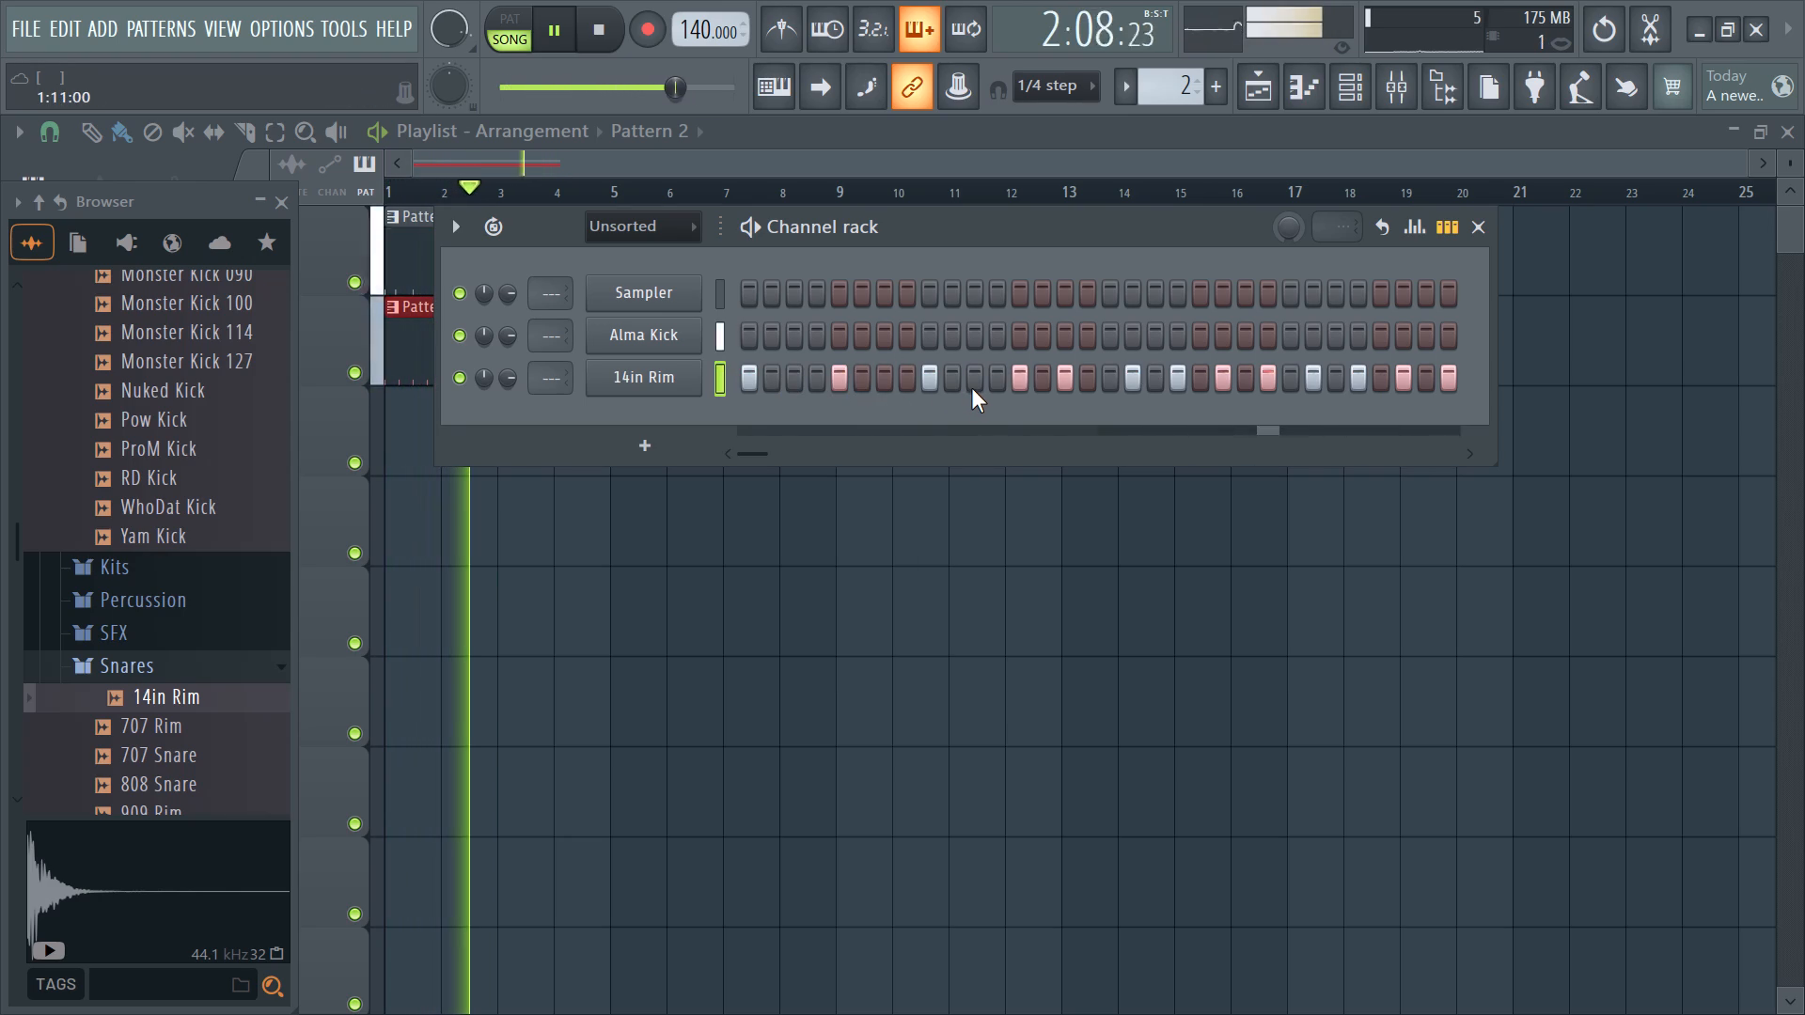
click(1062, 394)
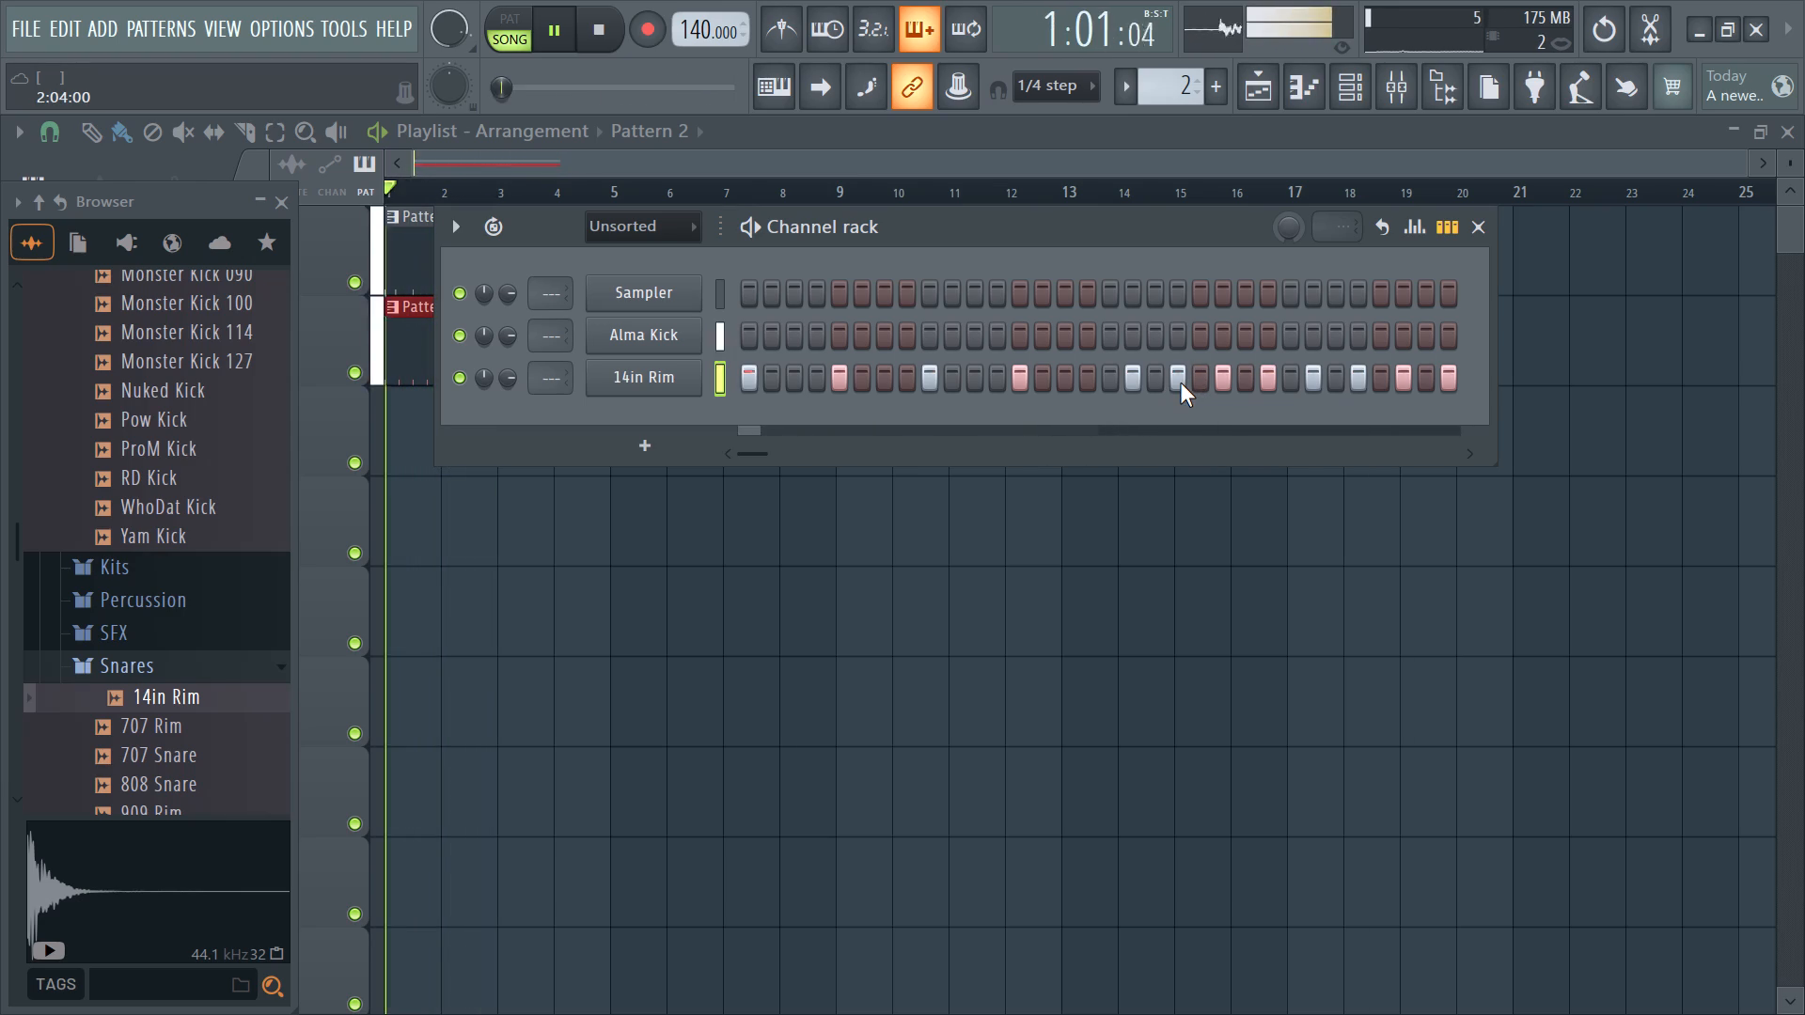
click(1180, 383)
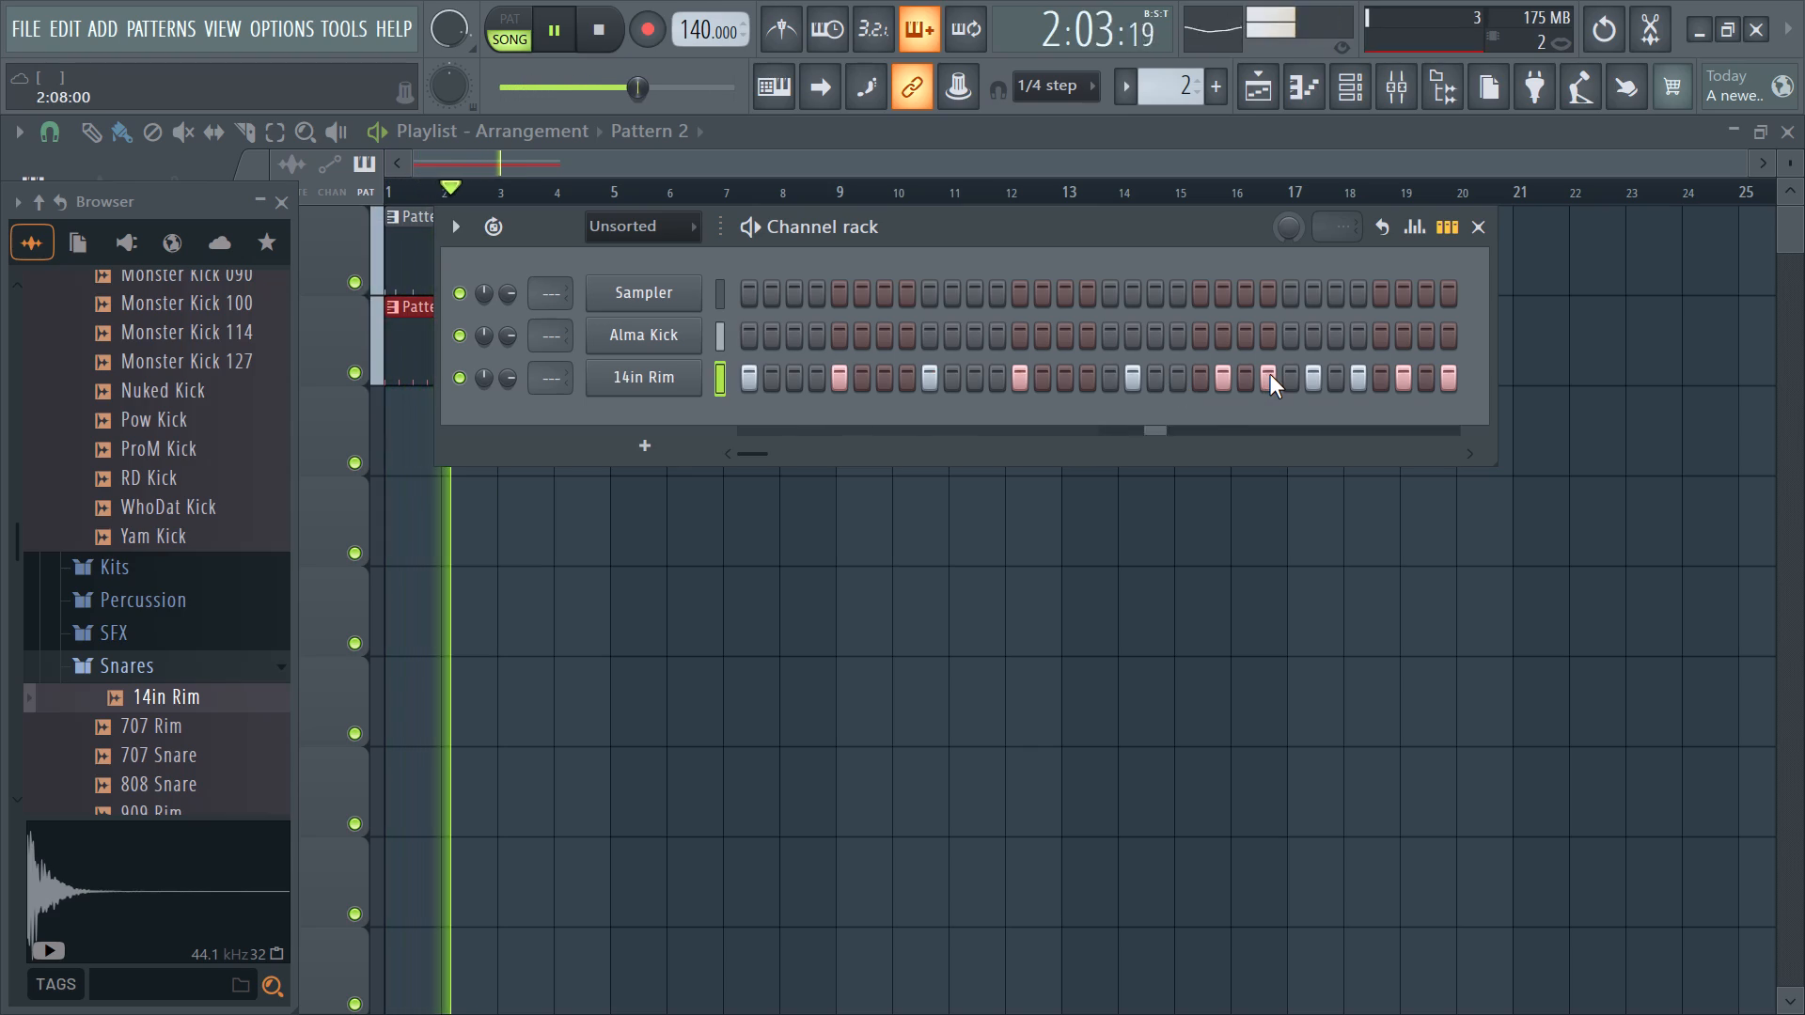
click(1270, 375)
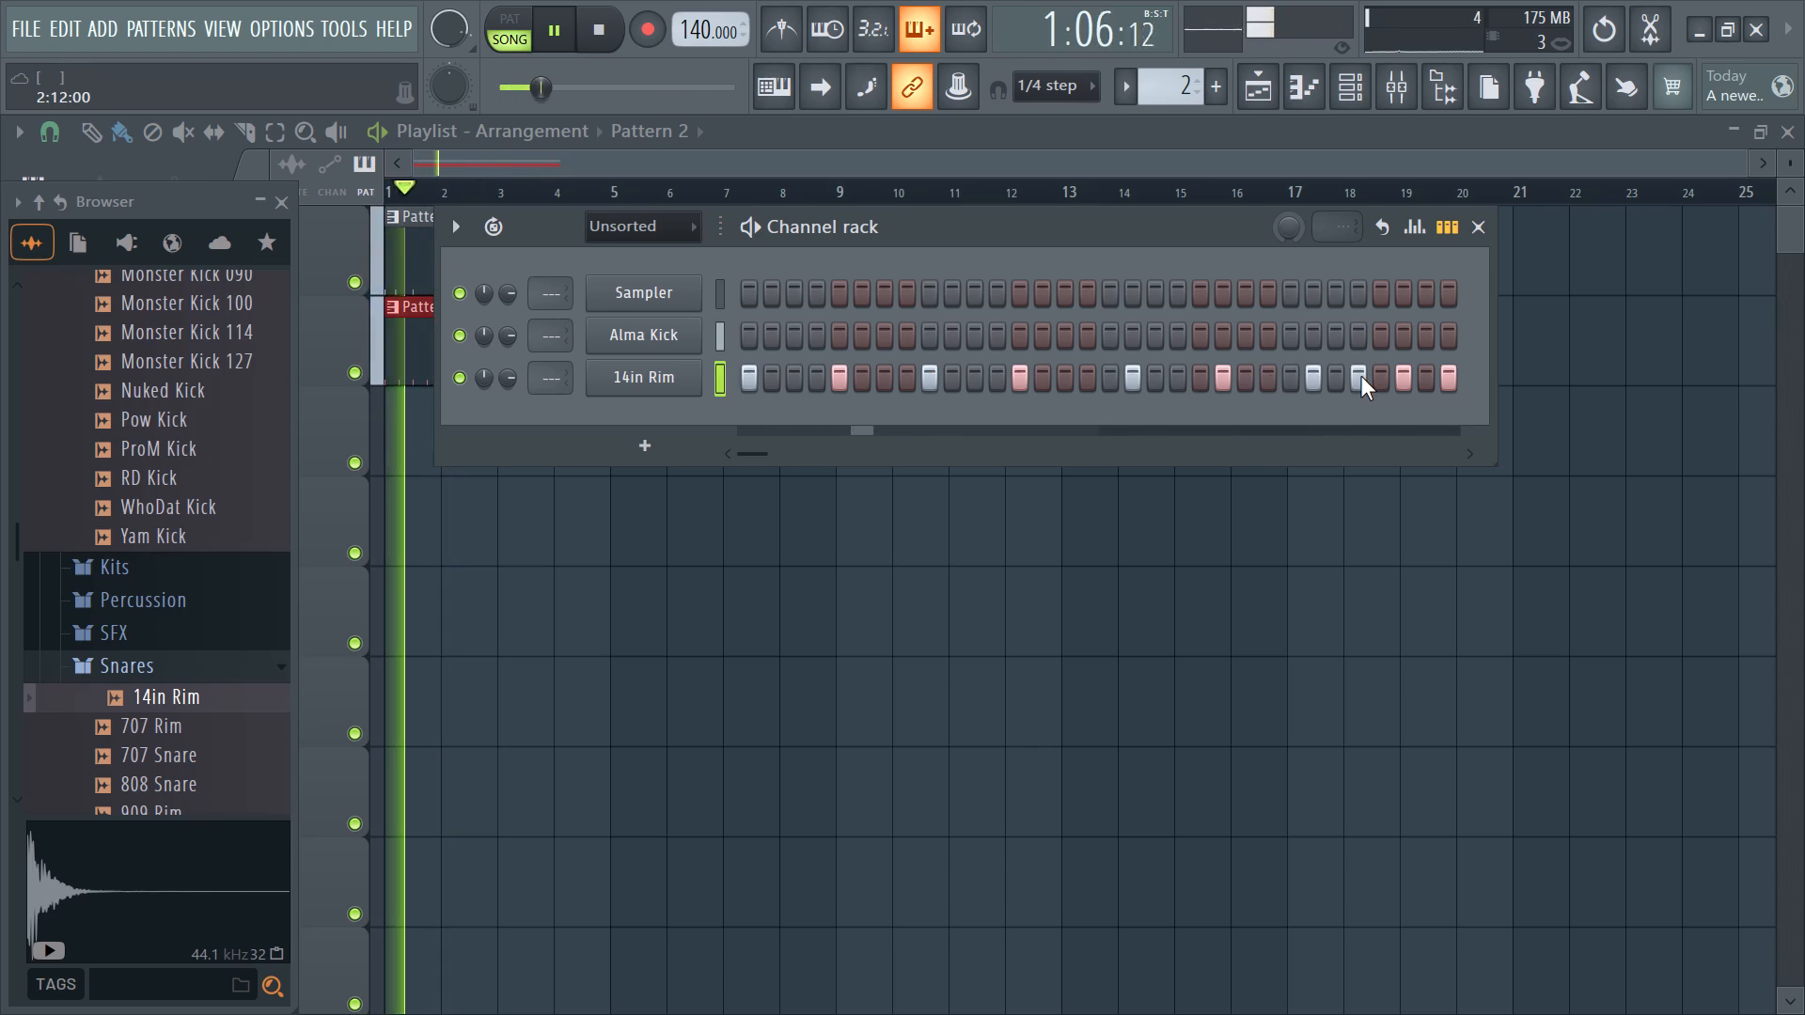
click(1360, 376)
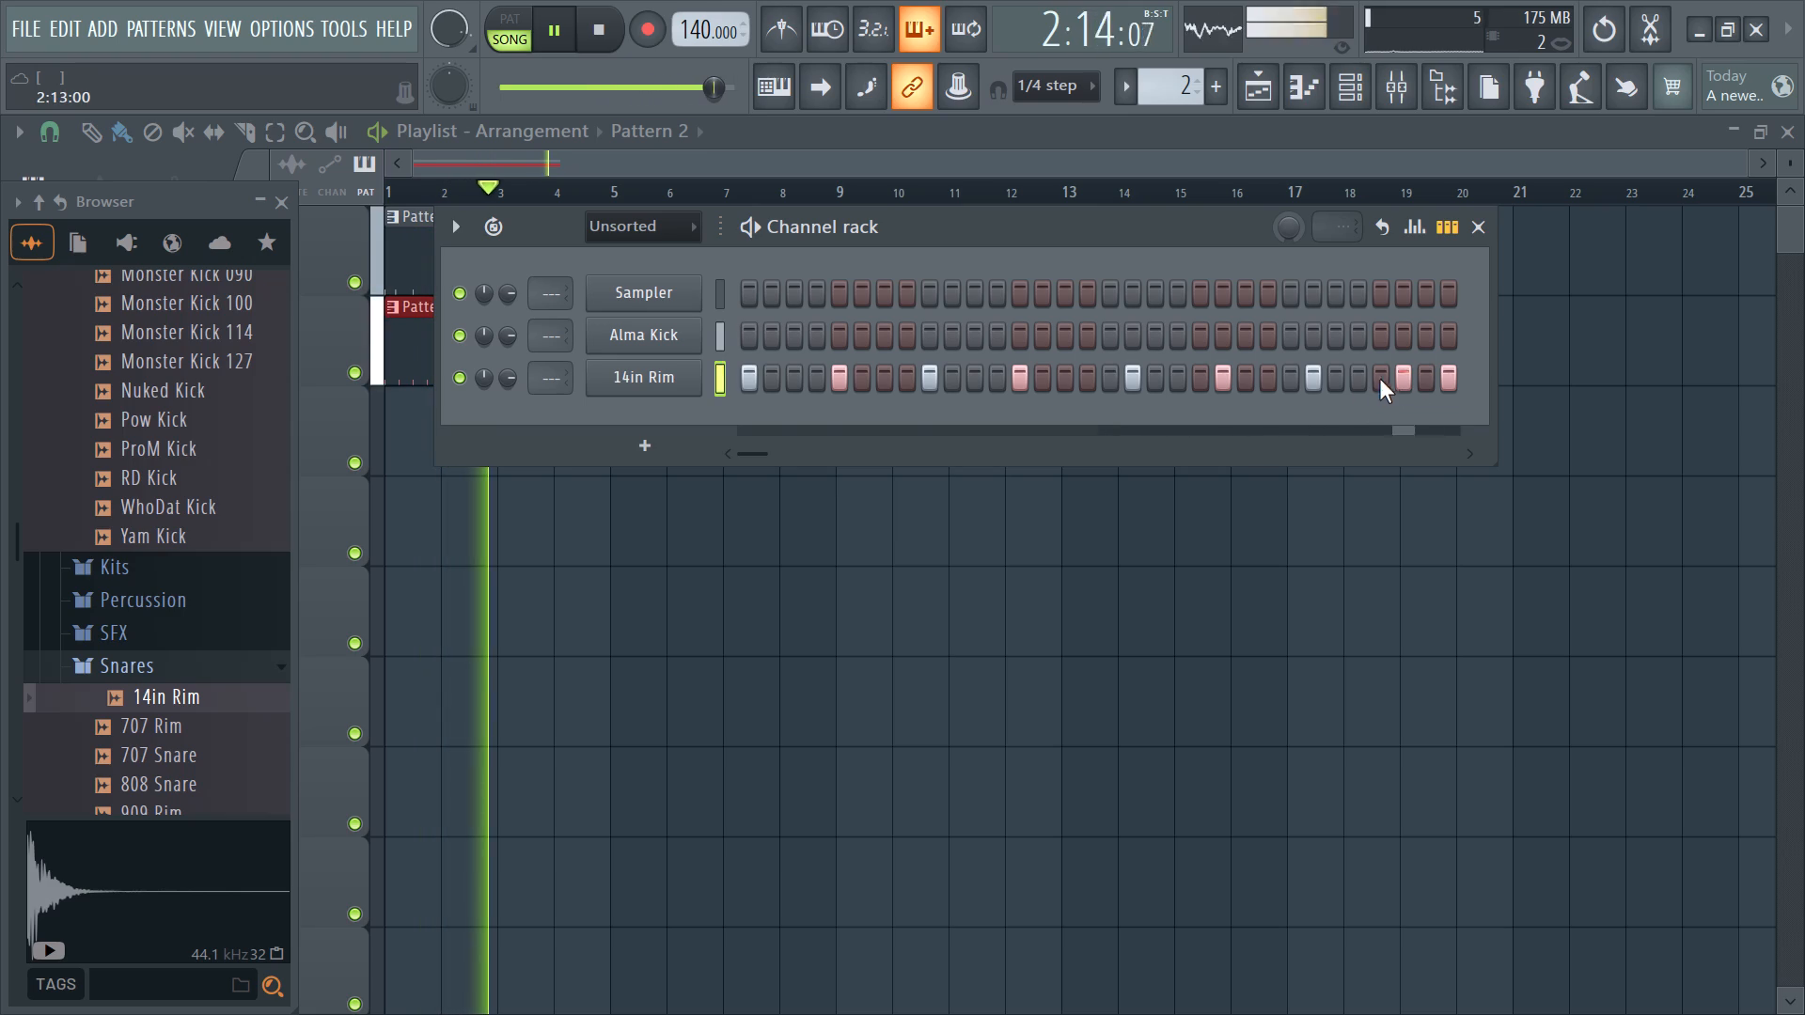
click(1404, 379)
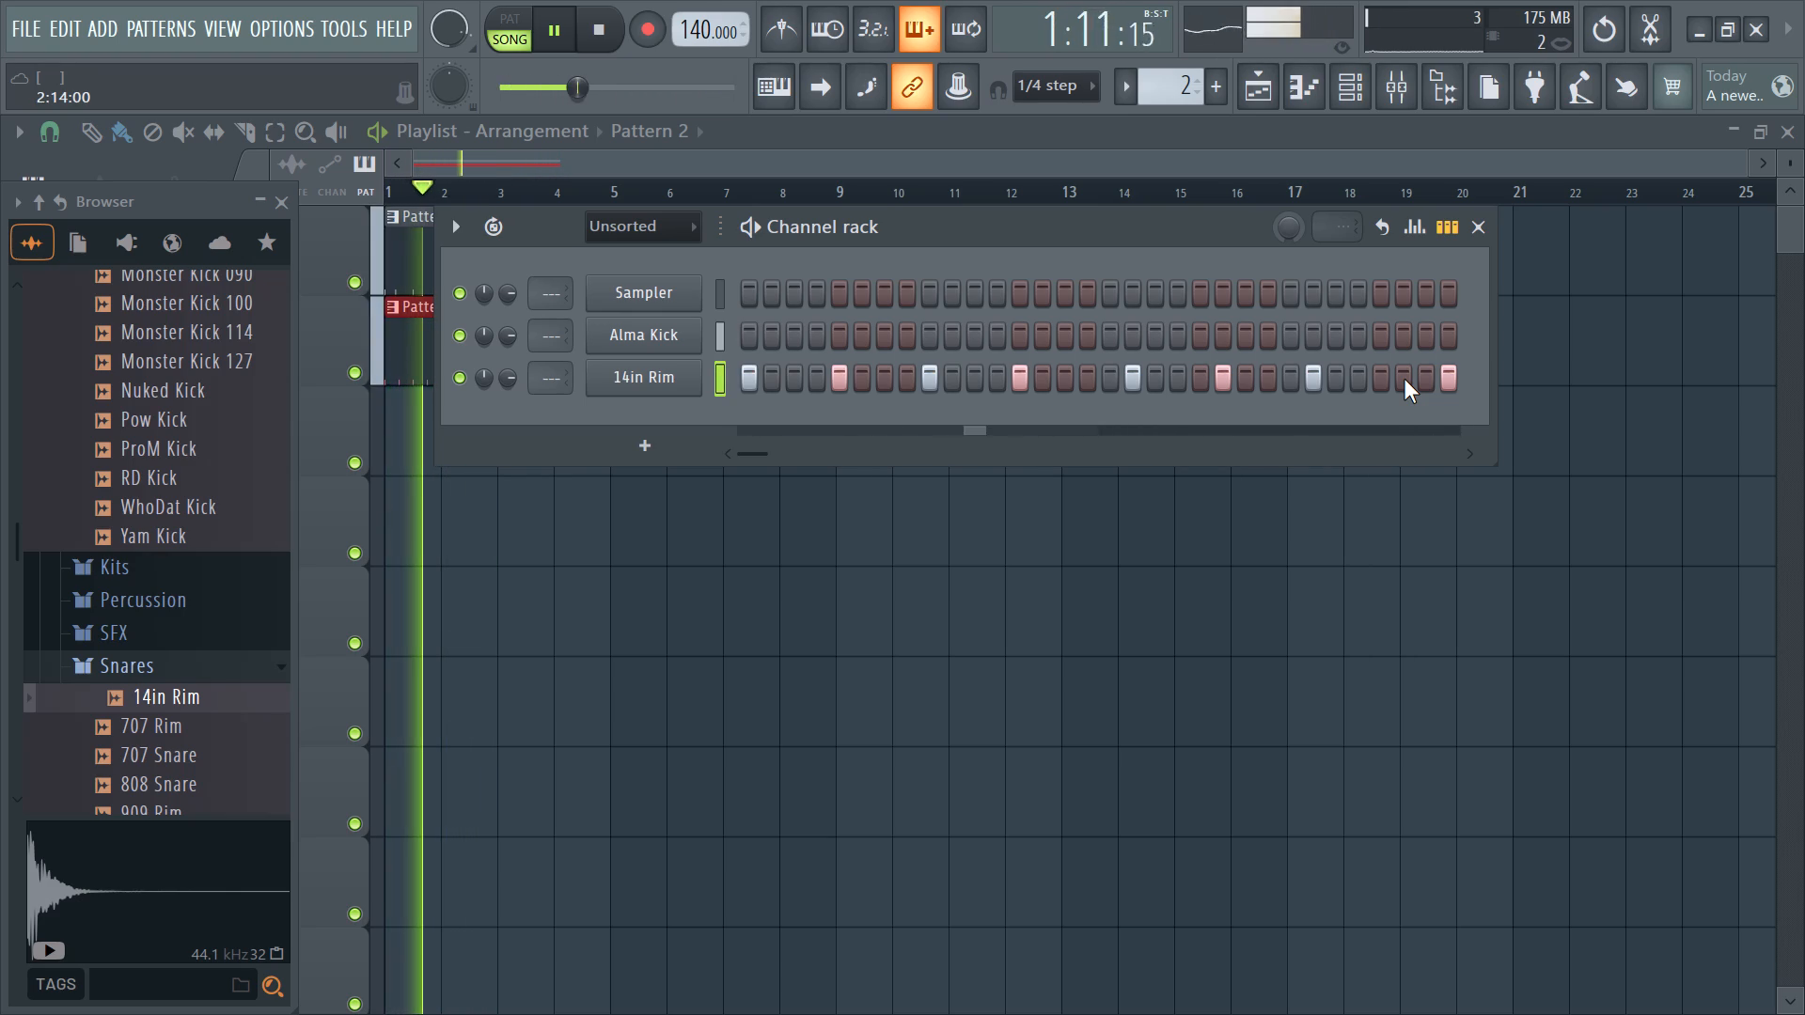
click(1404, 379)
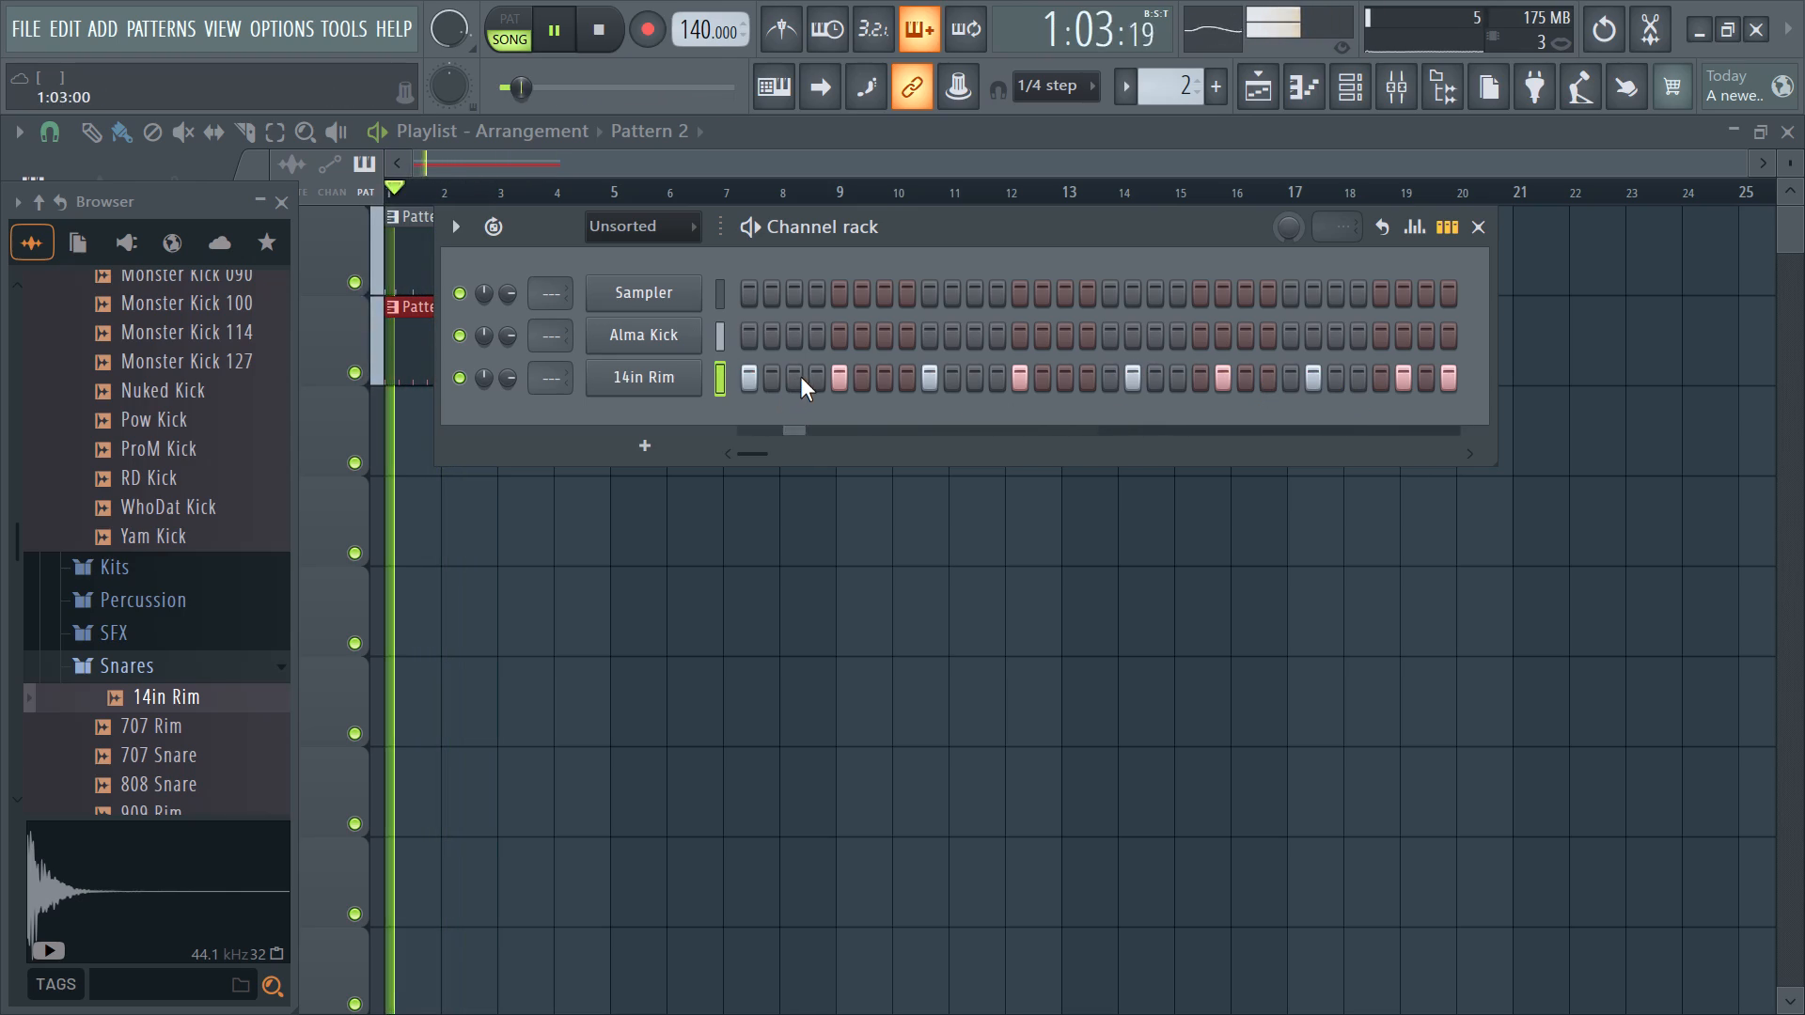
click(928, 381)
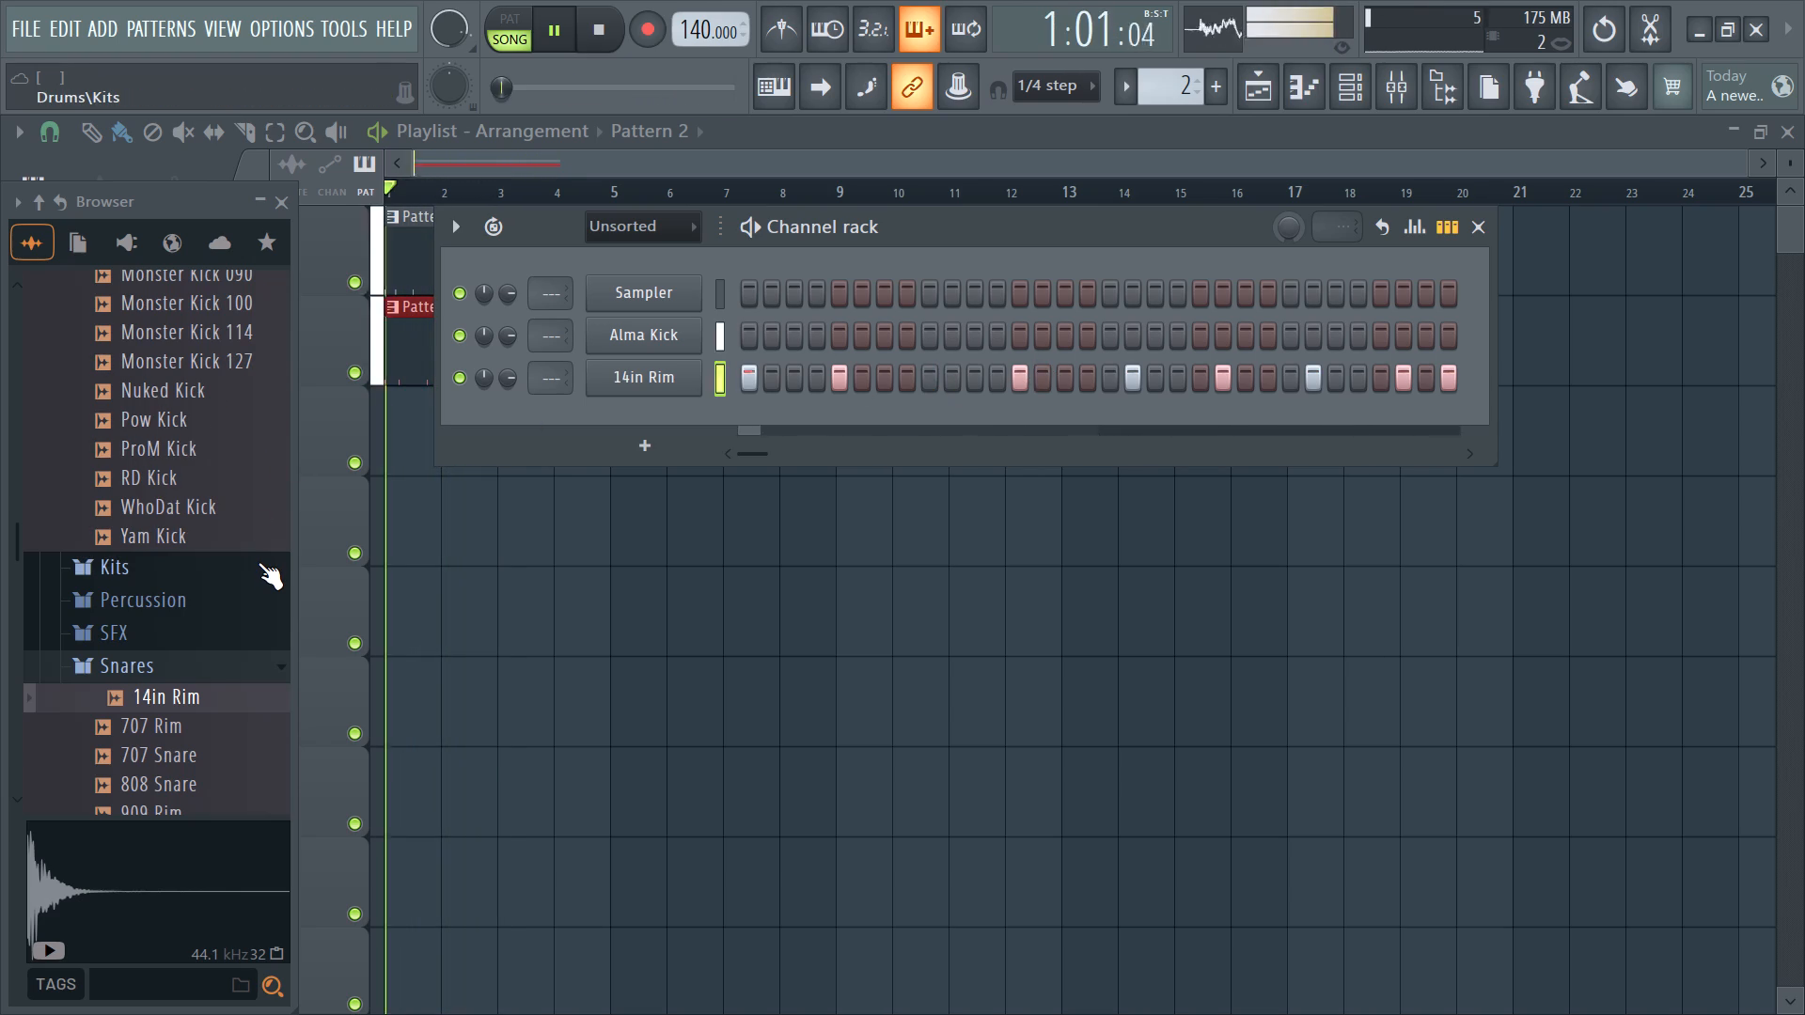
Collapse the Snares folder and look through the Claps folder in the Drums (ModeAudio) pack.
click(278, 671)
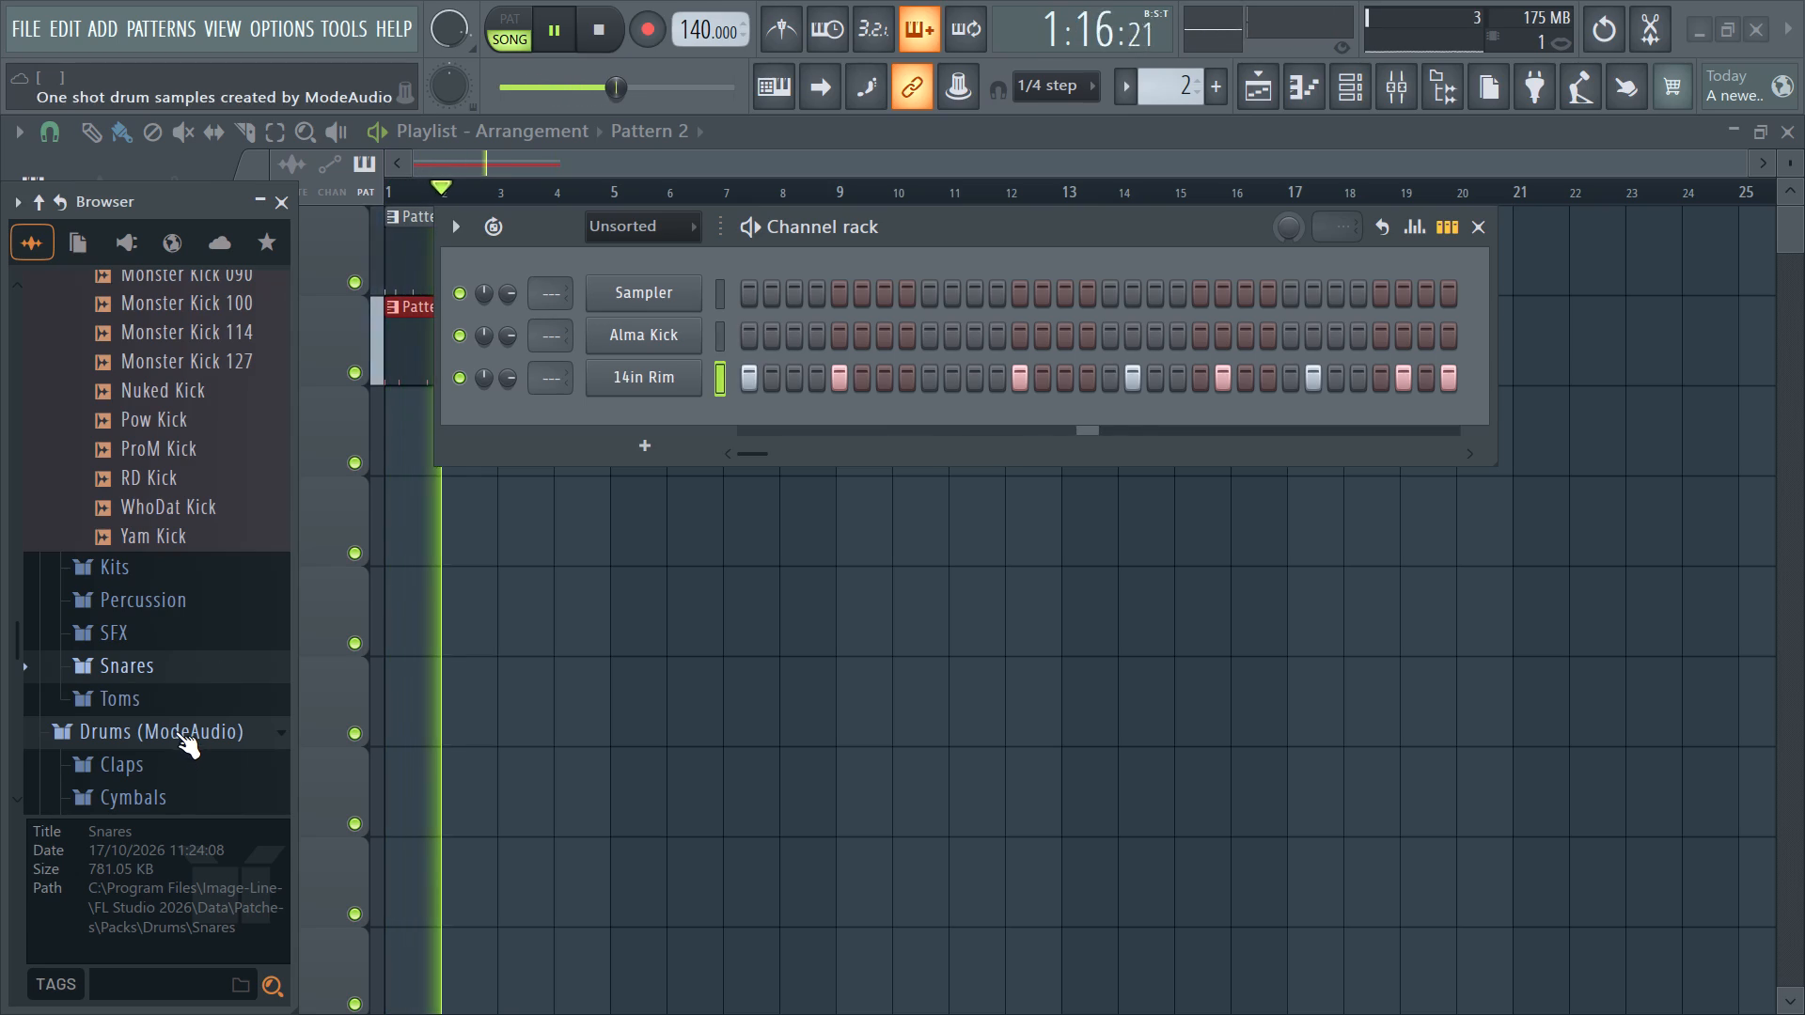
scroll(175, 729, down, 1)
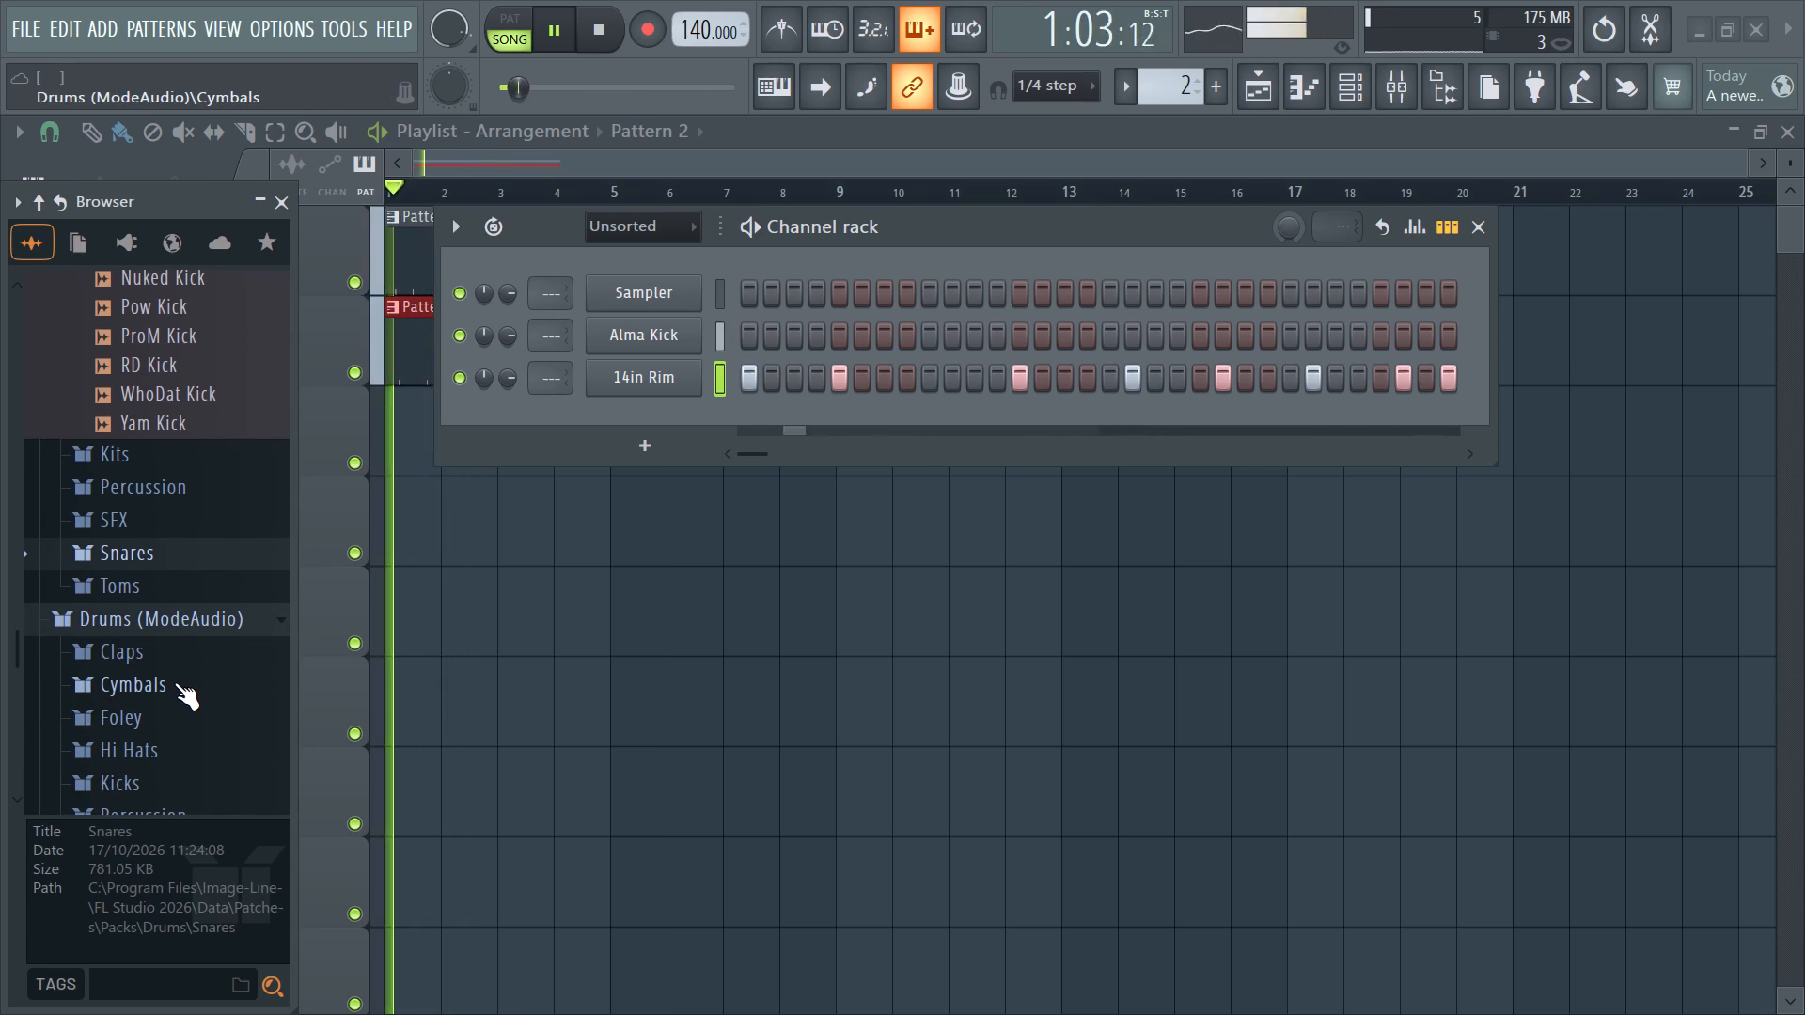
click(174, 659)
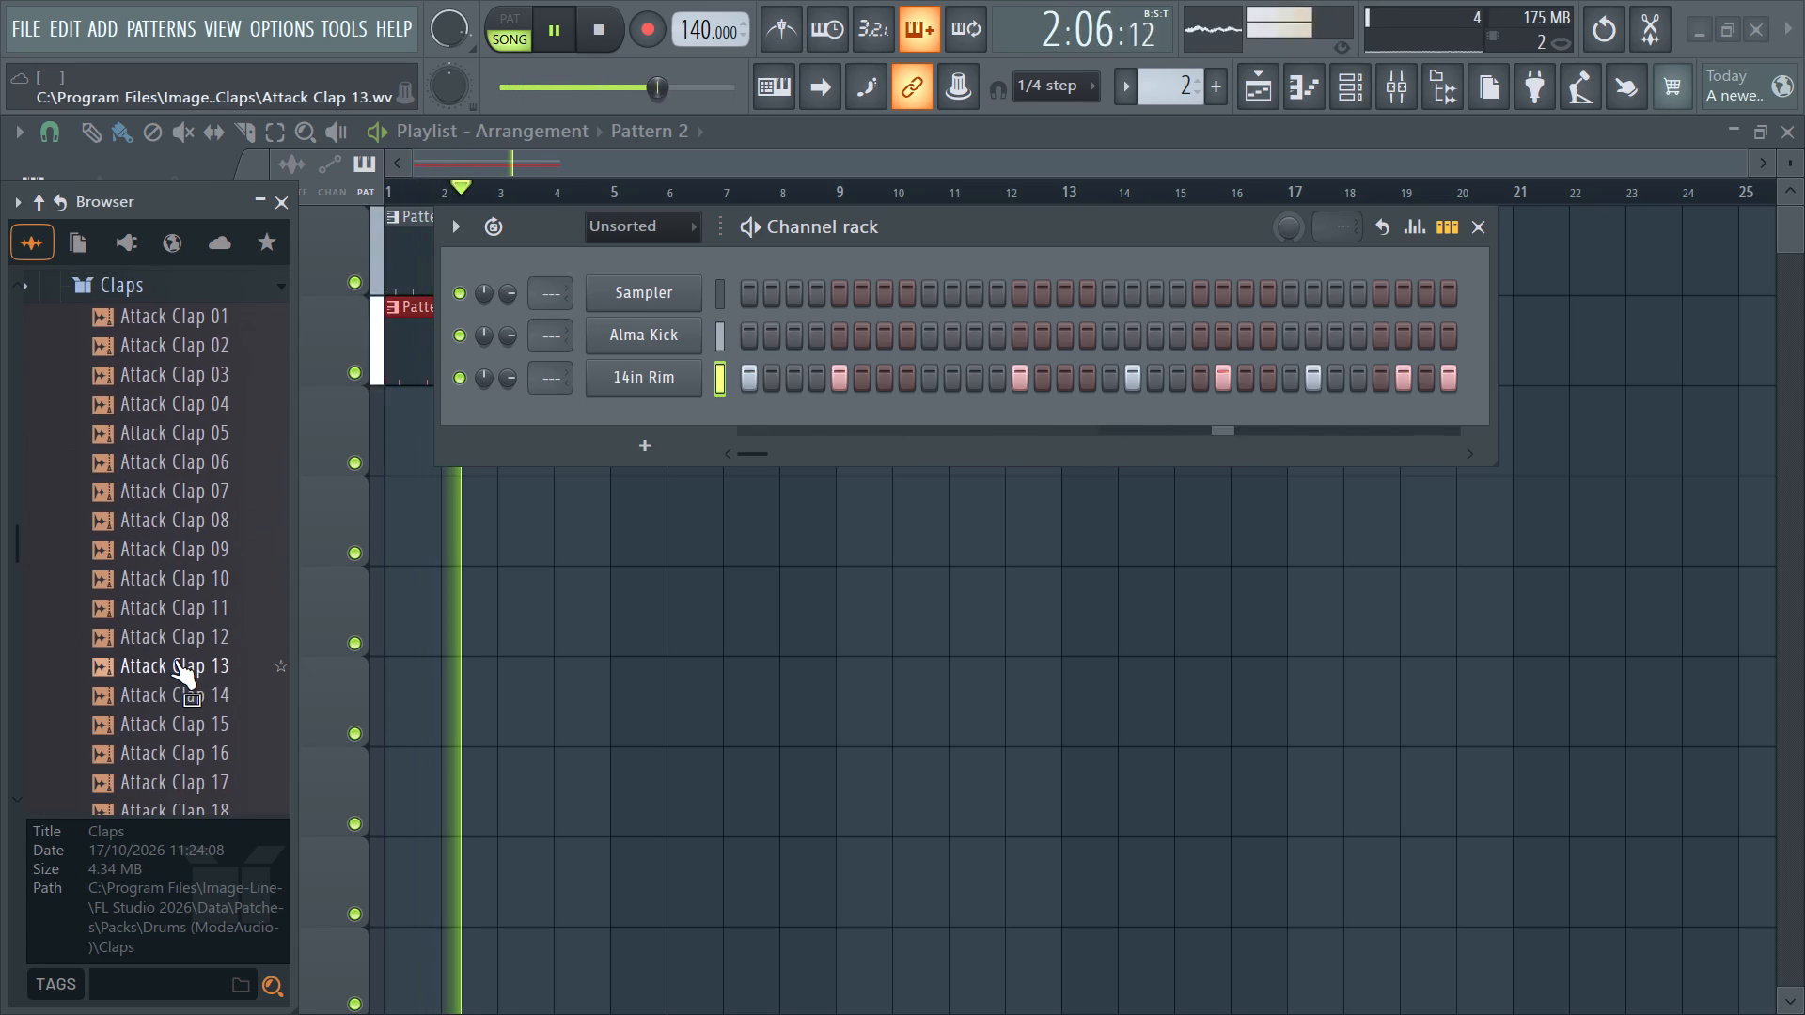
click(281, 292)
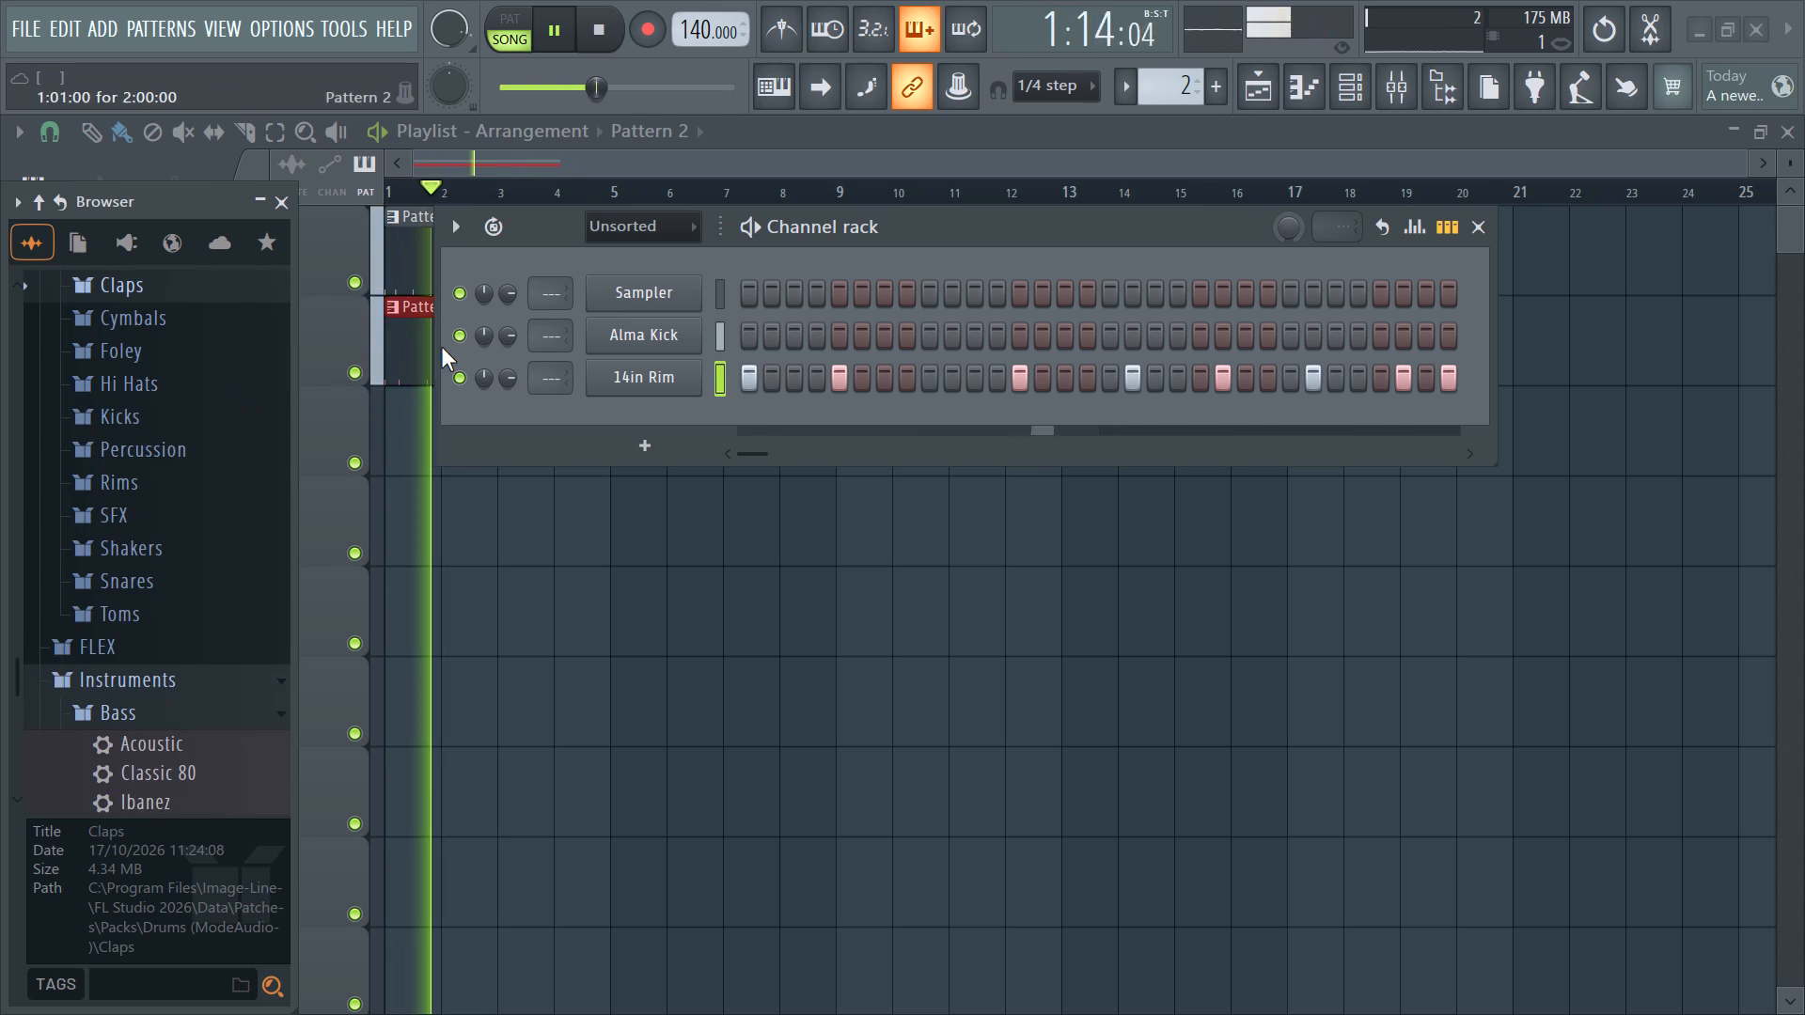
Remove the remaining 14in Rim hits on steps 1, 5, 13, 18, 22, 26, 30 and 32 in Pattern 2.
click(846, 376)
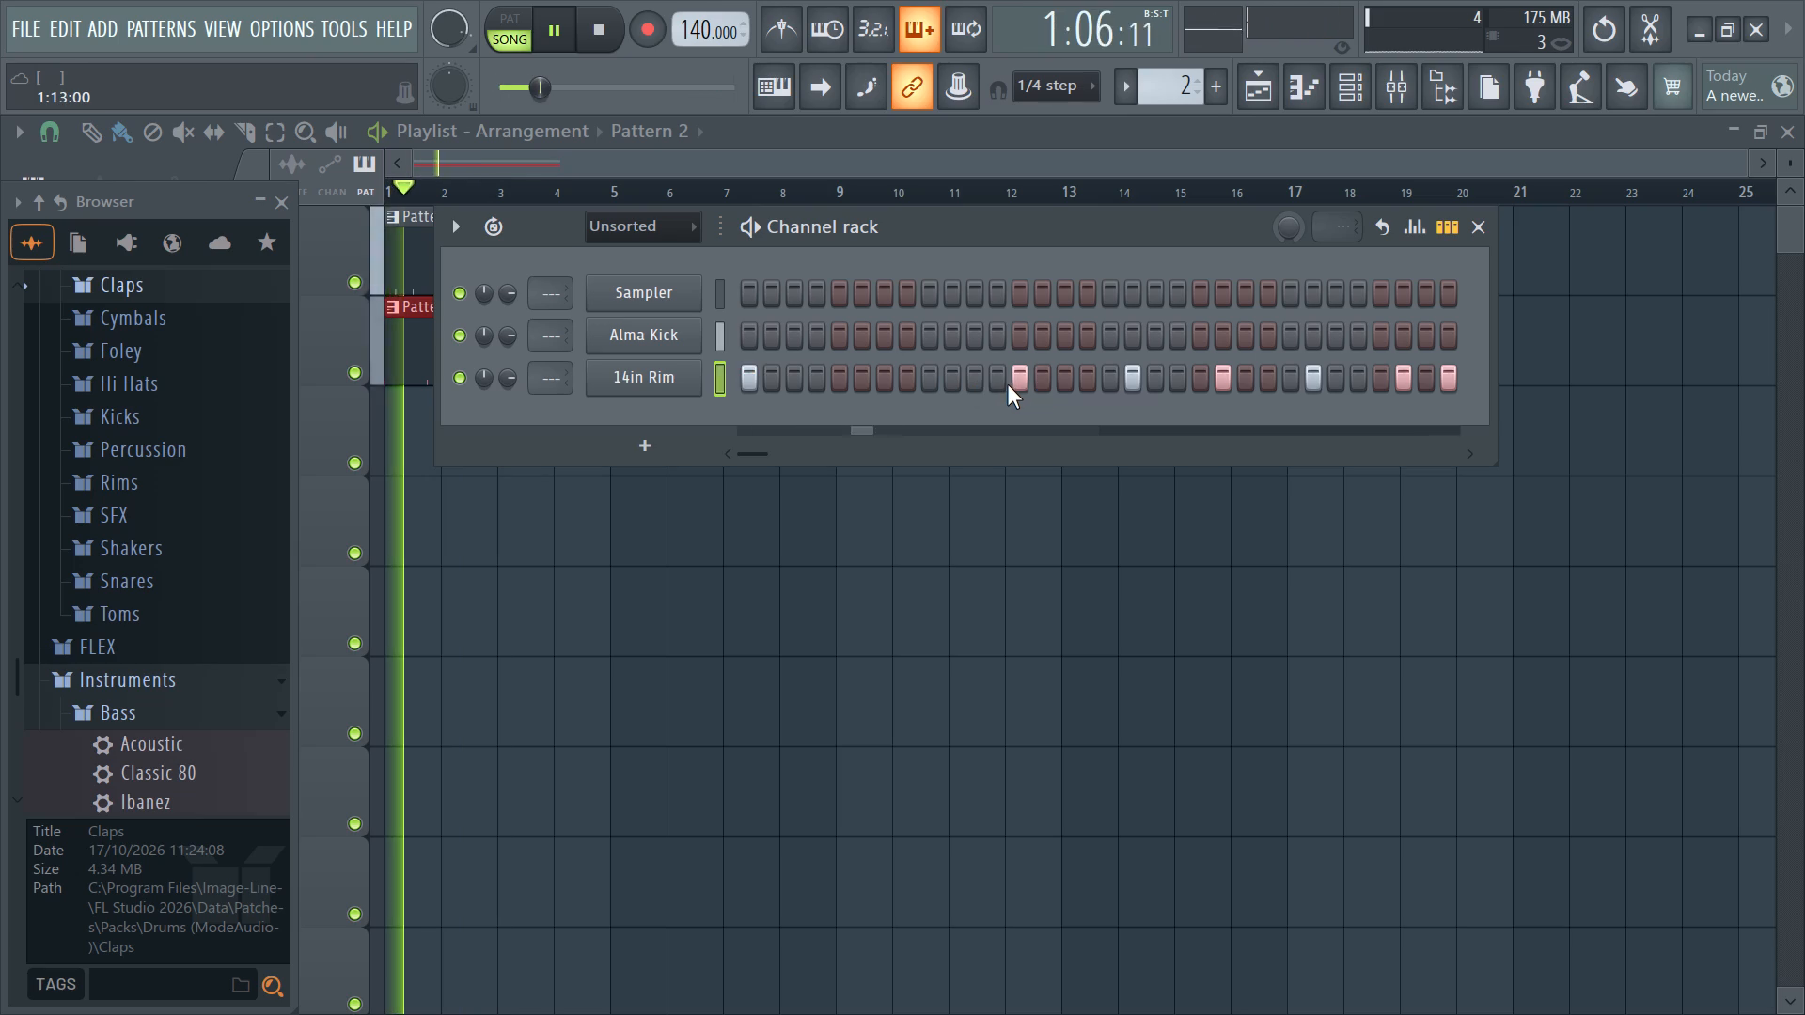
click(1012, 385)
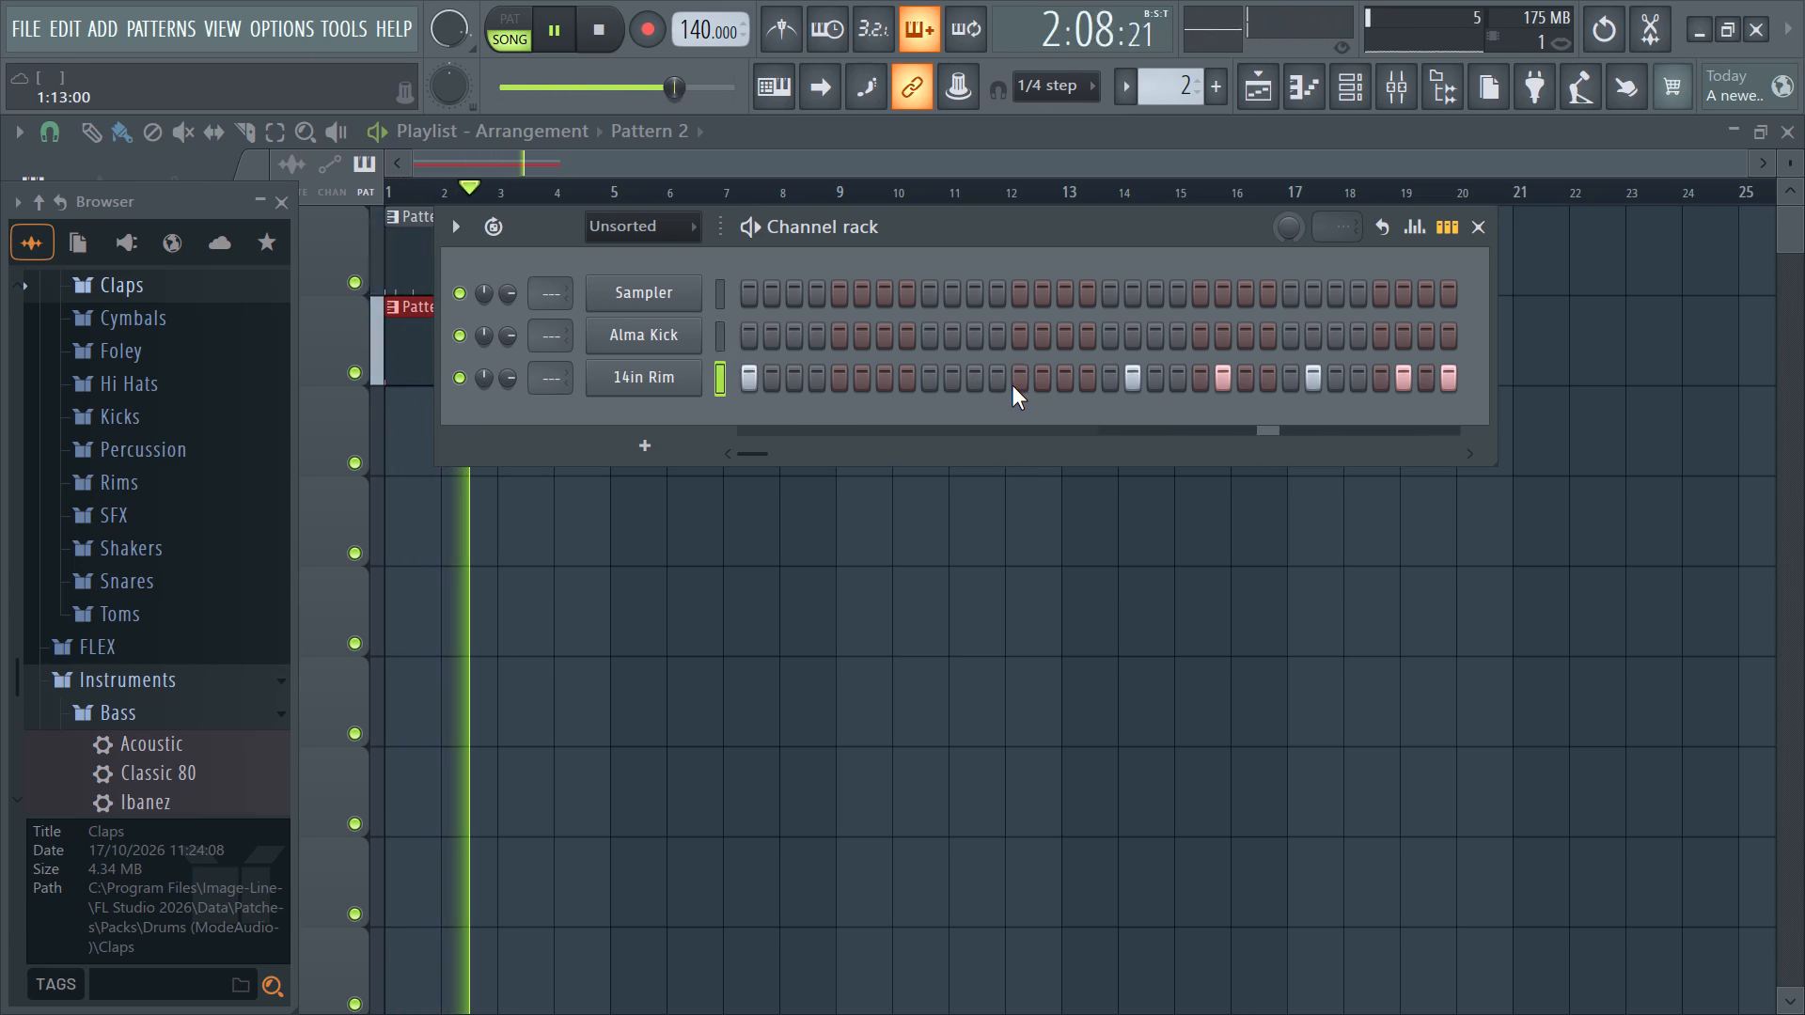
click(1139, 383)
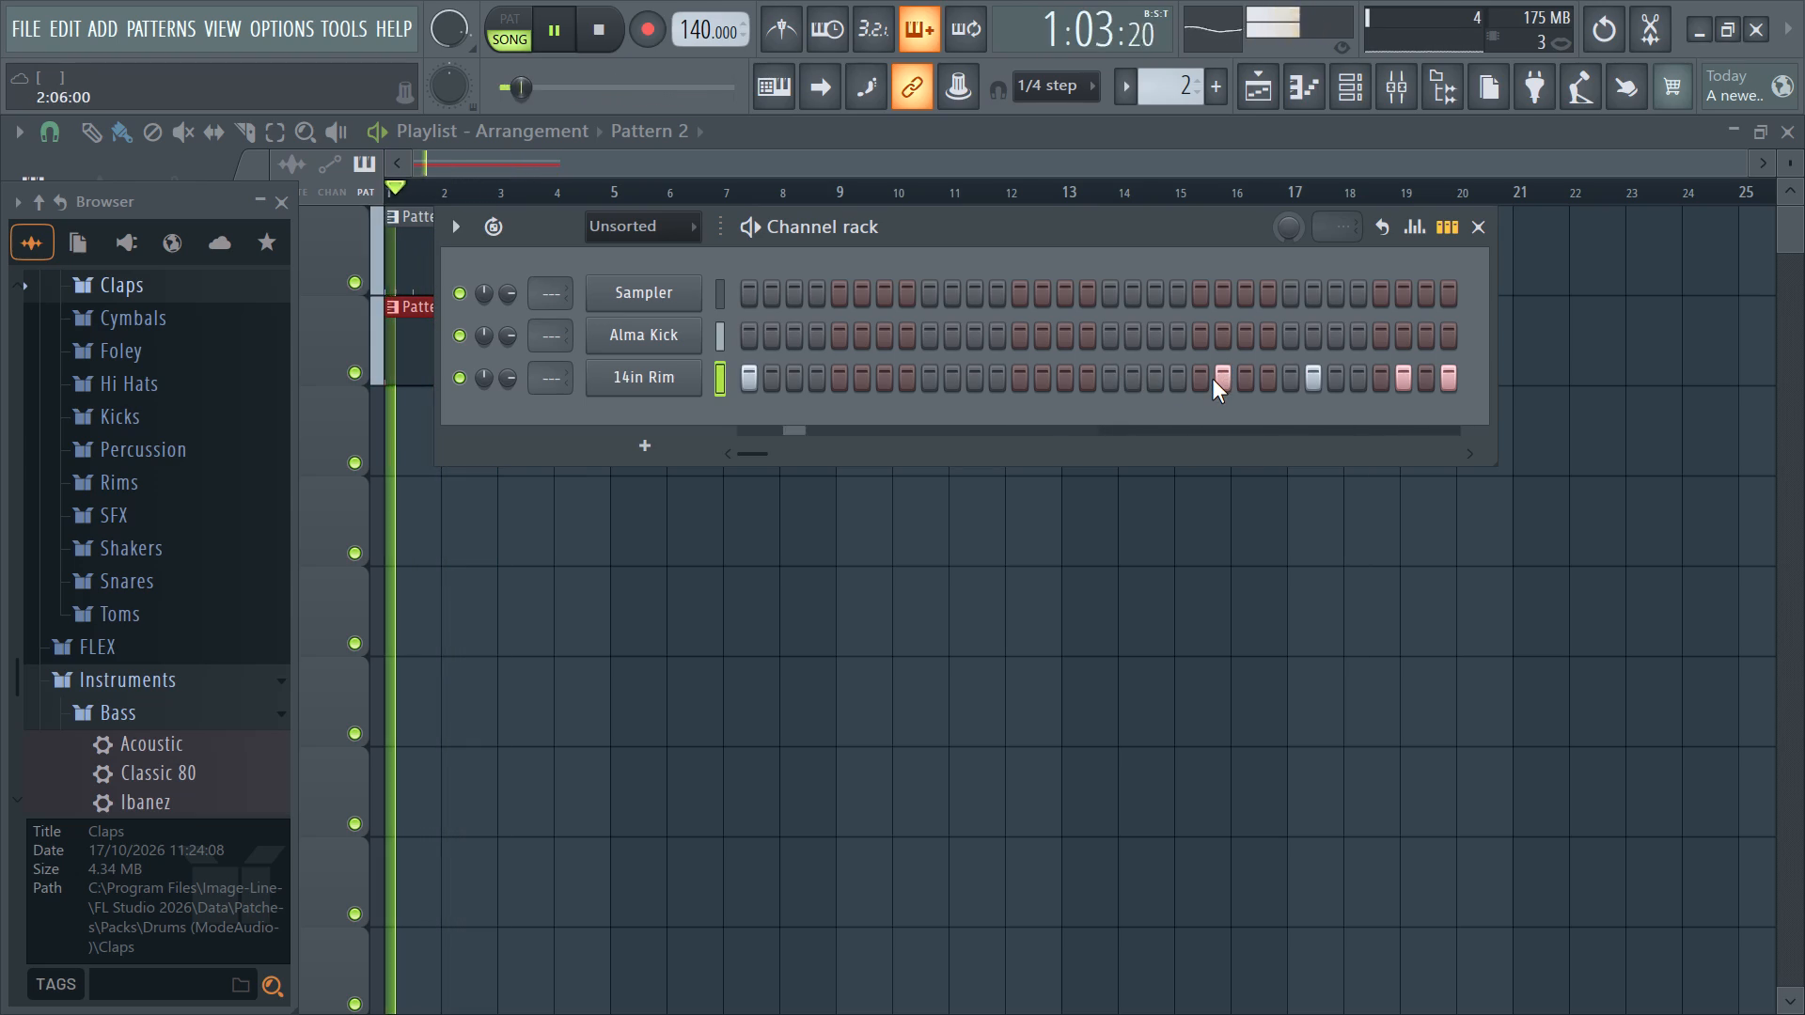
click(1225, 379)
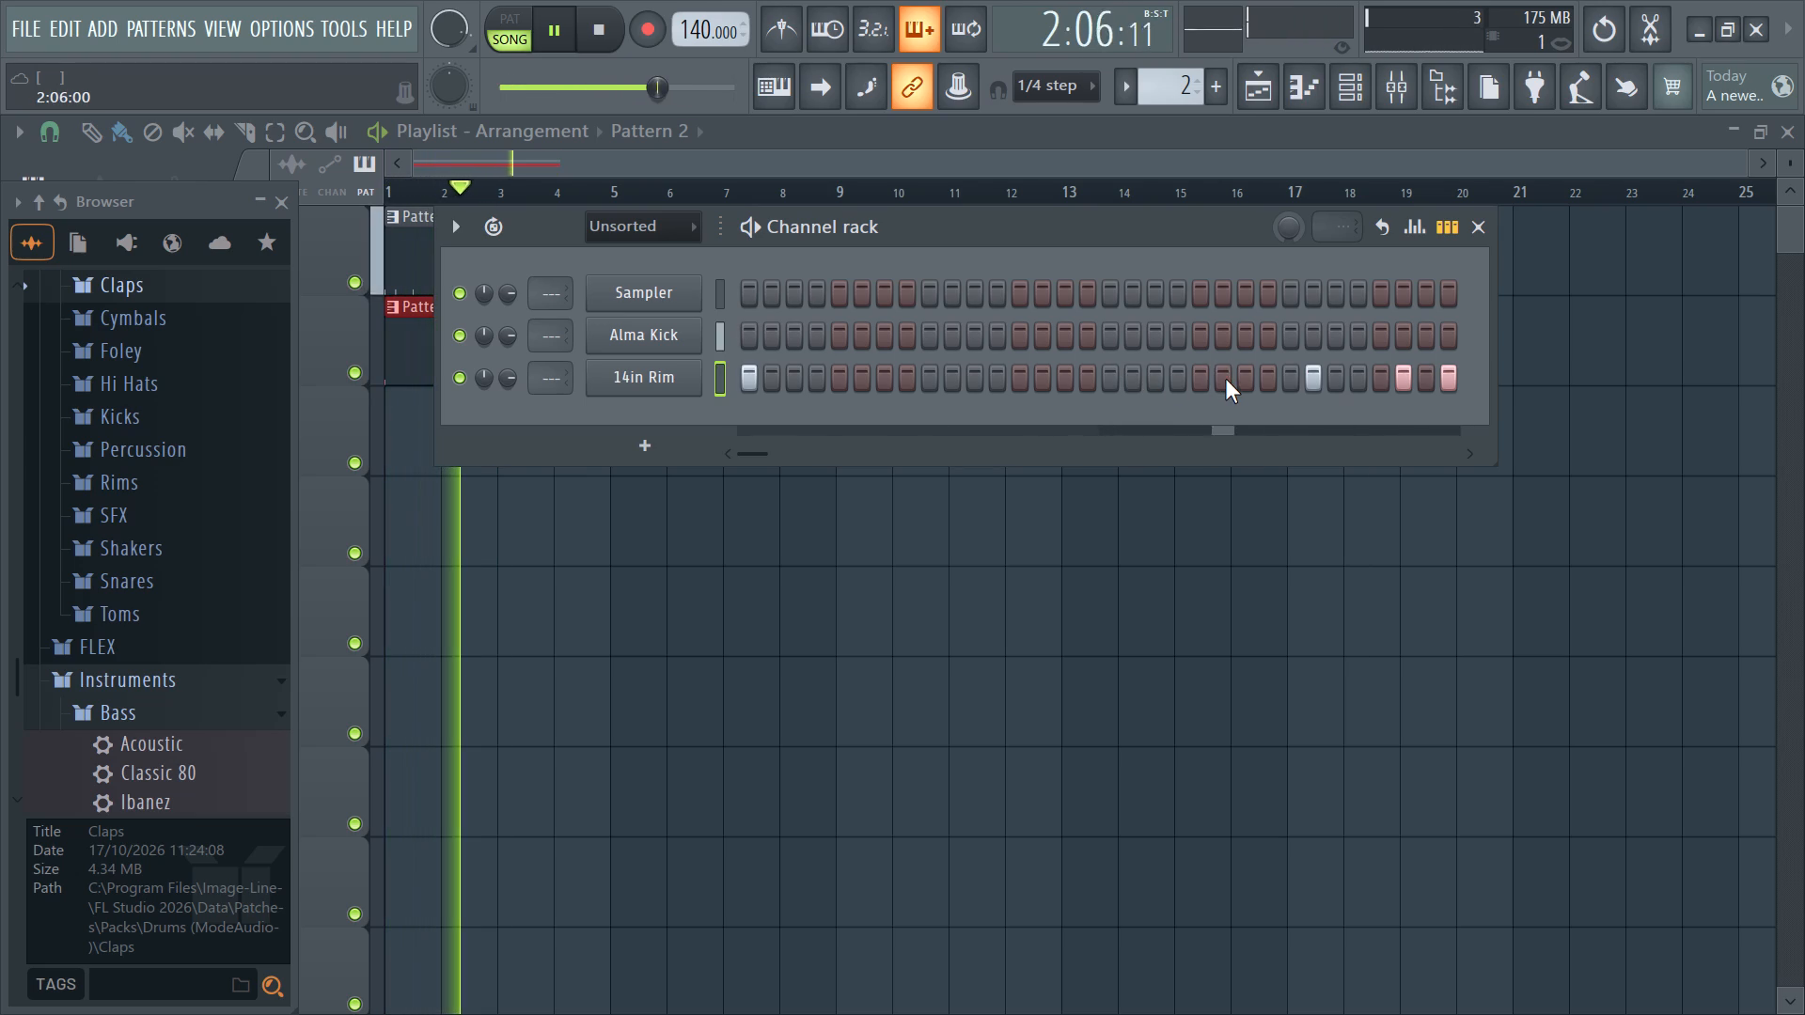
click(1316, 383)
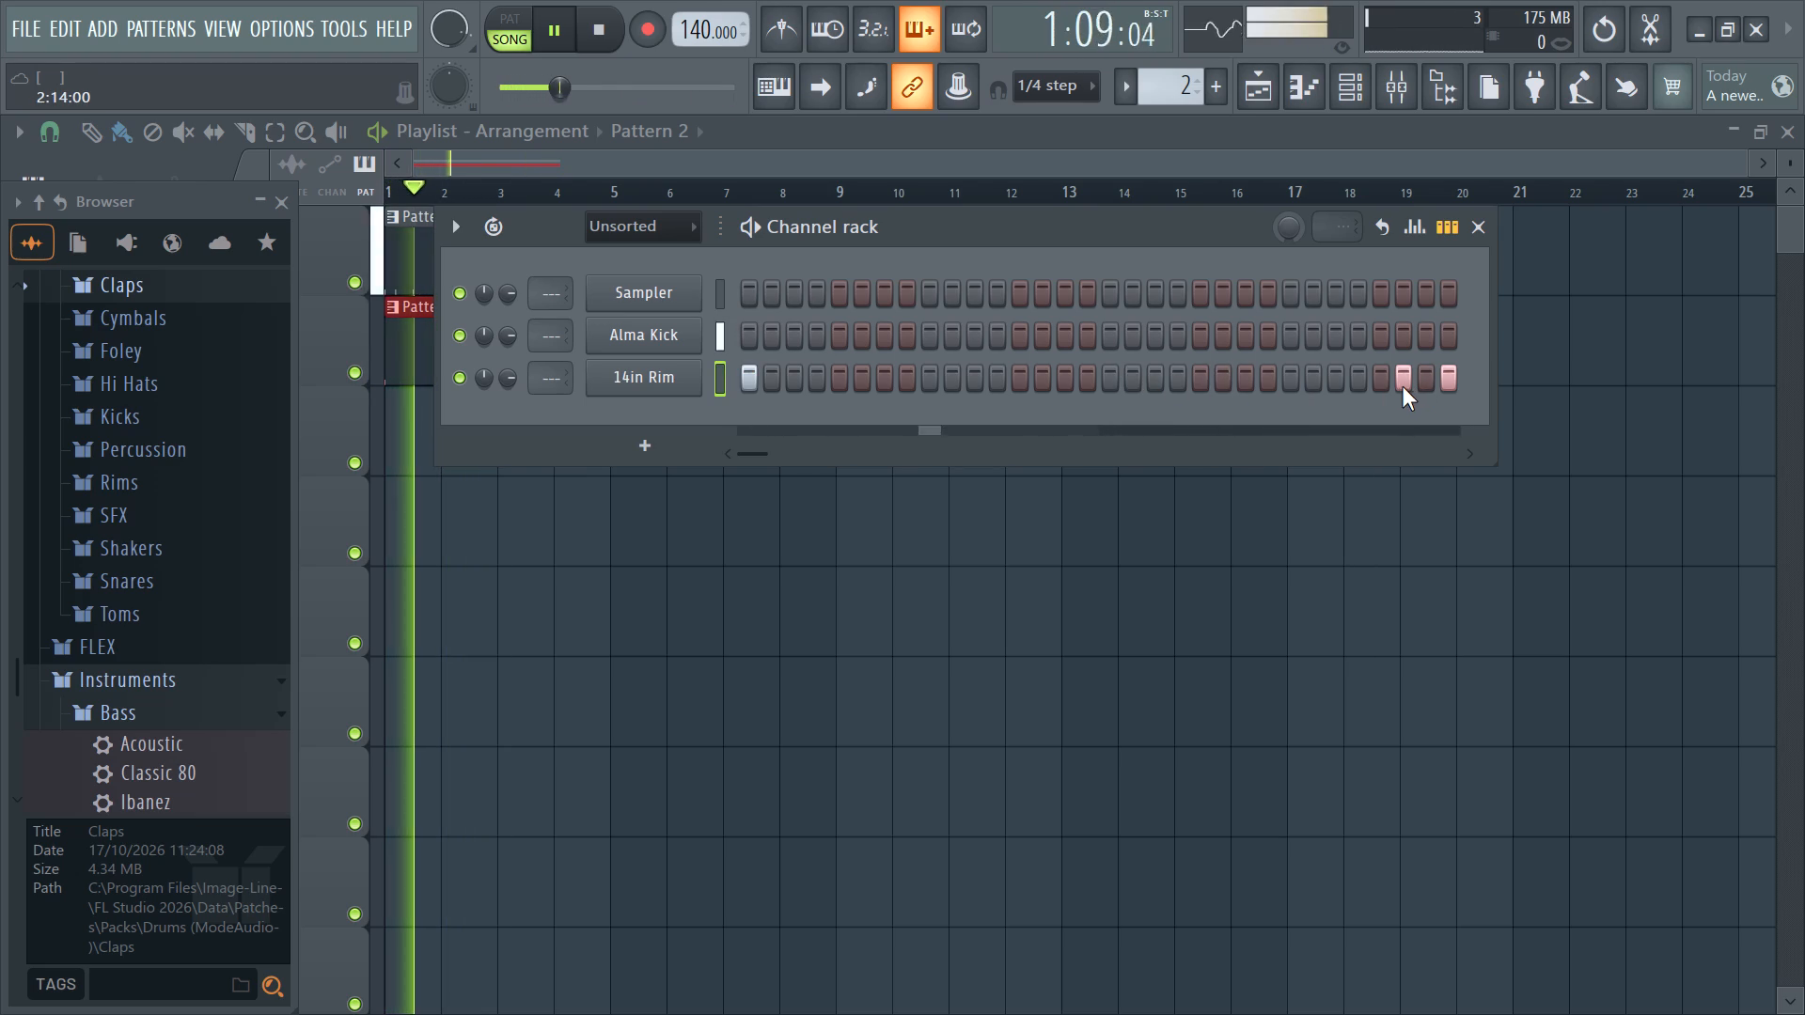
click(1399, 385)
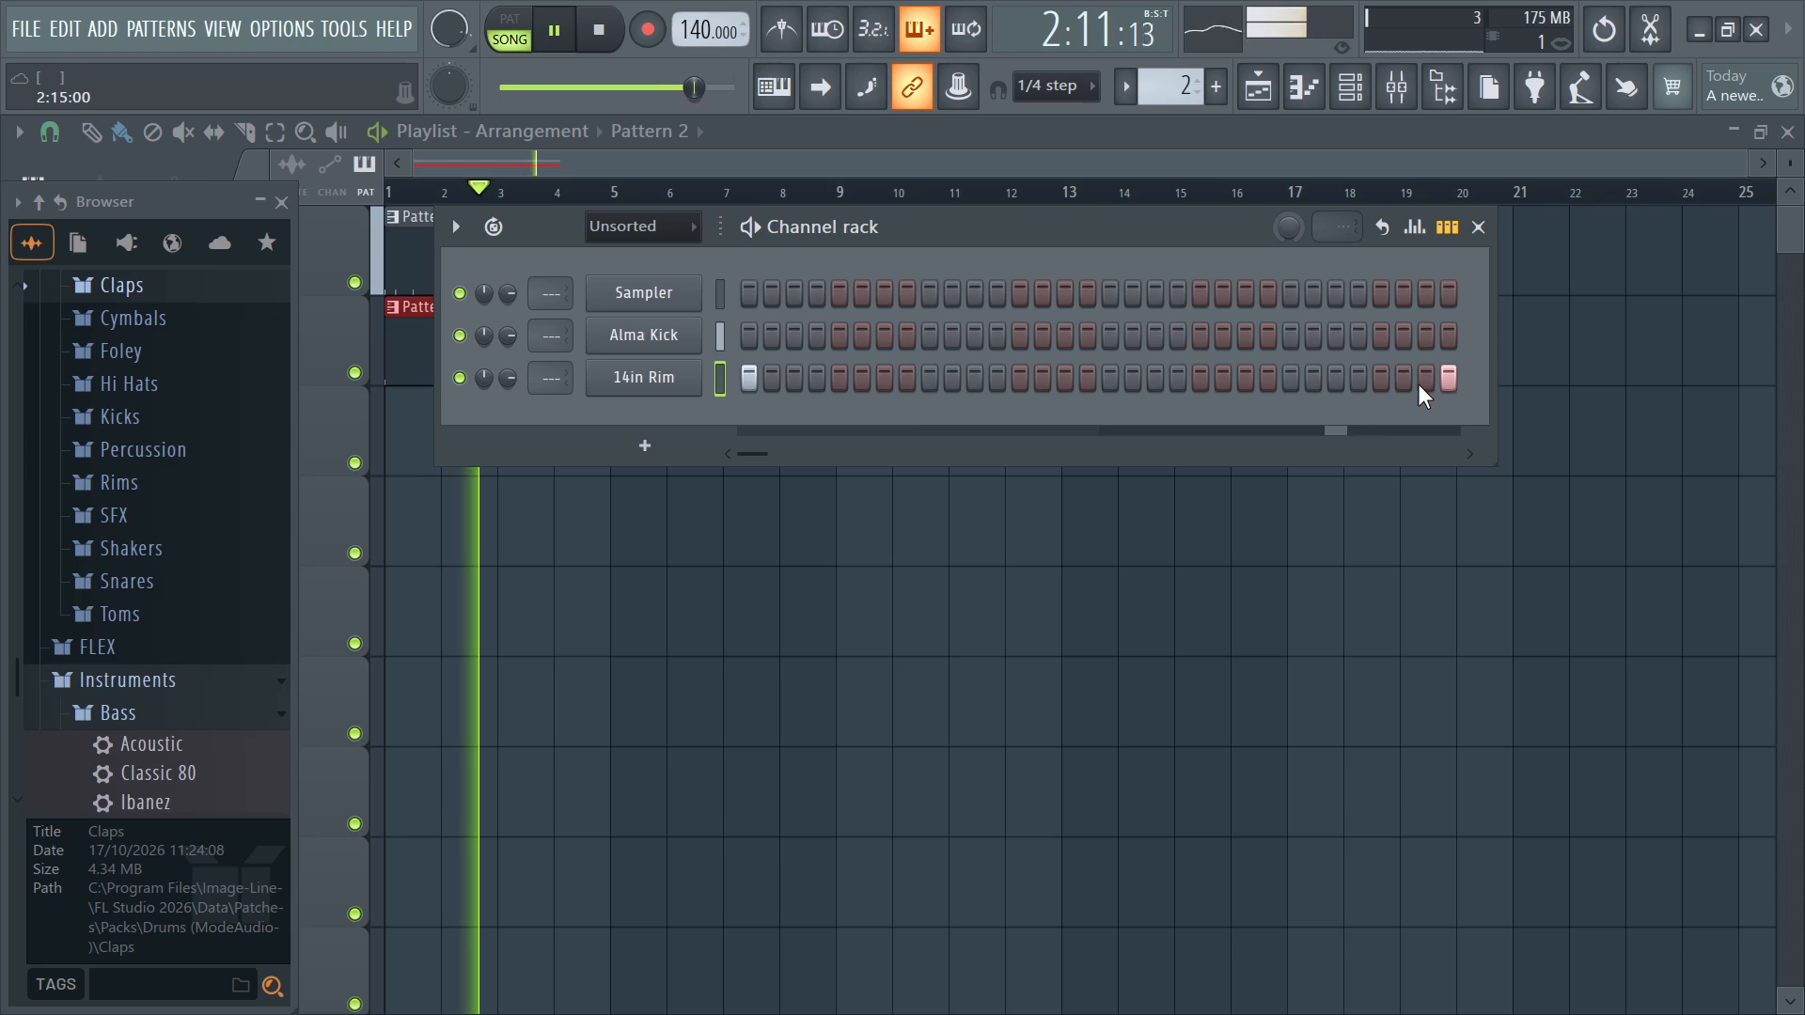
click(1452, 382)
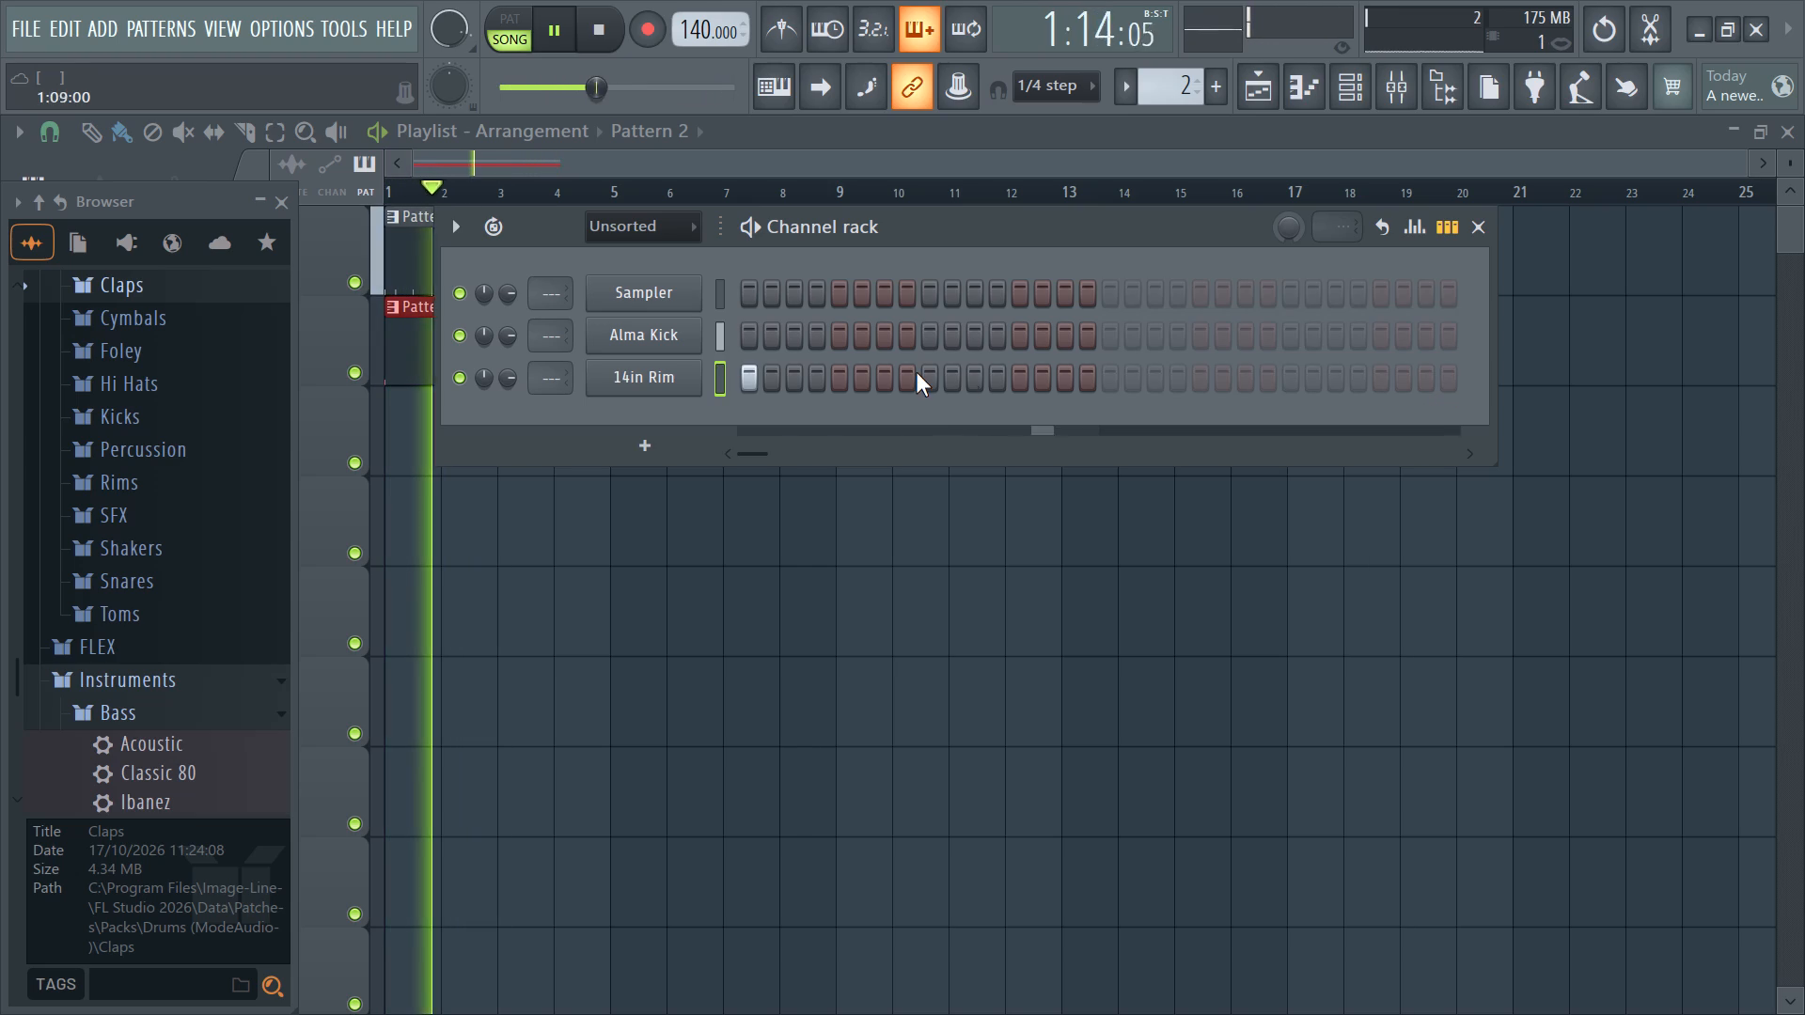
click(743, 374)
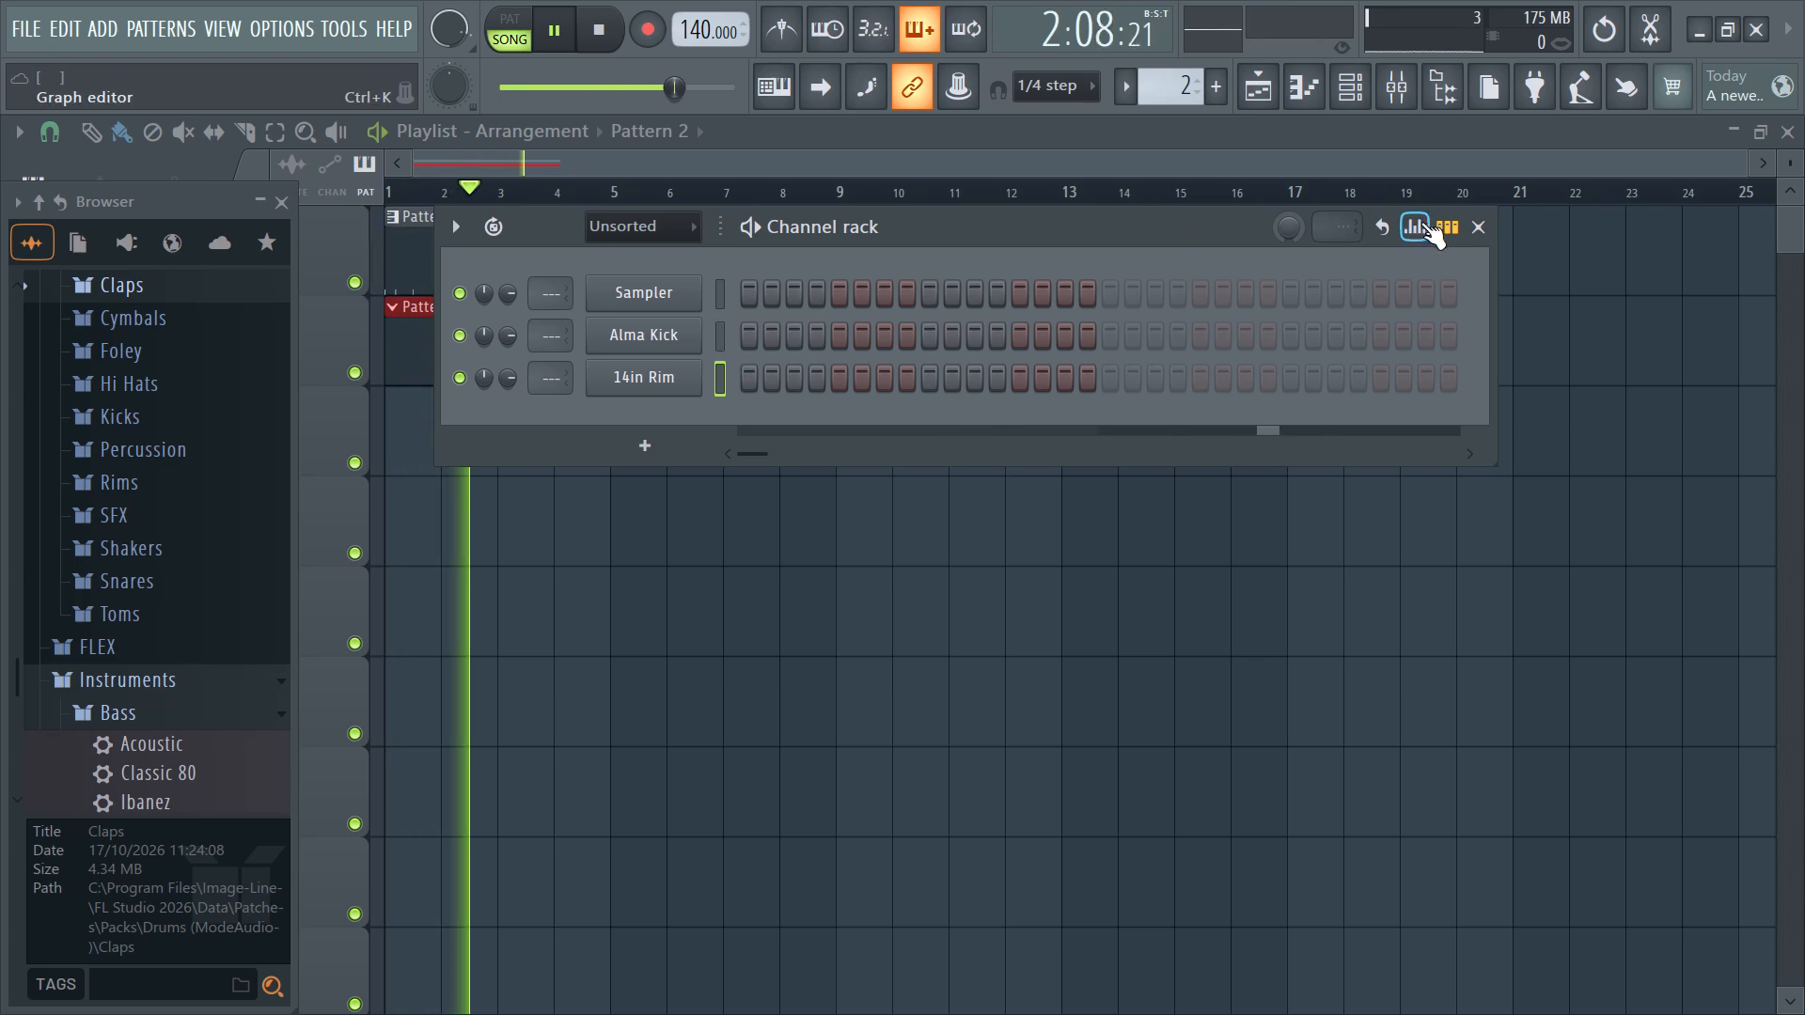
Close the channel rack and replace the Pattern 1 clip on Track 1 with a Pattern 2 clip starting at bar 1.
click(1469, 234)
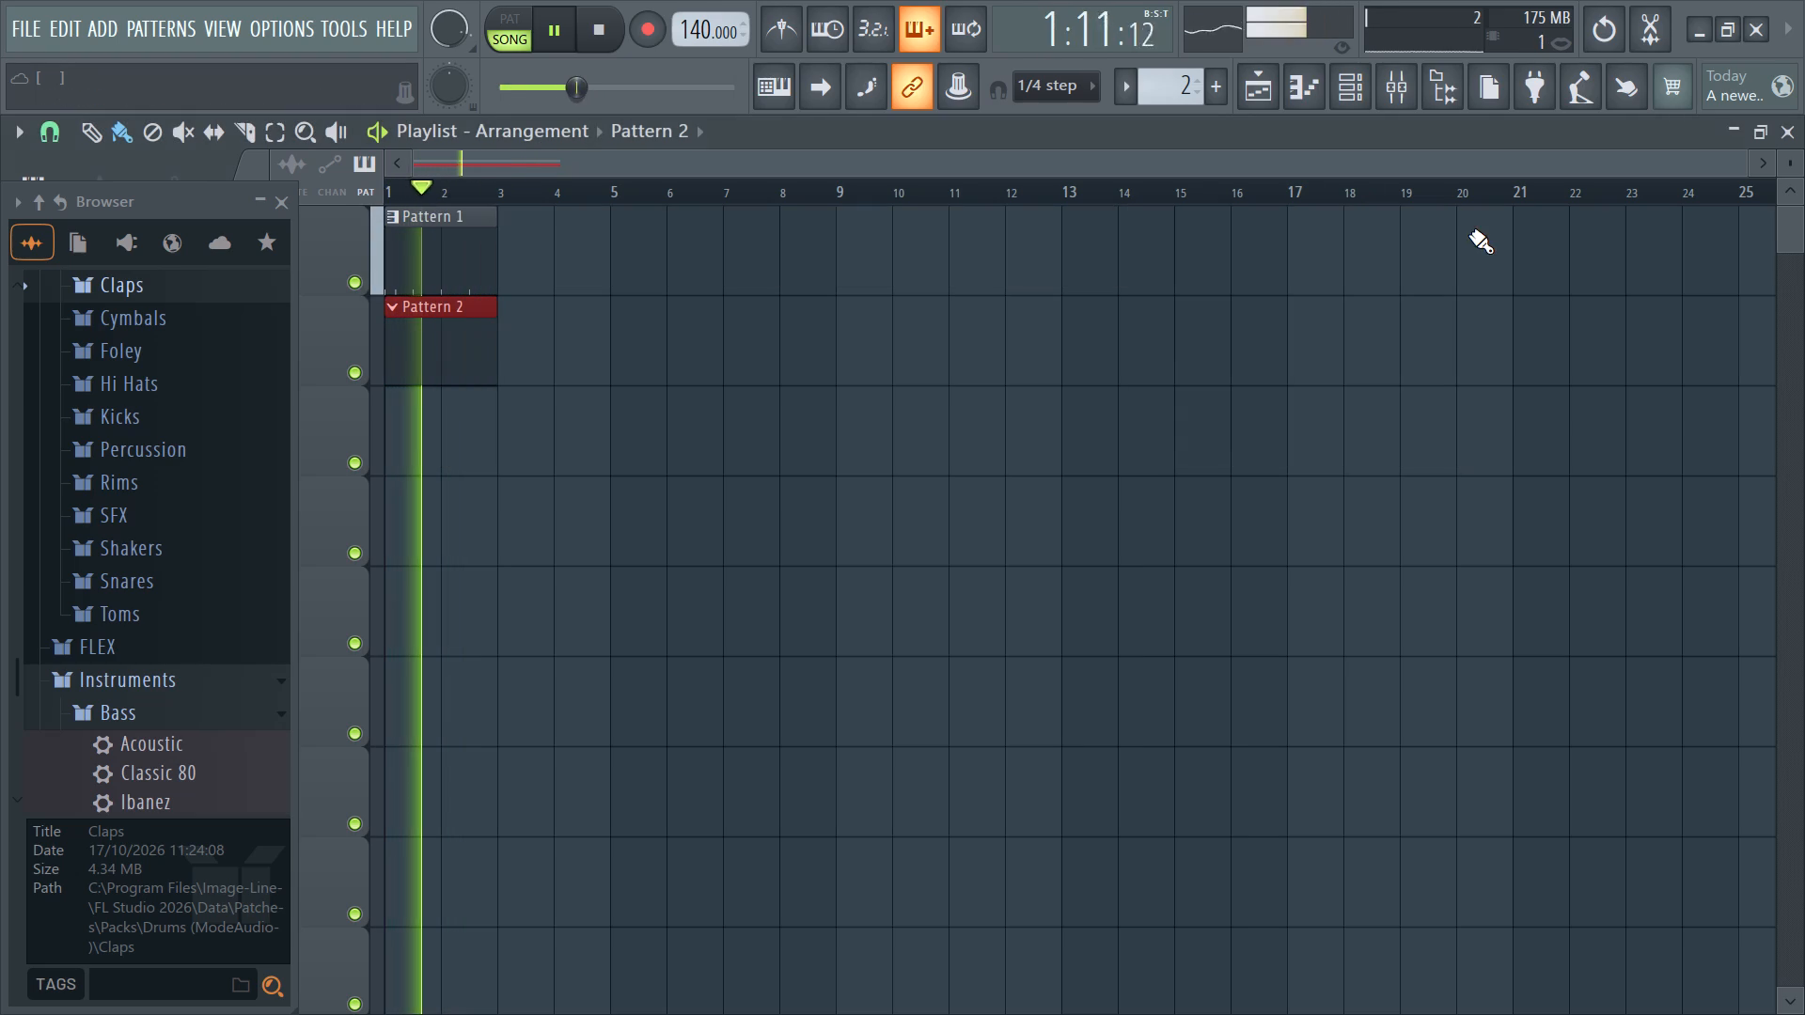
right_click(470, 254)
click(470, 254)
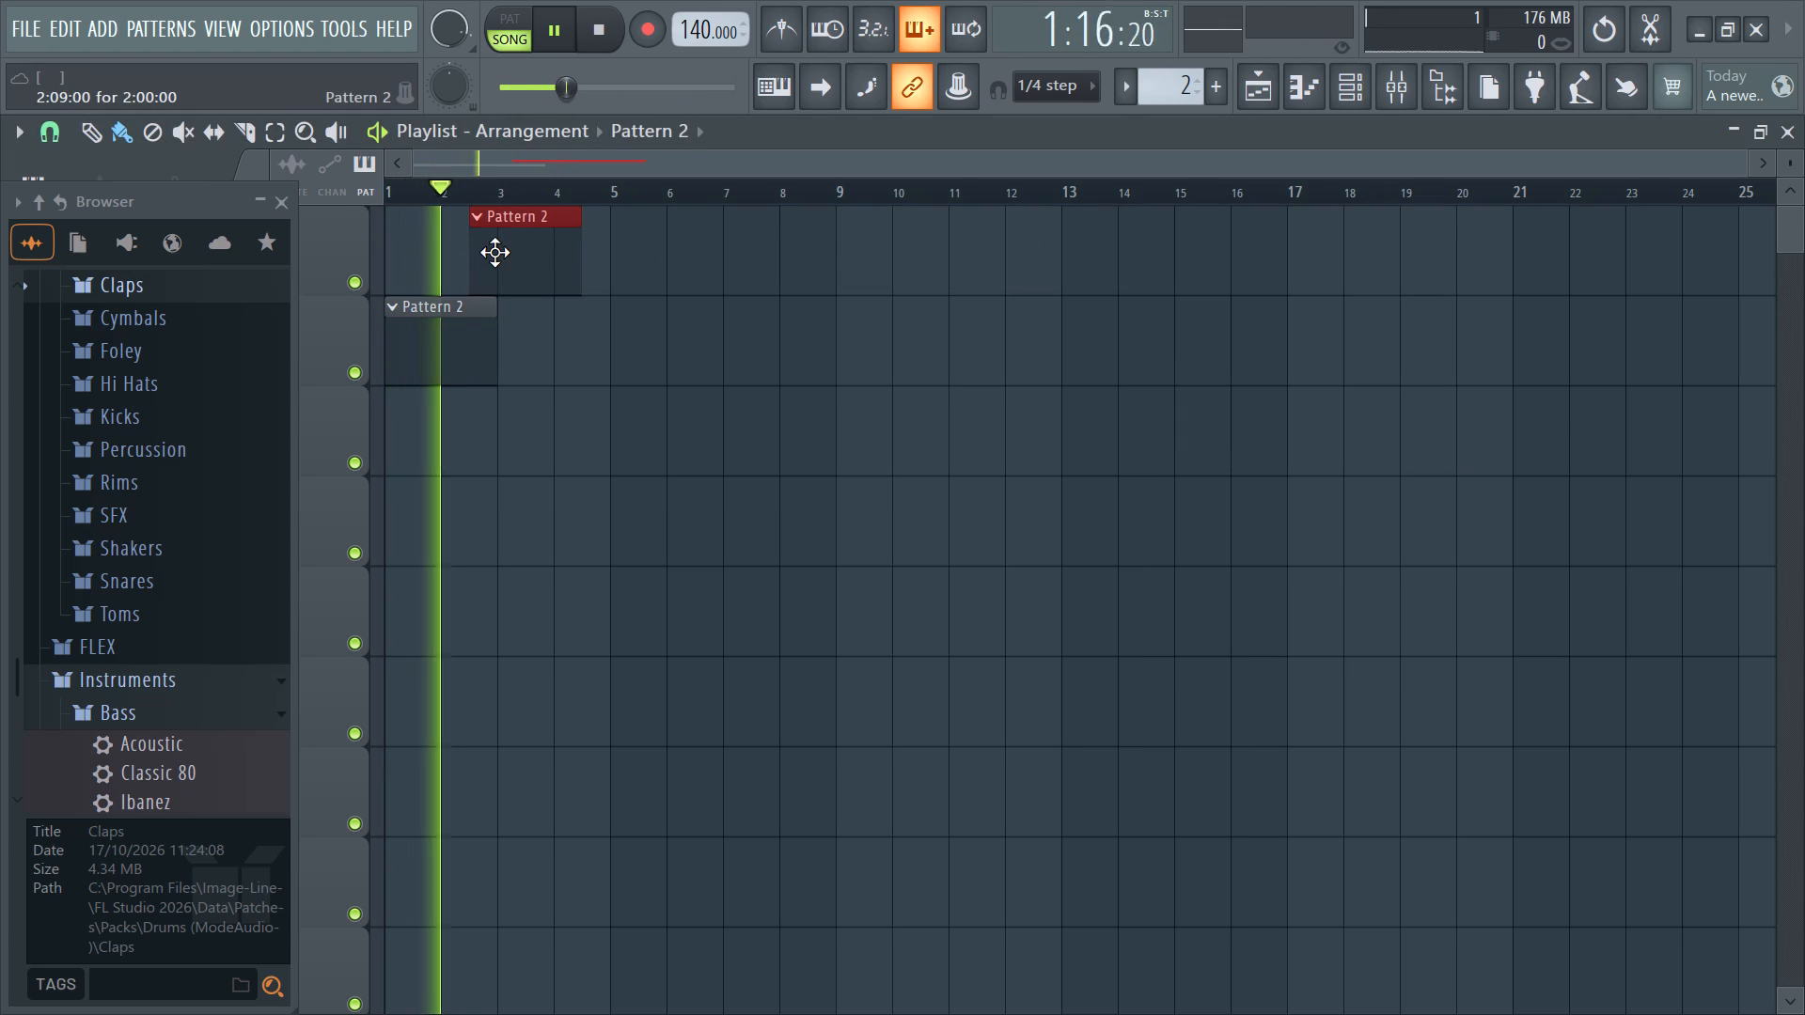
right_click(510, 252)
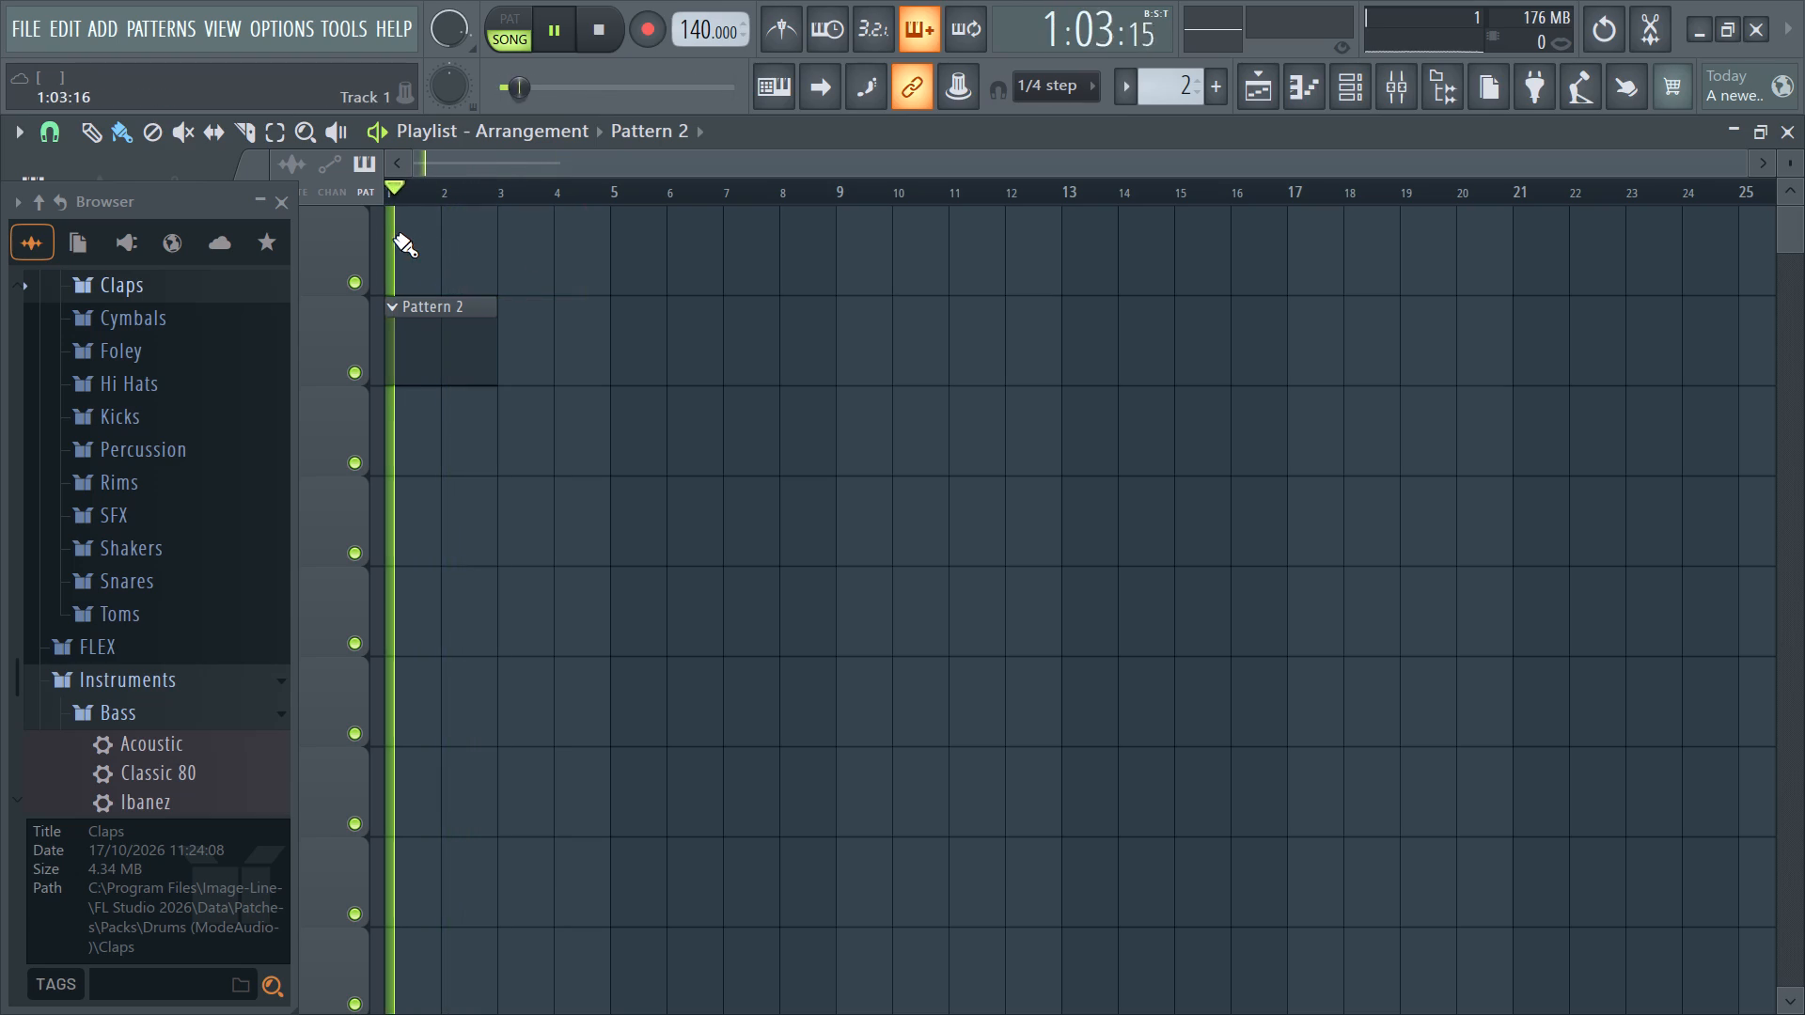
click(394, 238)
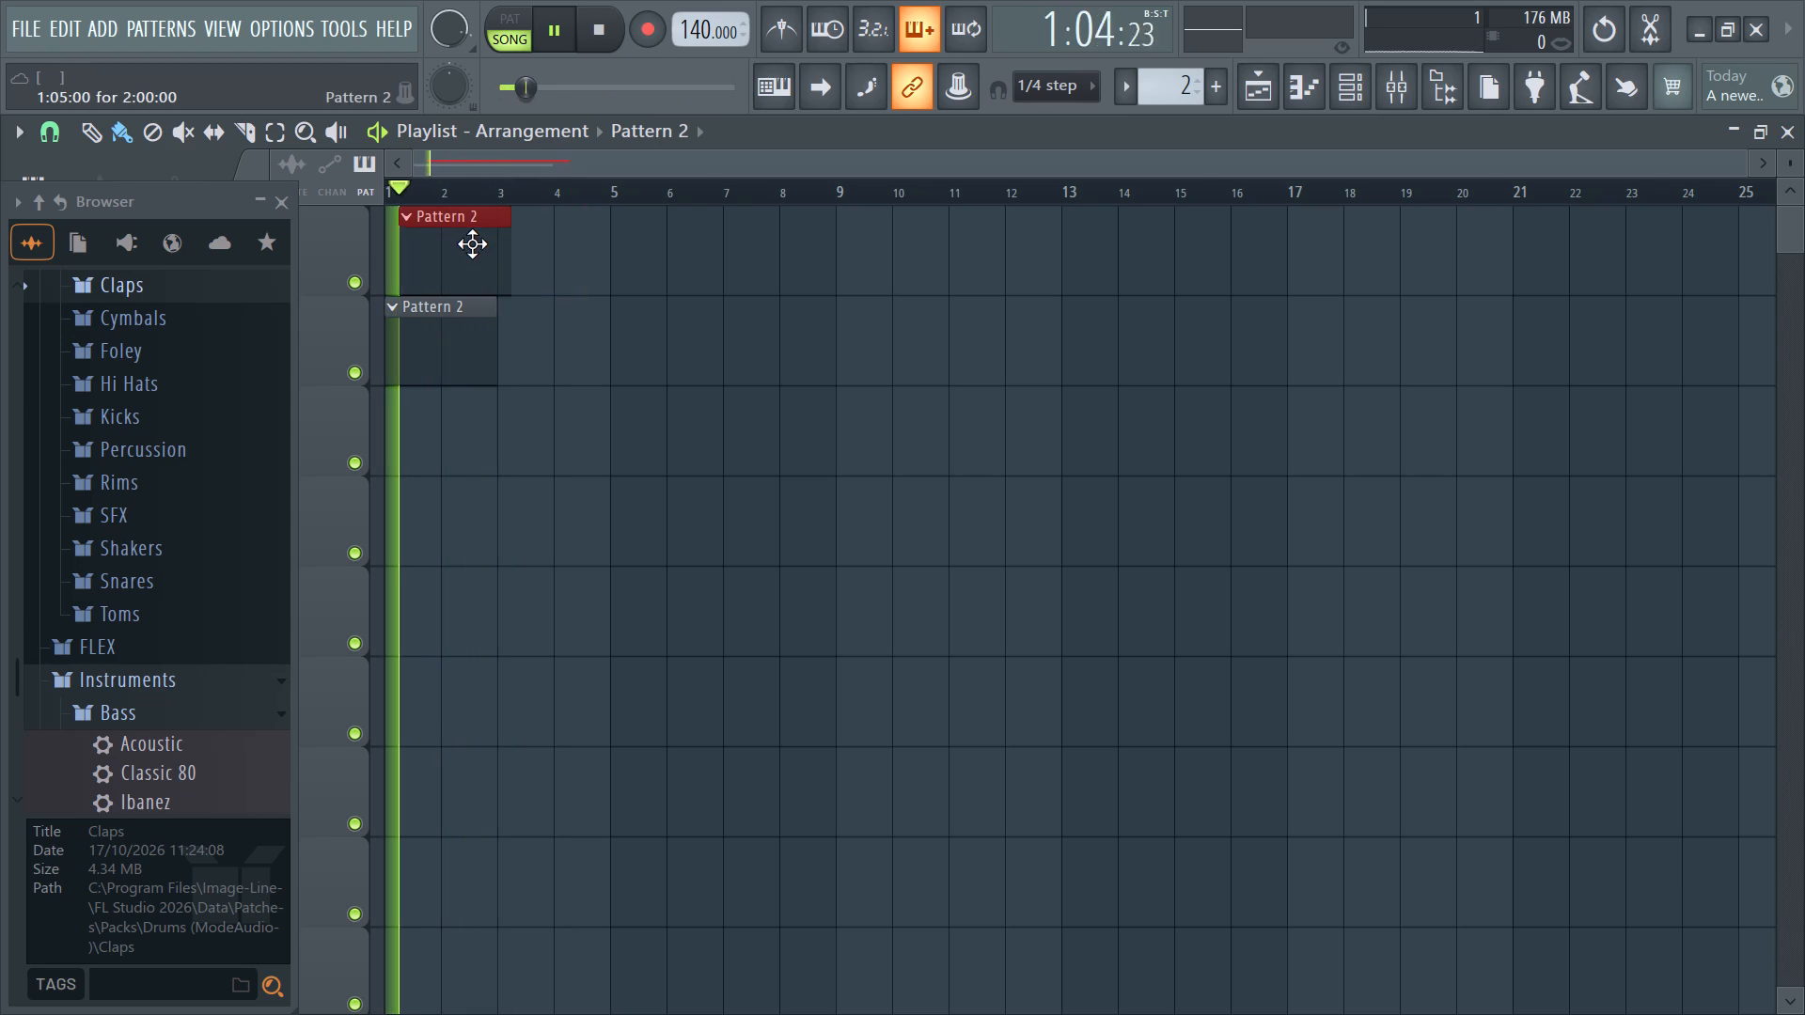
drag(474, 243, 325, 253)
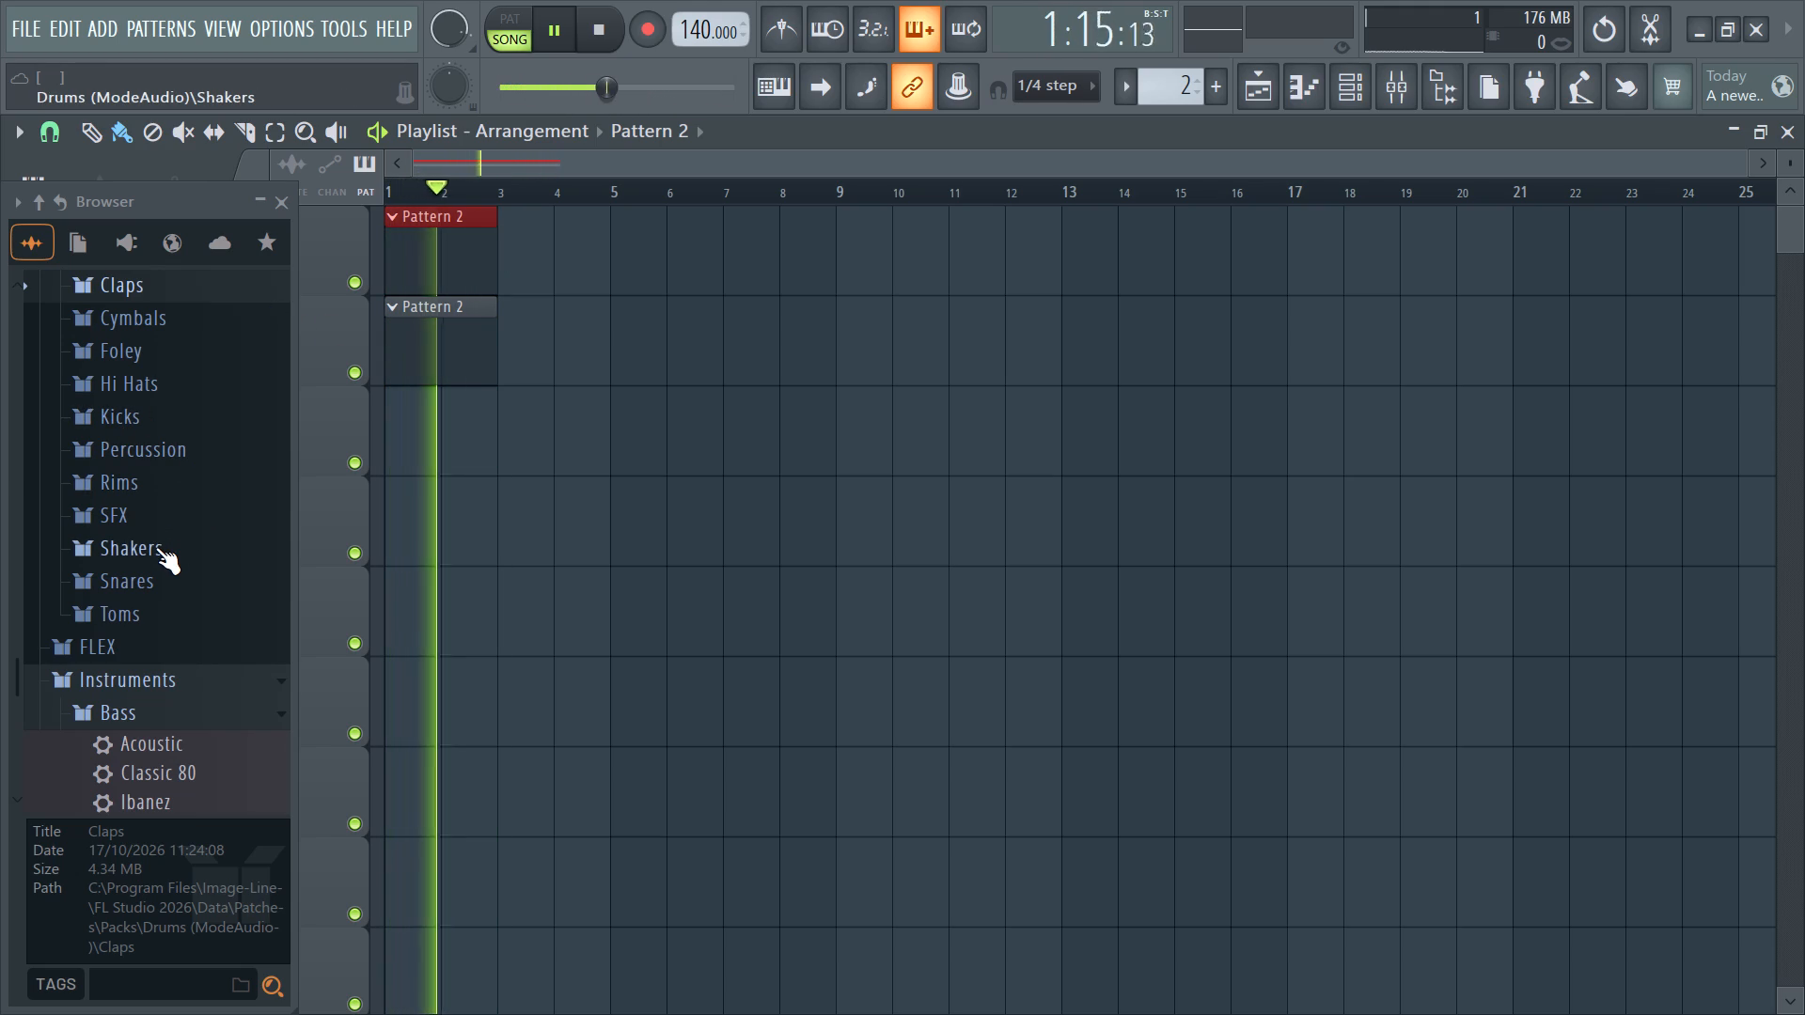
Audition several Attack Snare samples in the Drums (ModeAudio) Snares folder, ending with Attack Snare 03.
click(155, 573)
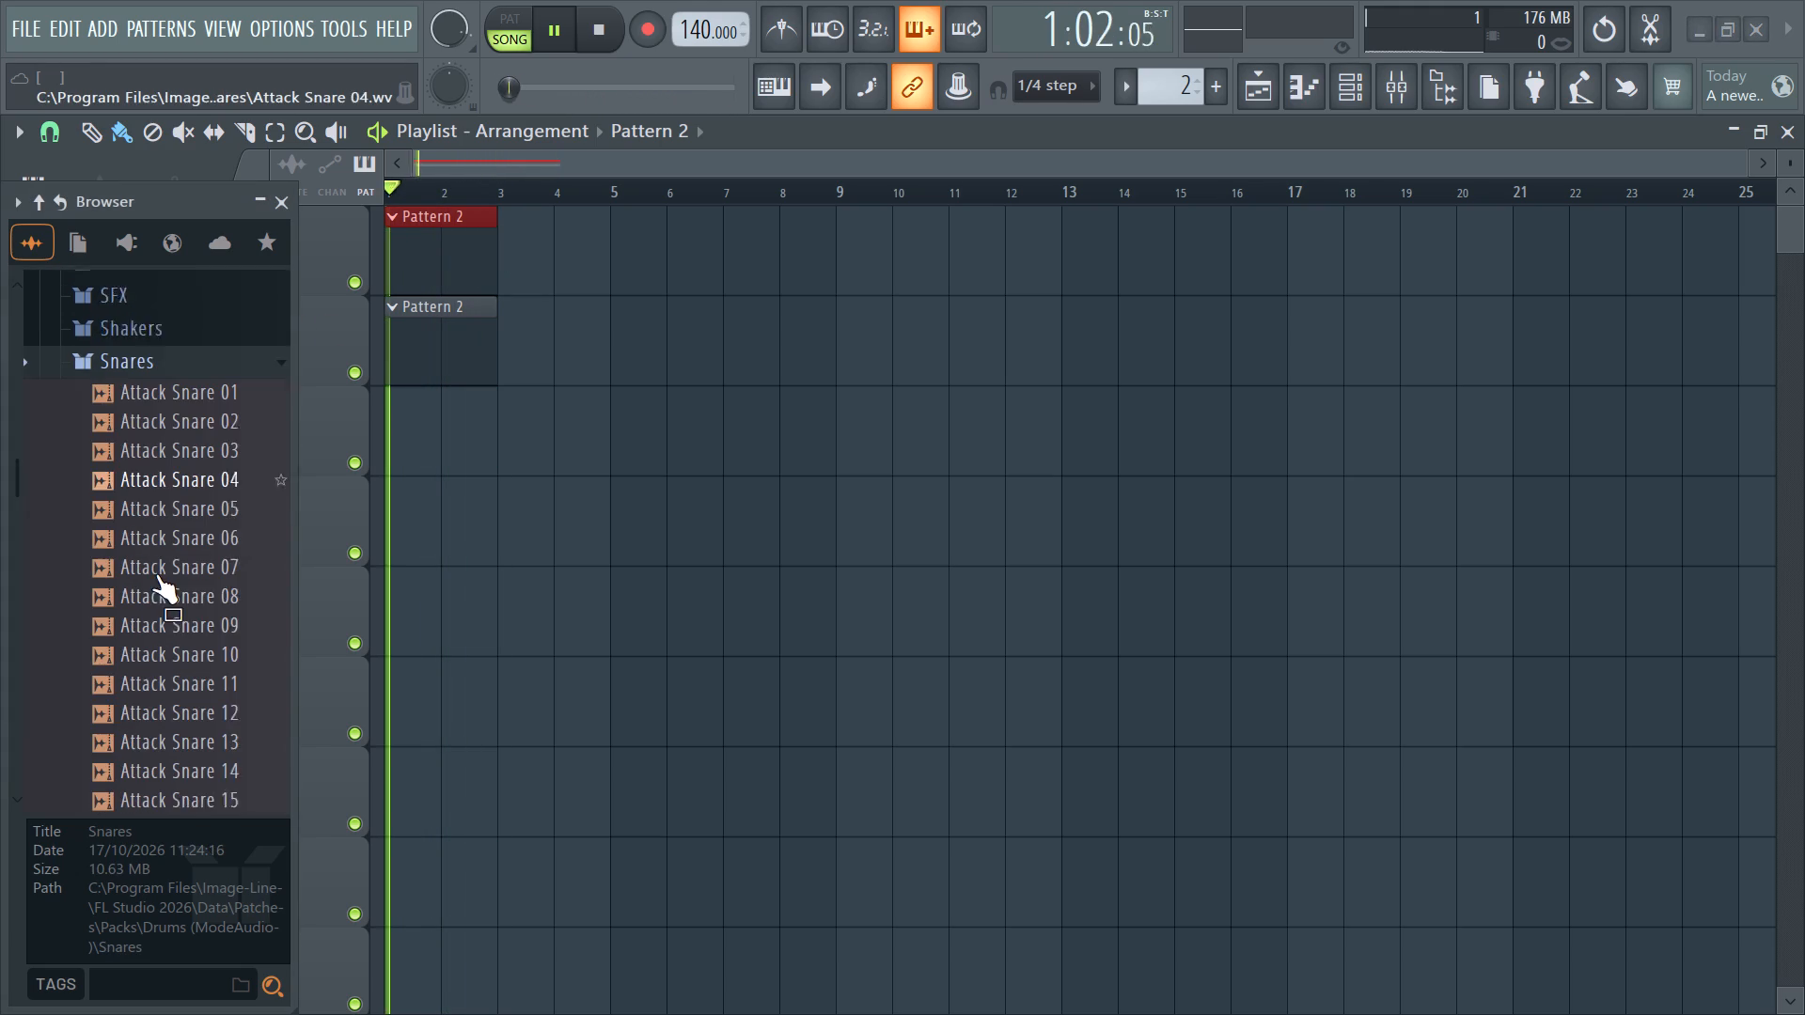
click(155, 573)
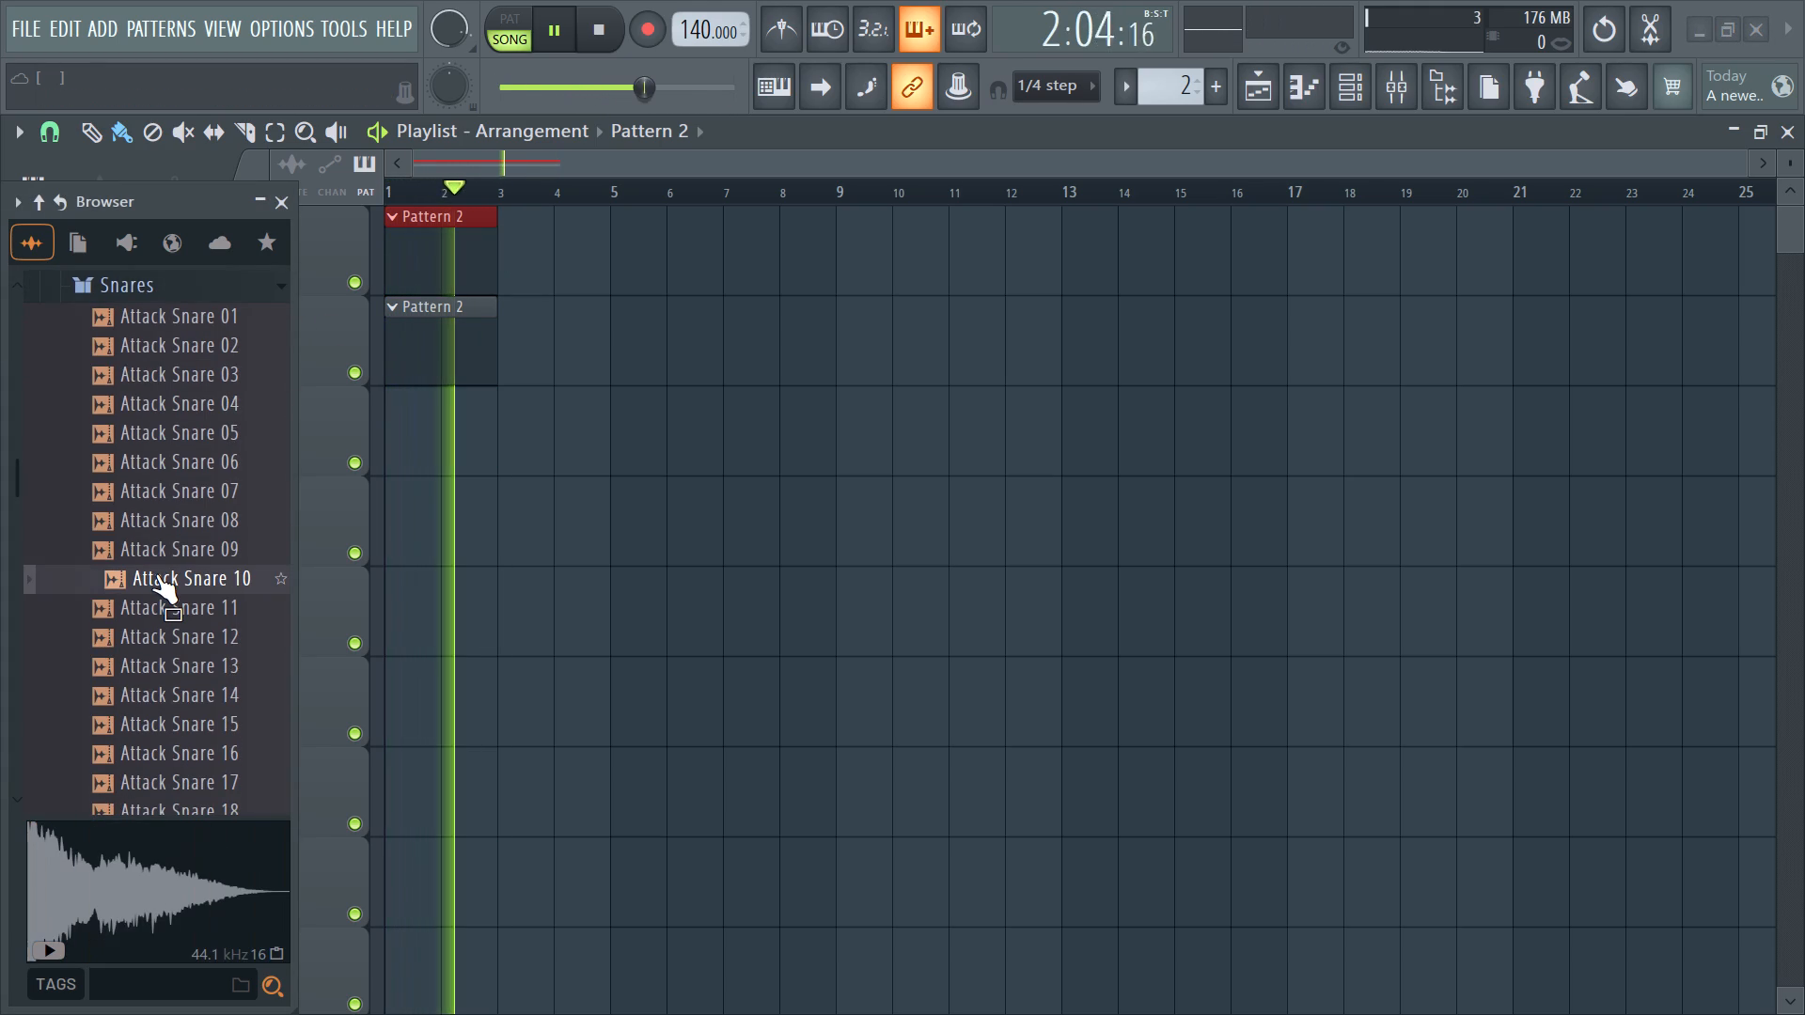
click(149, 518)
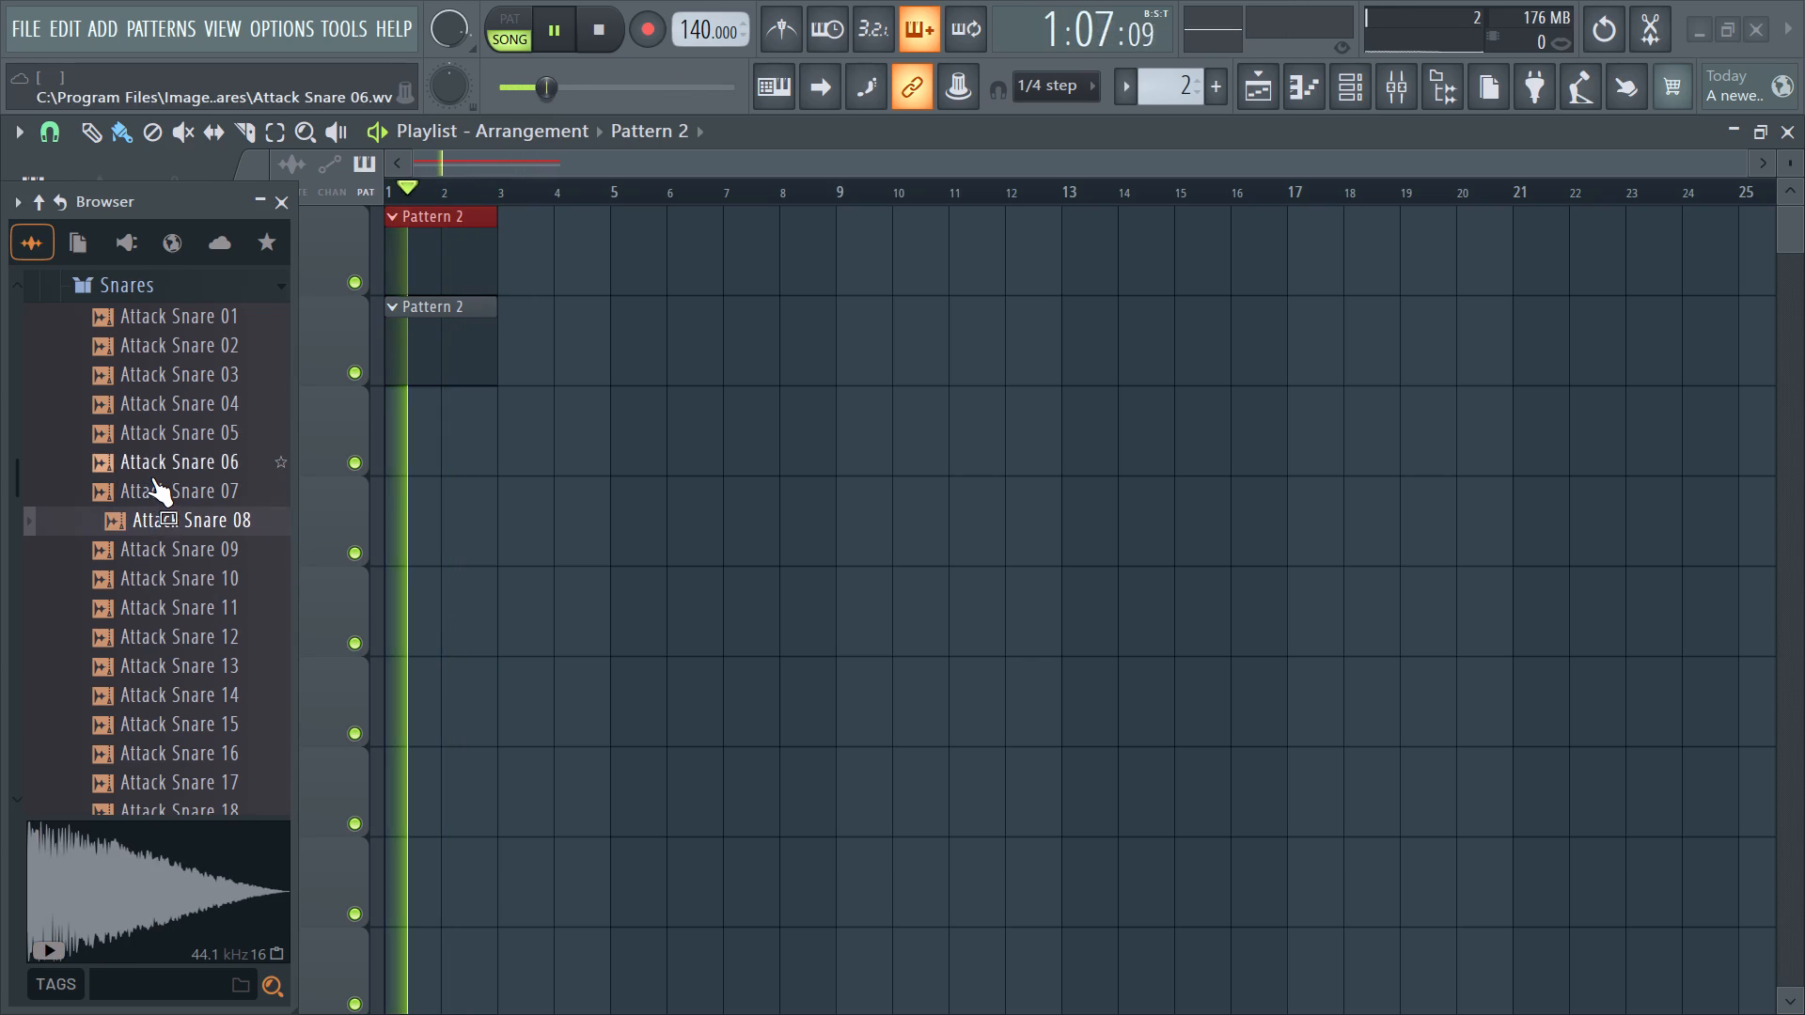
click(150, 476)
click(179, 430)
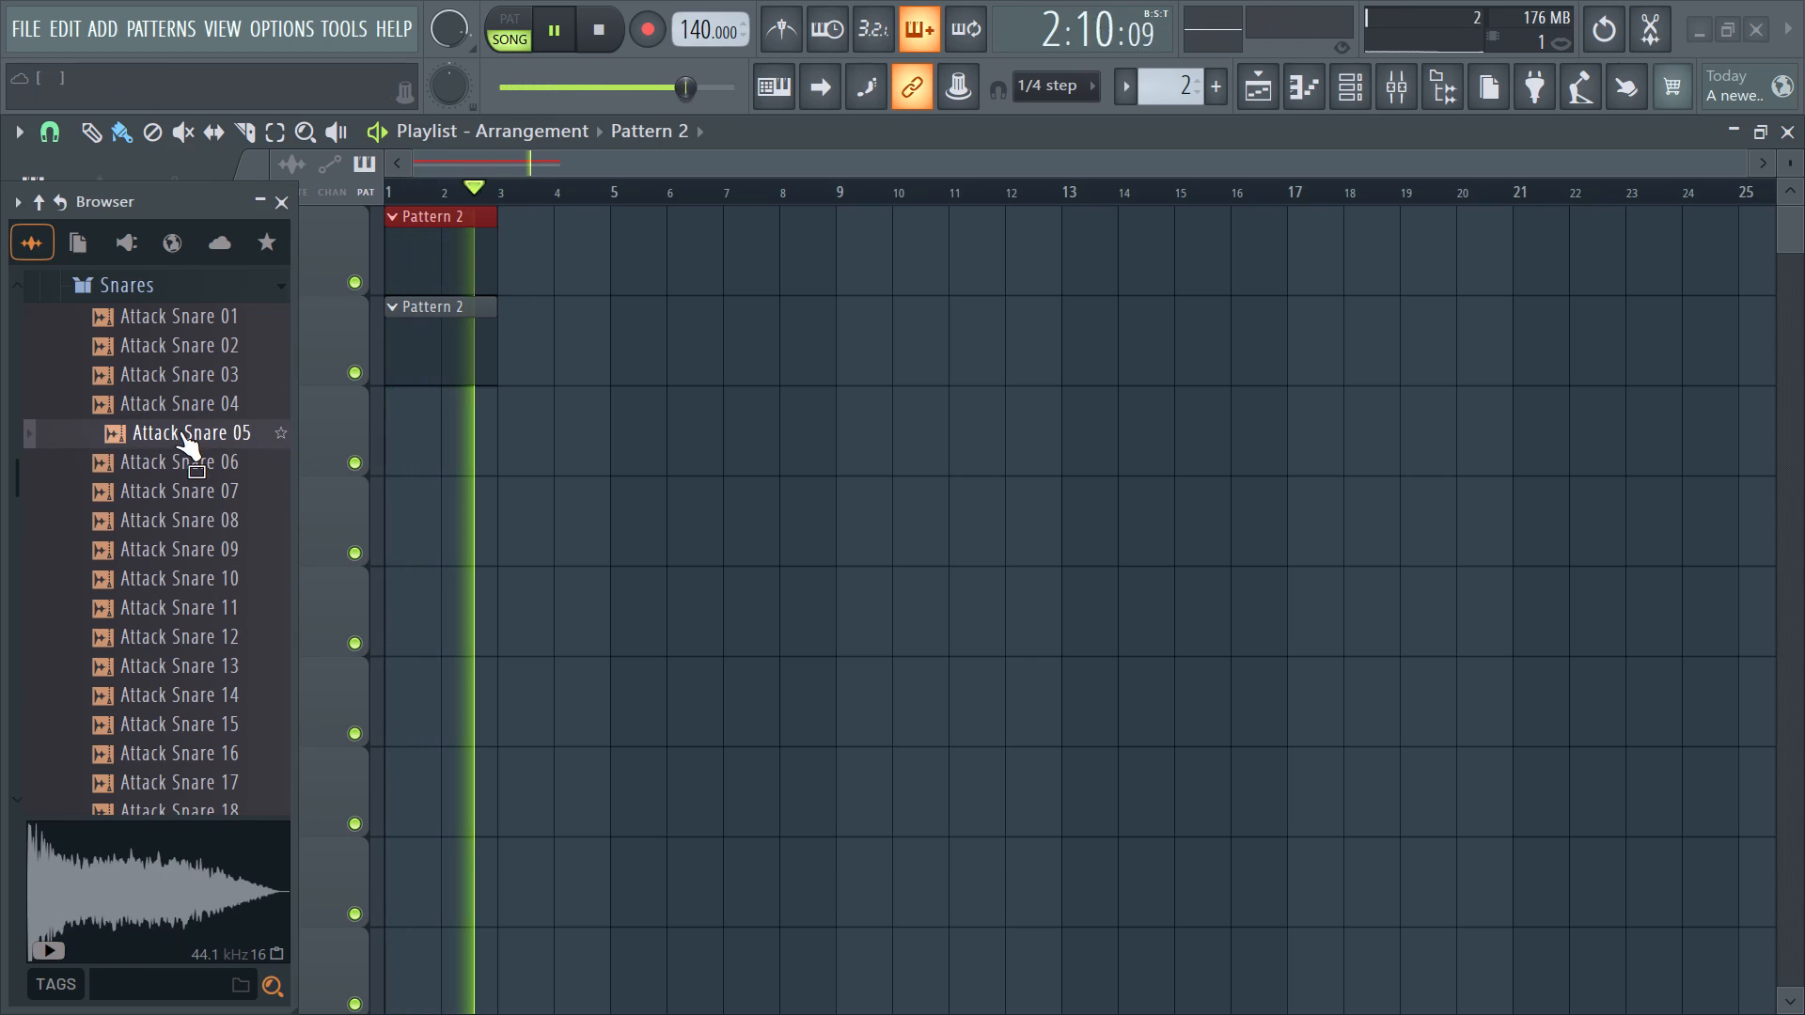
click(173, 401)
click(179, 366)
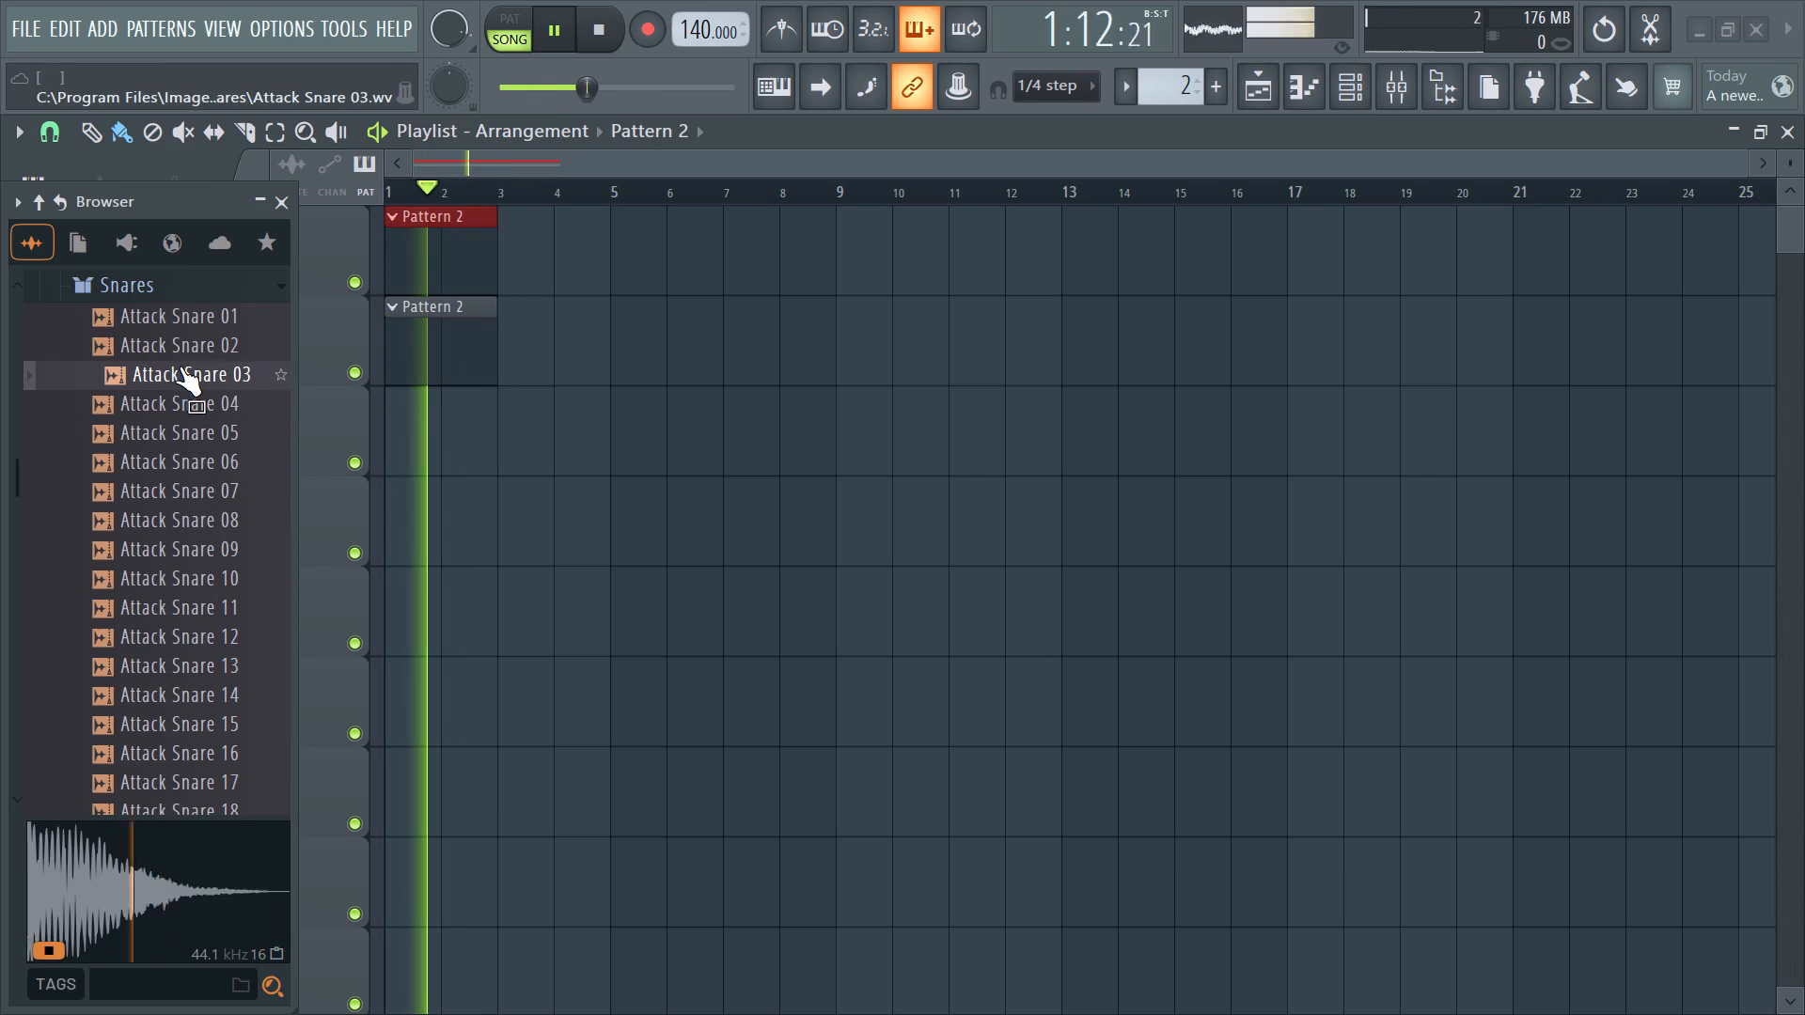
click(191, 340)
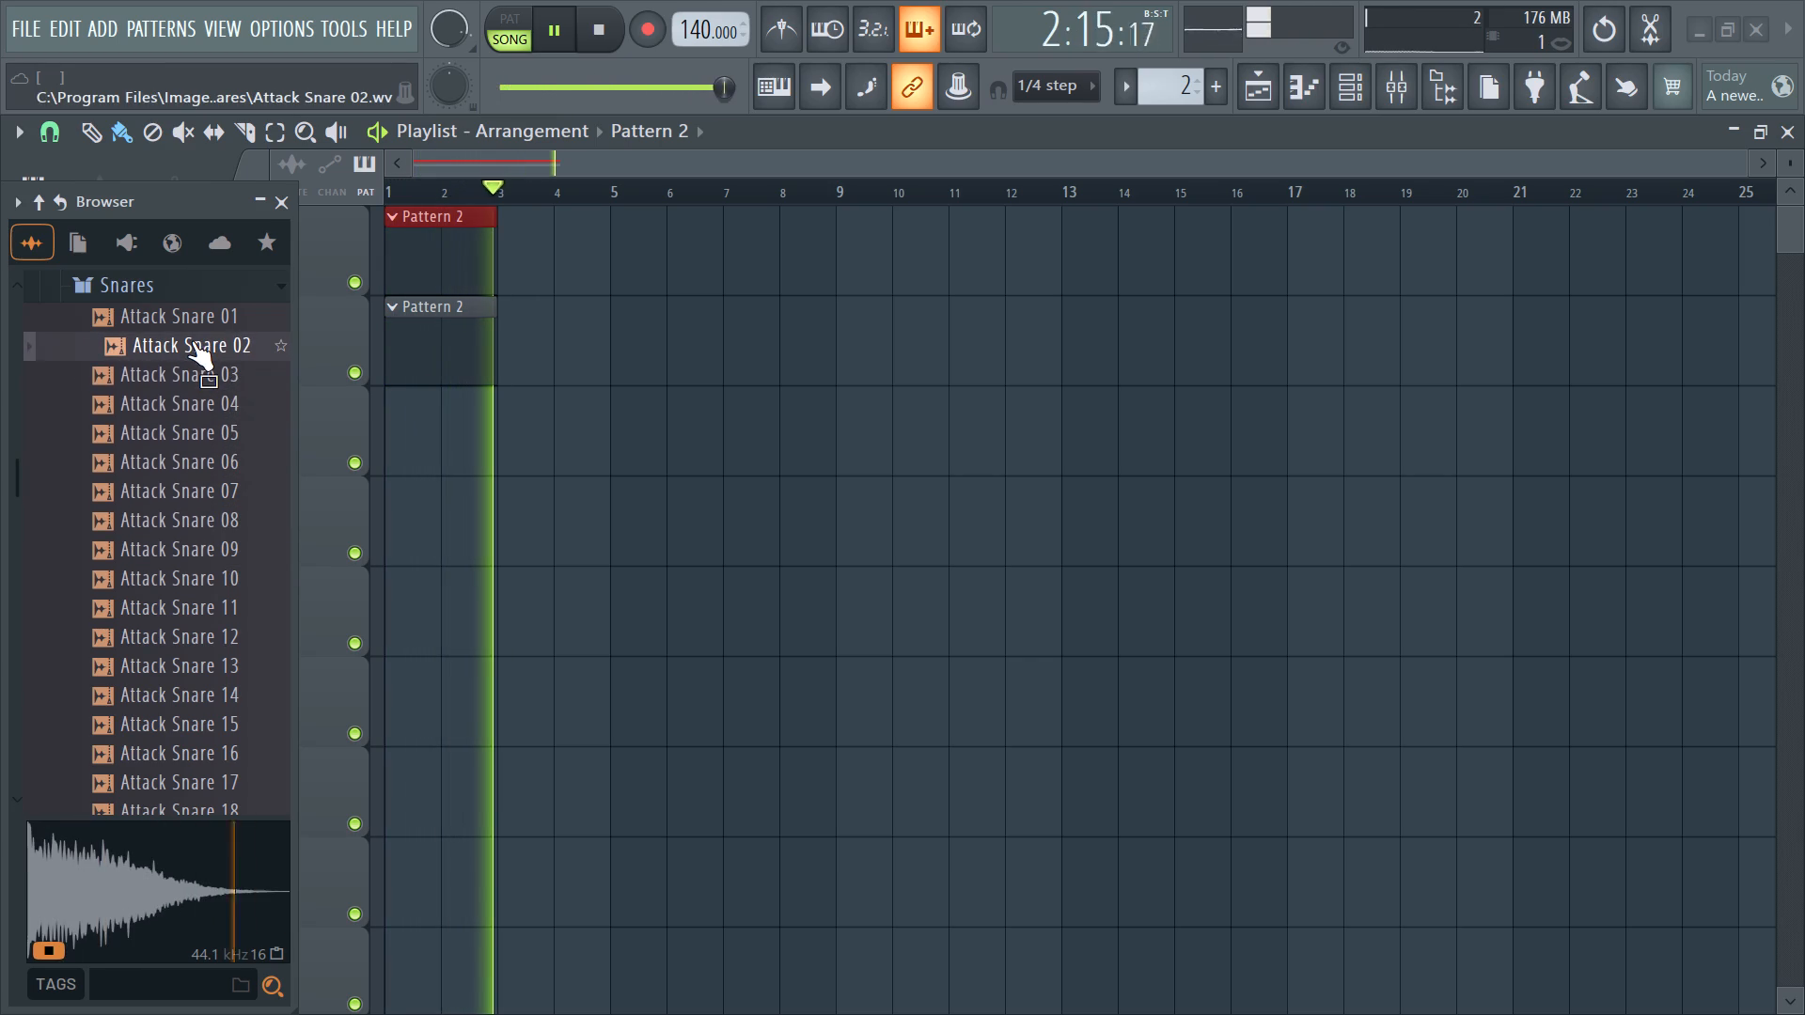
click(215, 373)
click(215, 373)
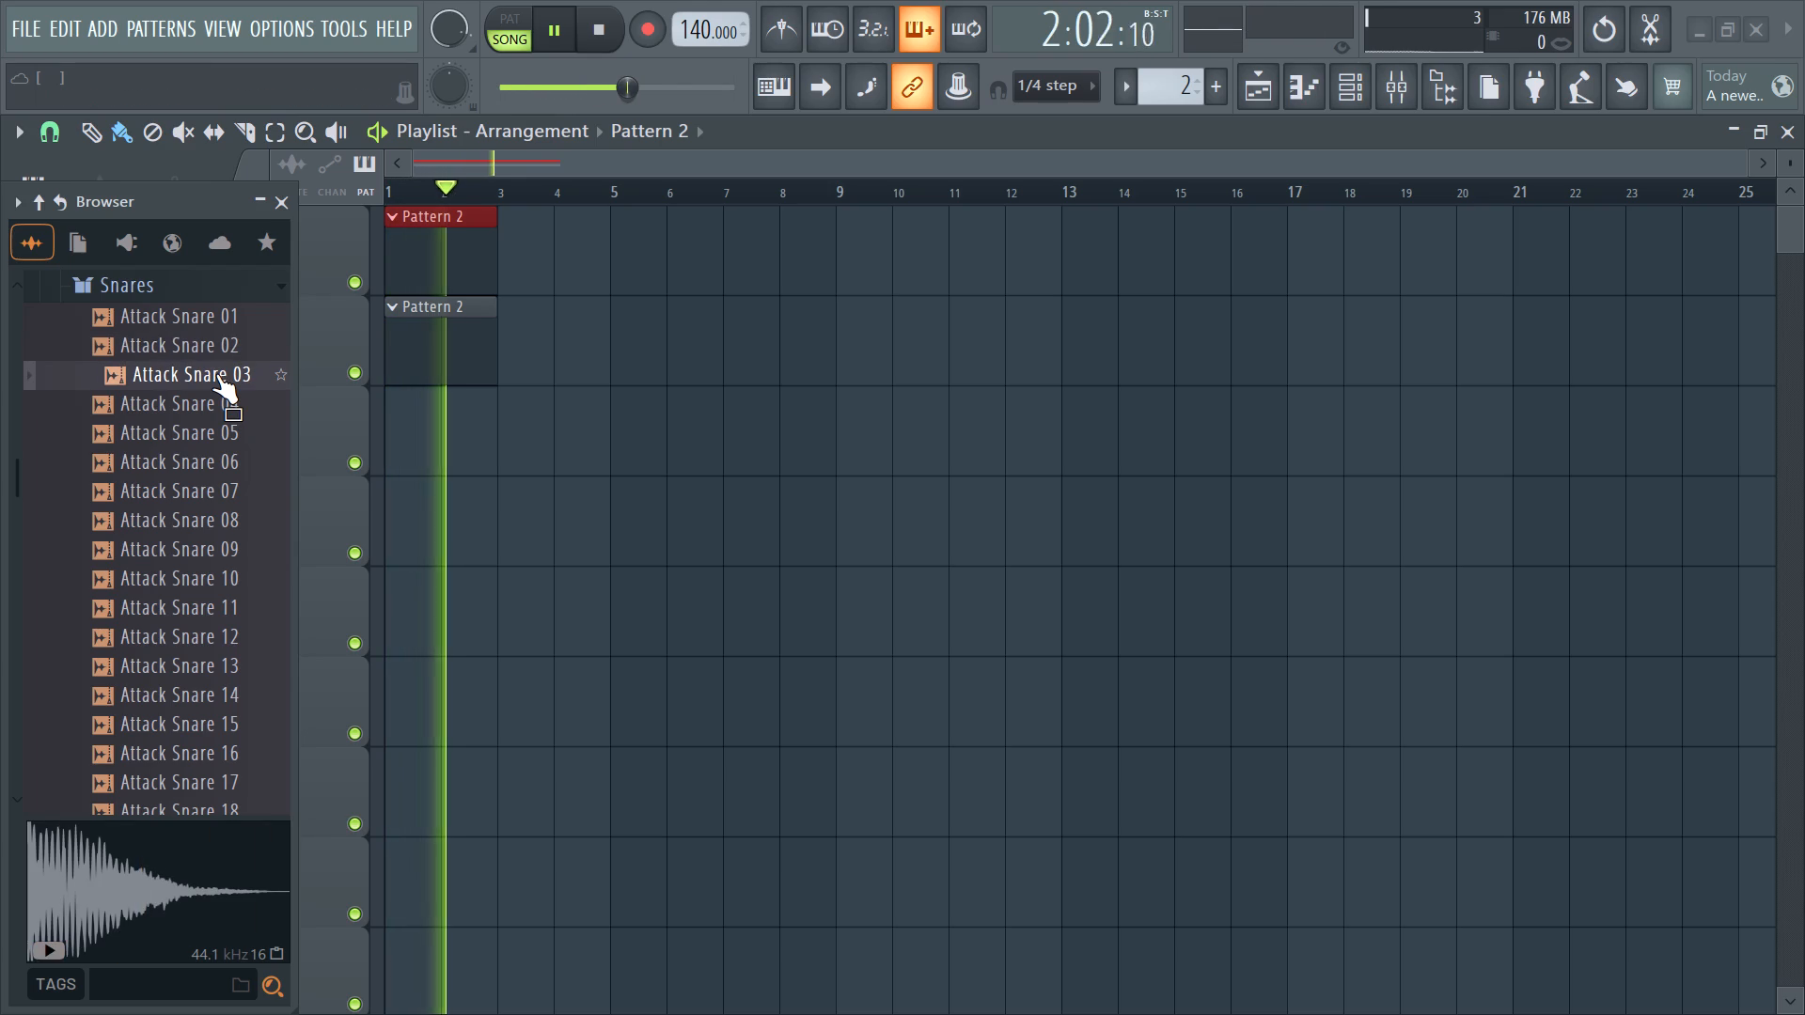
Add the Attack Snare 03 sample to the playlist's second track at bar 1.
click(215, 373)
click(215, 373)
drag(215, 373, 203, 304)
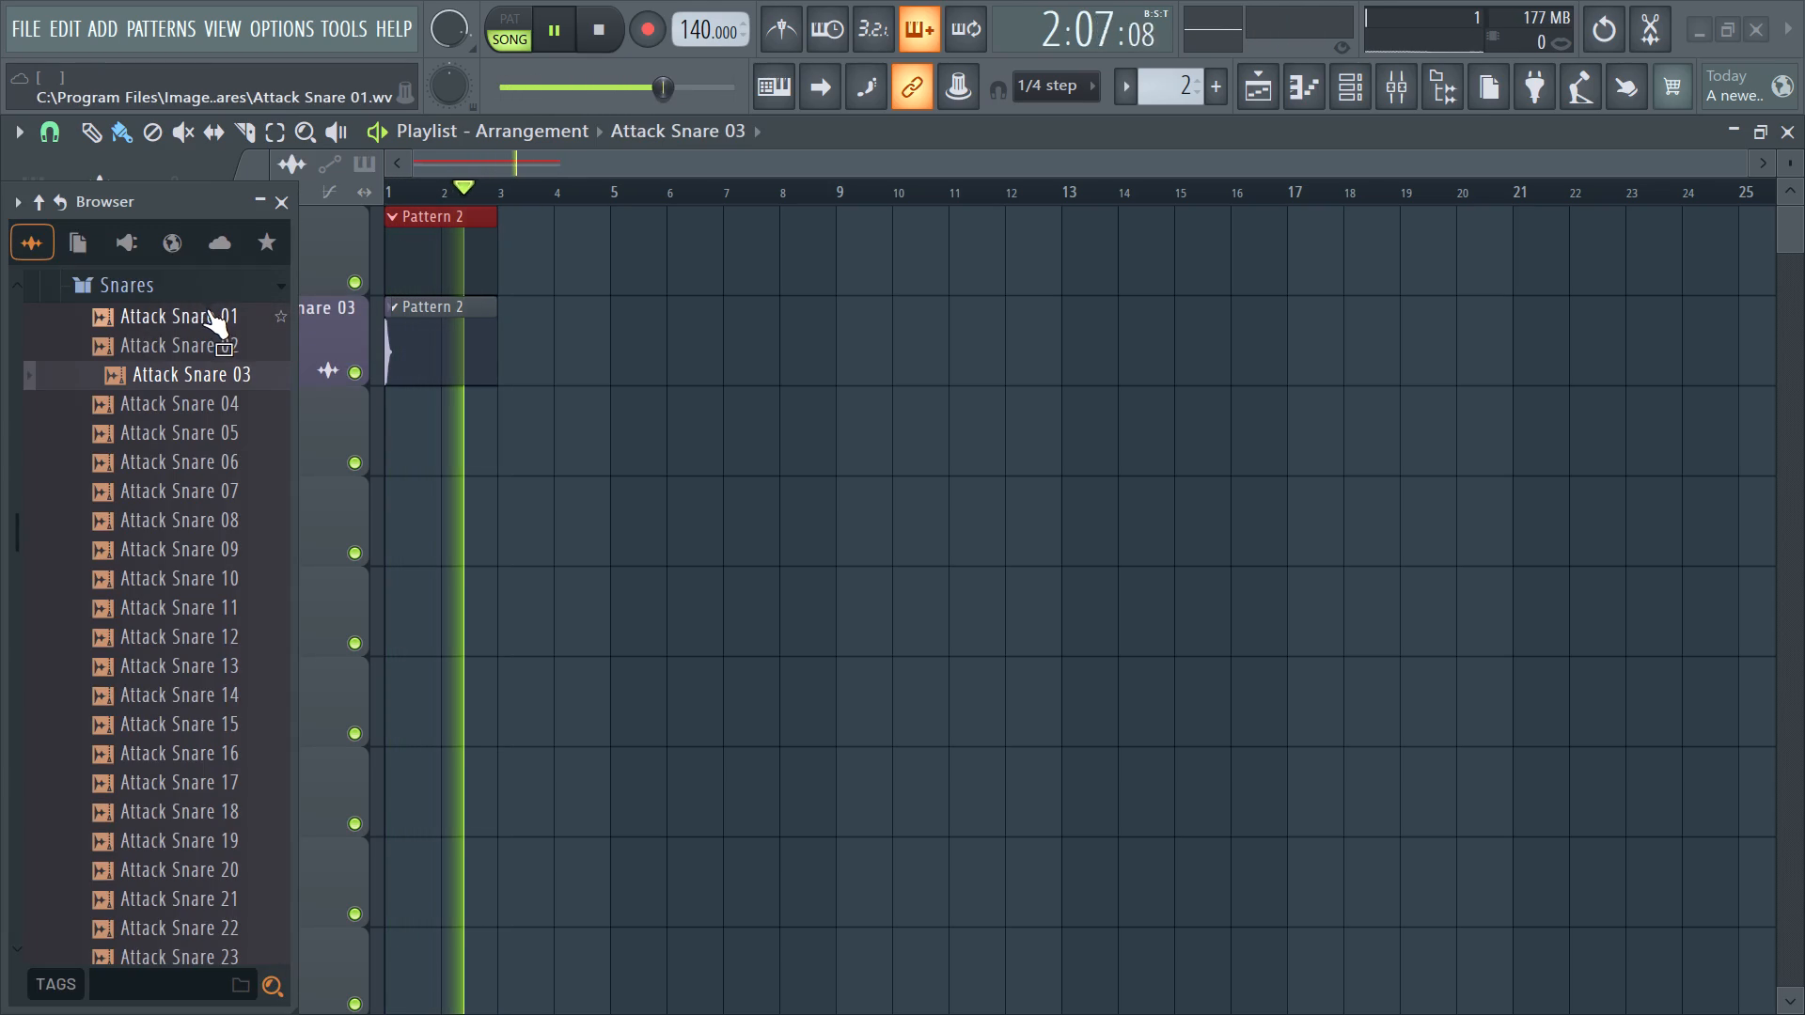
Audition the Attack Snare 01, 02 and 03 samples repeatedly to compare them, ending with Attack Snare 01.
click(207, 311)
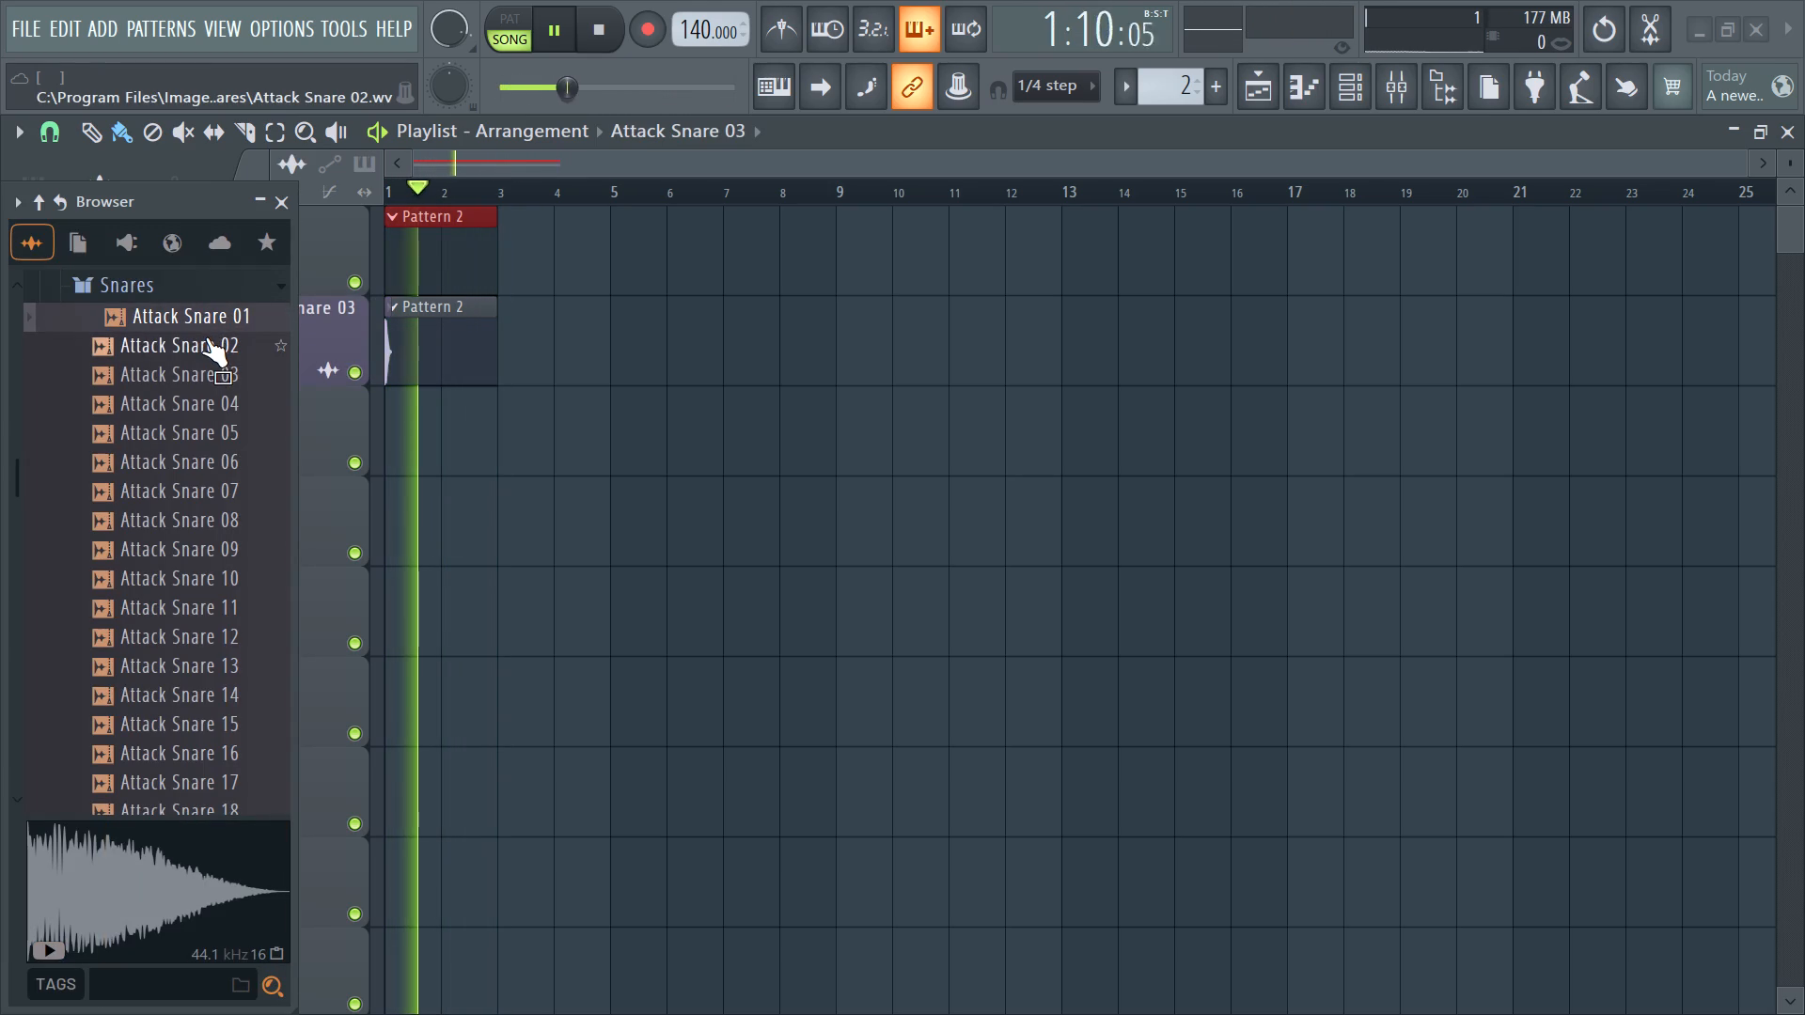
click(208, 324)
click(208, 324)
click(208, 324)
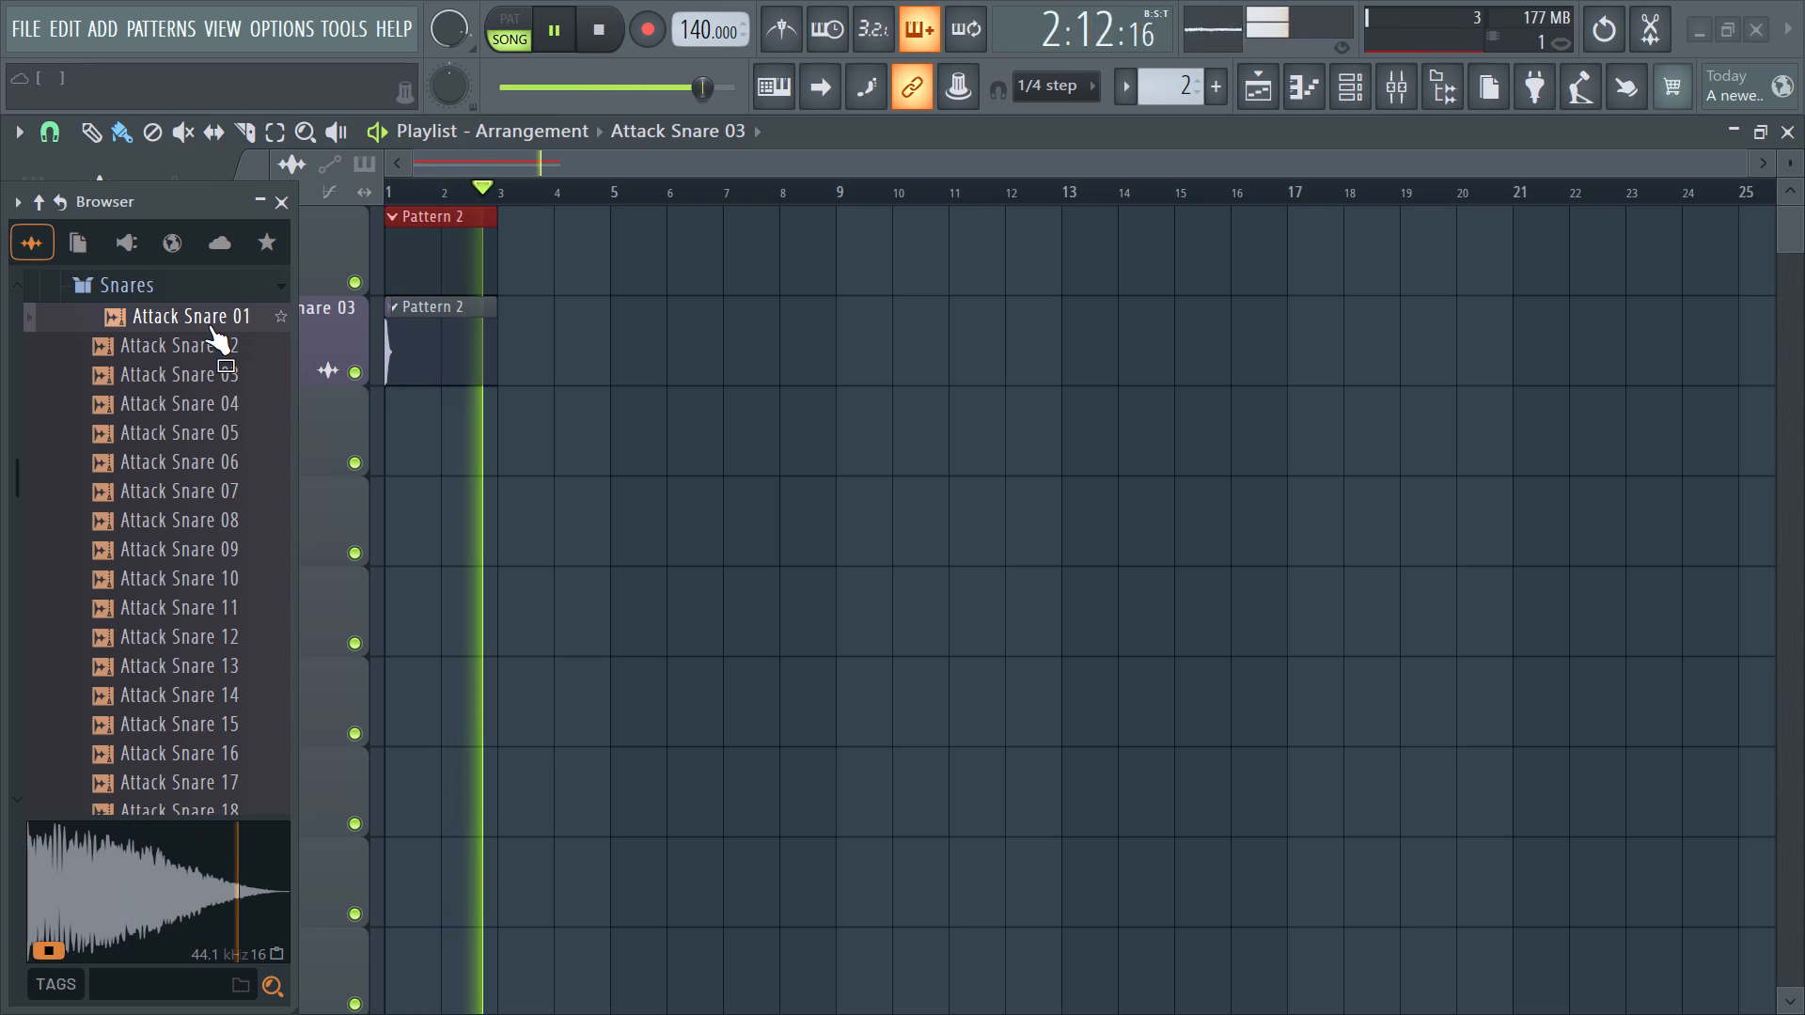
click(208, 324)
click(208, 324)
click(208, 324)
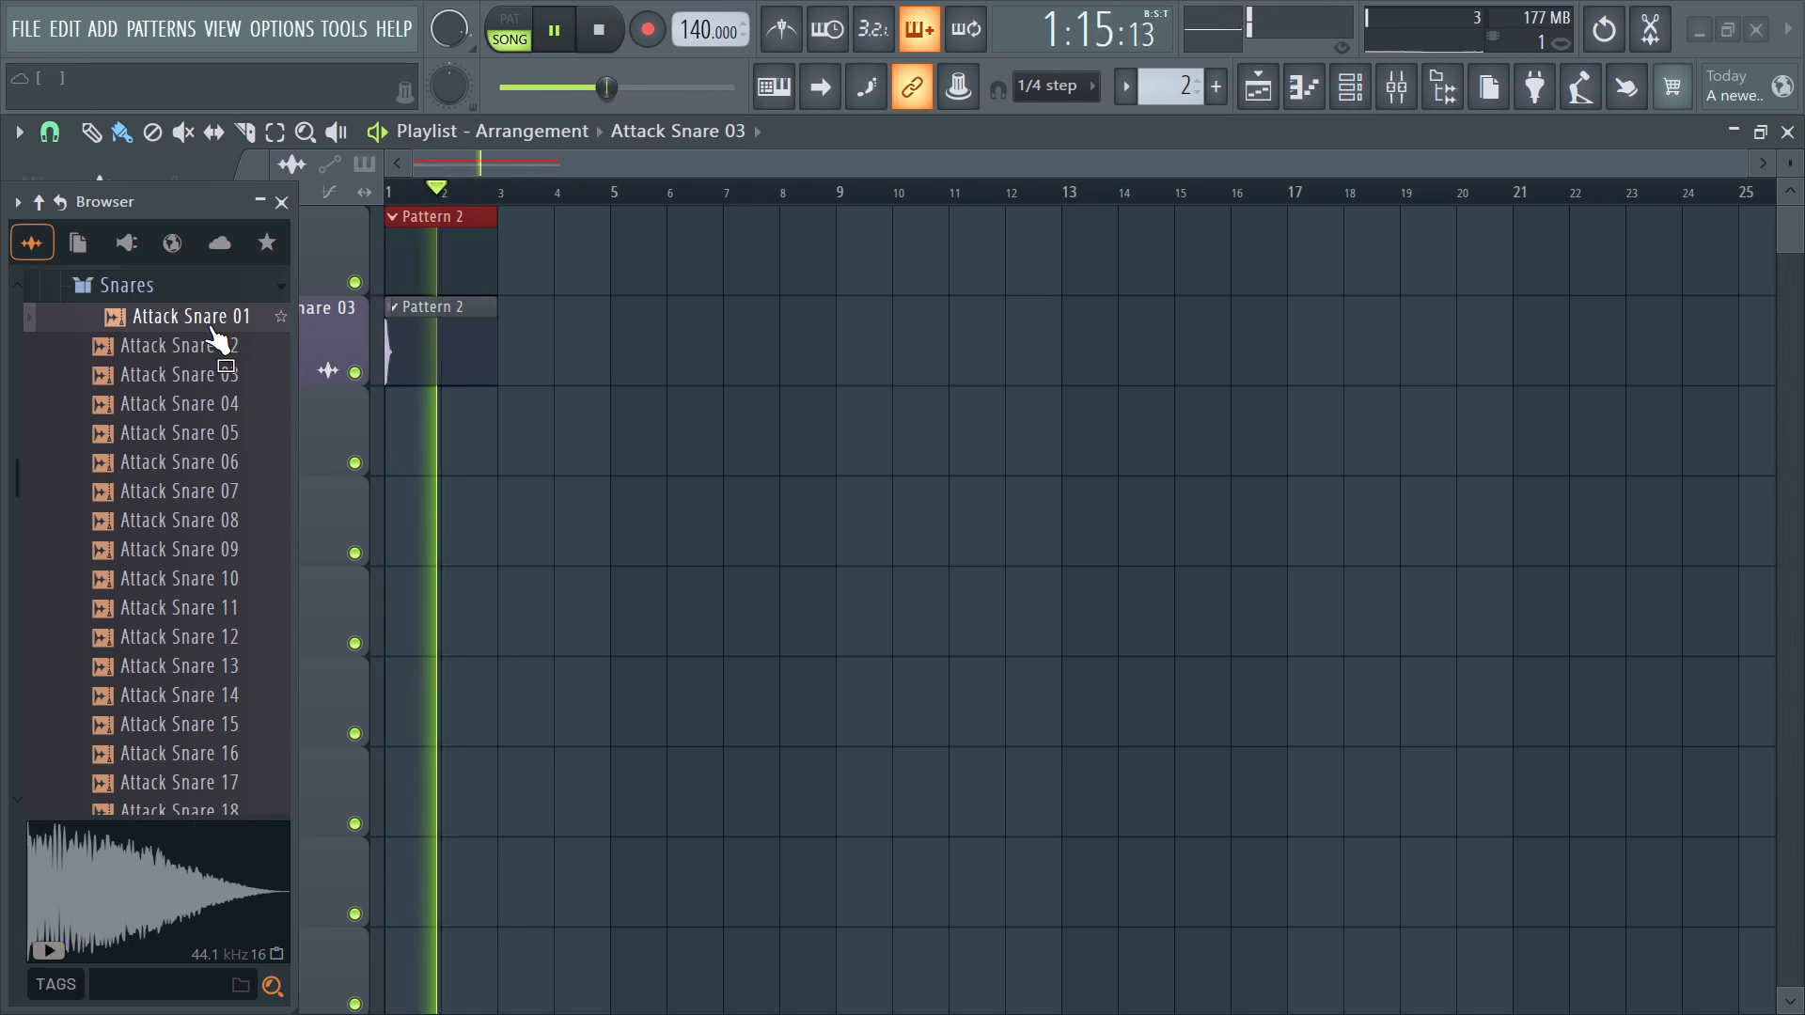
click(208, 324)
click(208, 324)
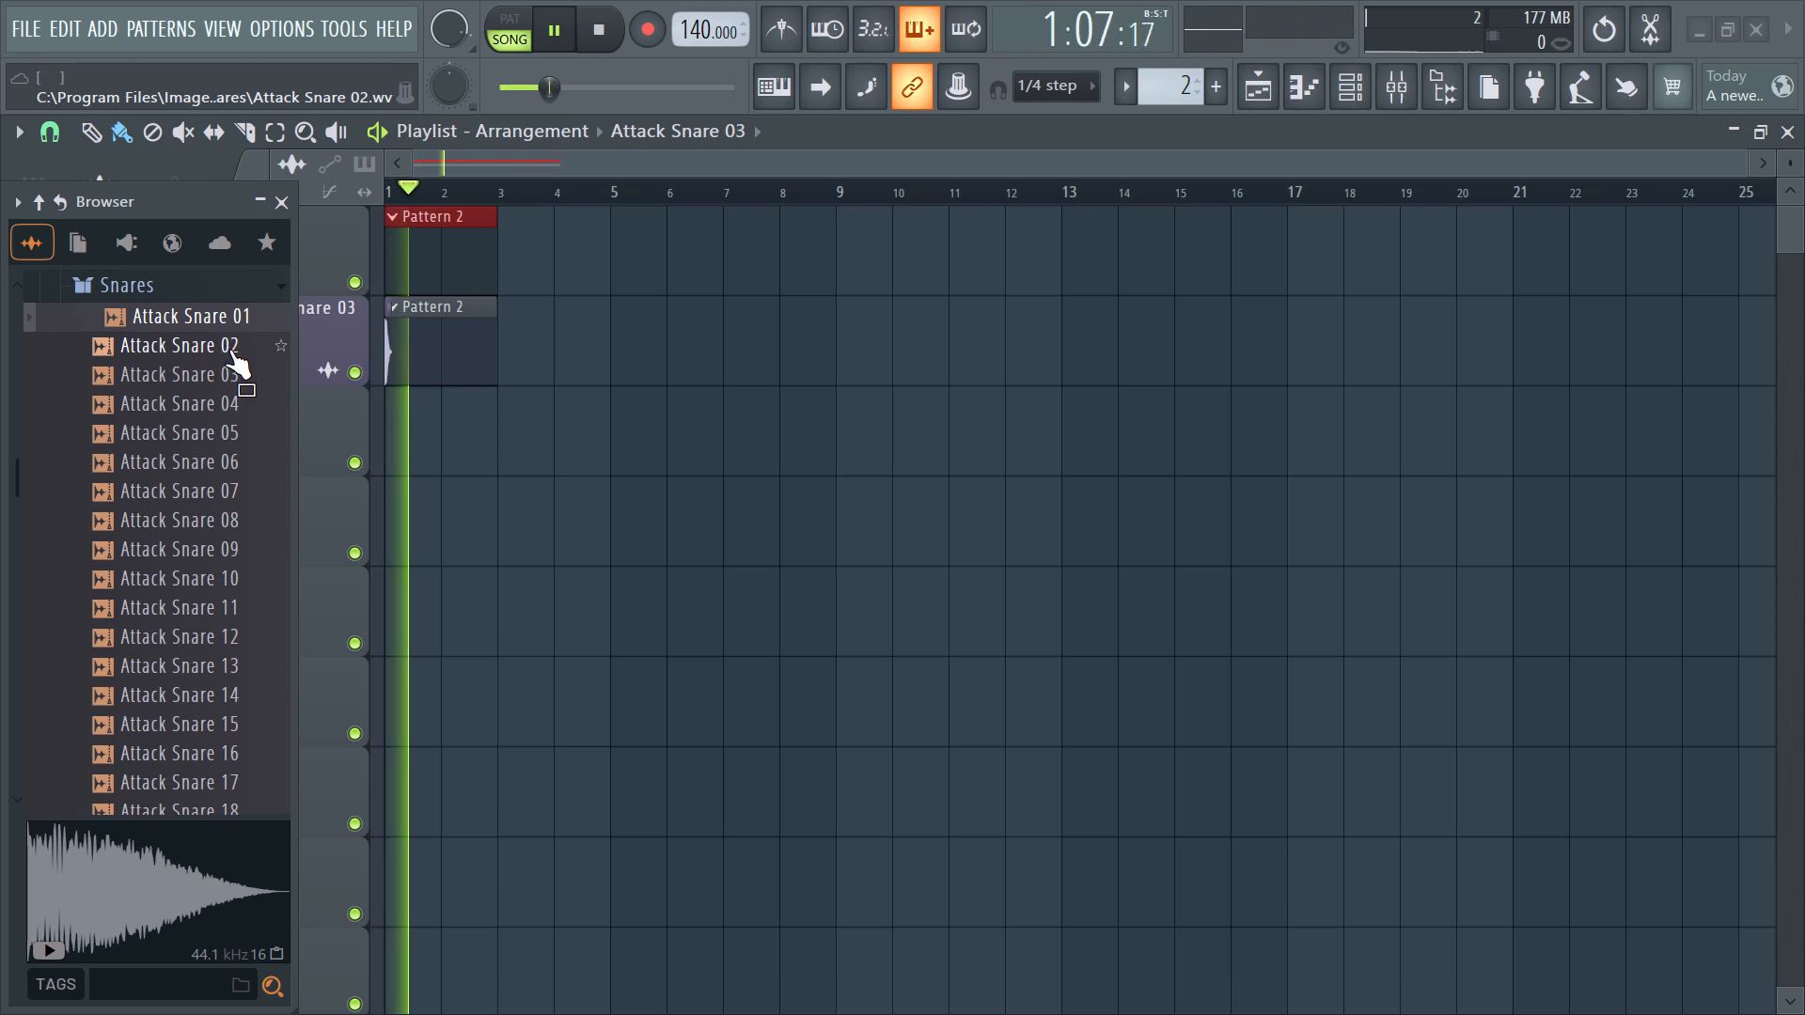
click(228, 349)
click(218, 320)
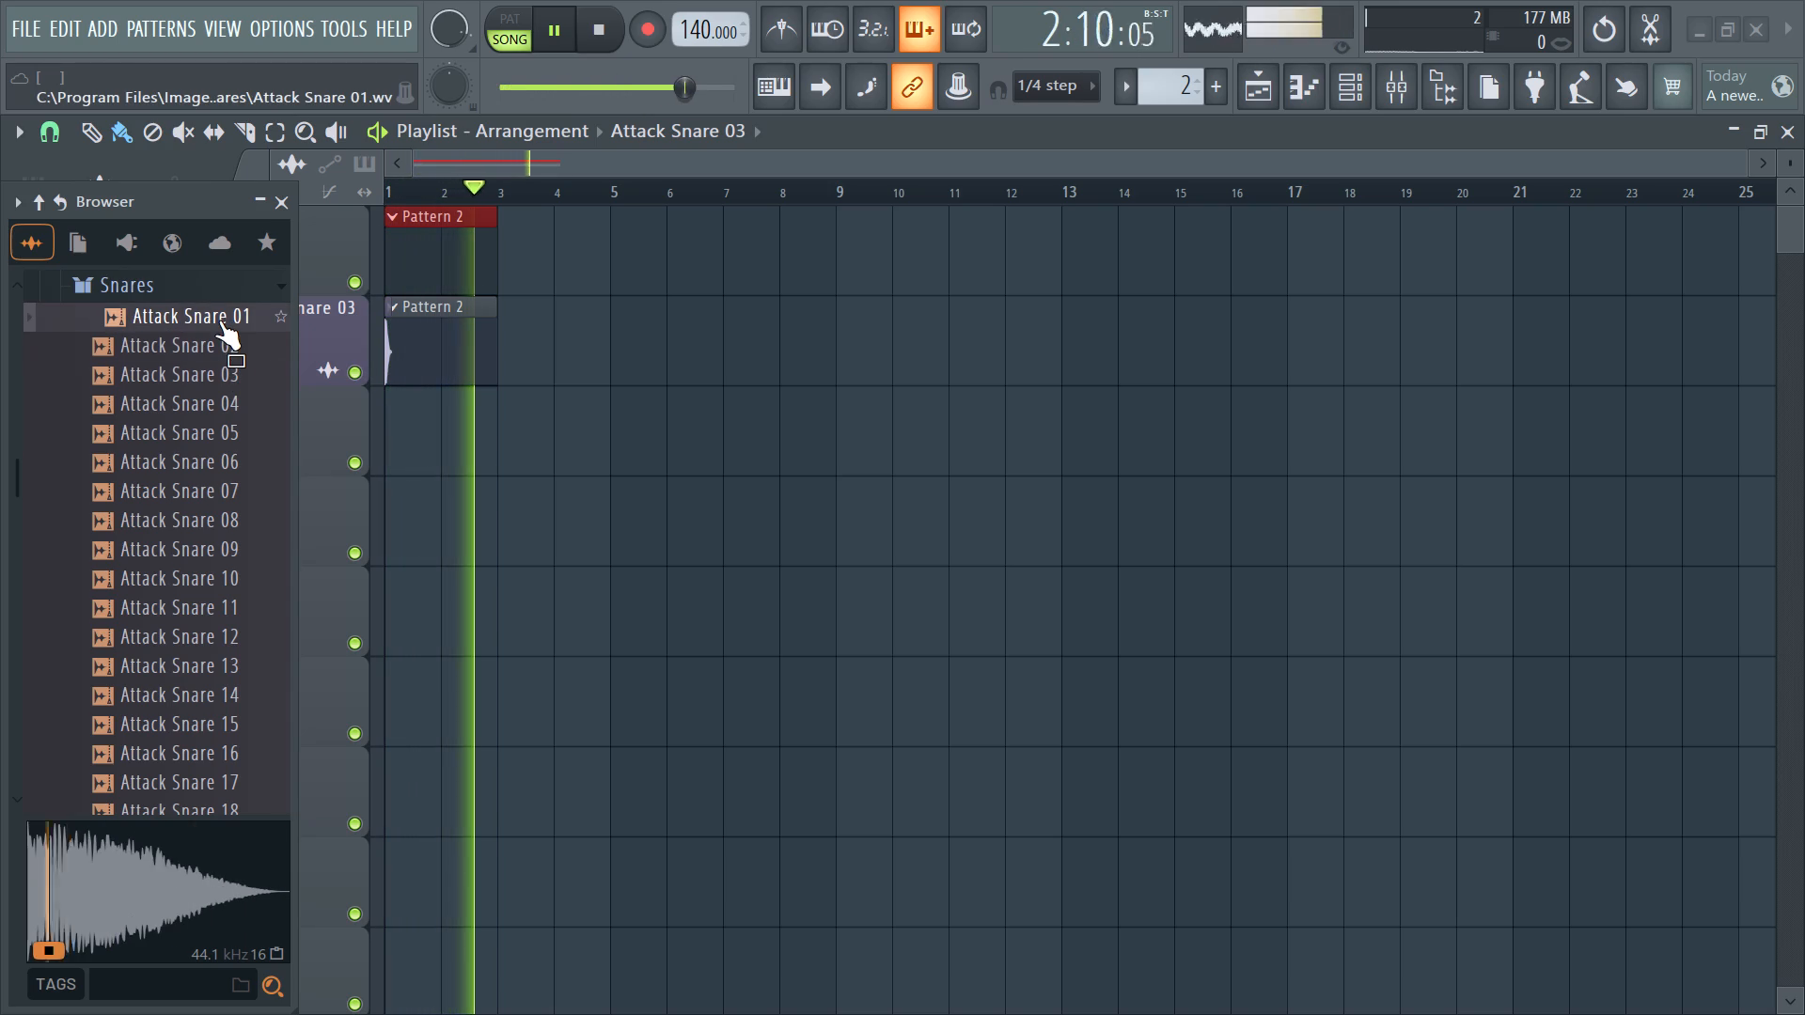
click(223, 351)
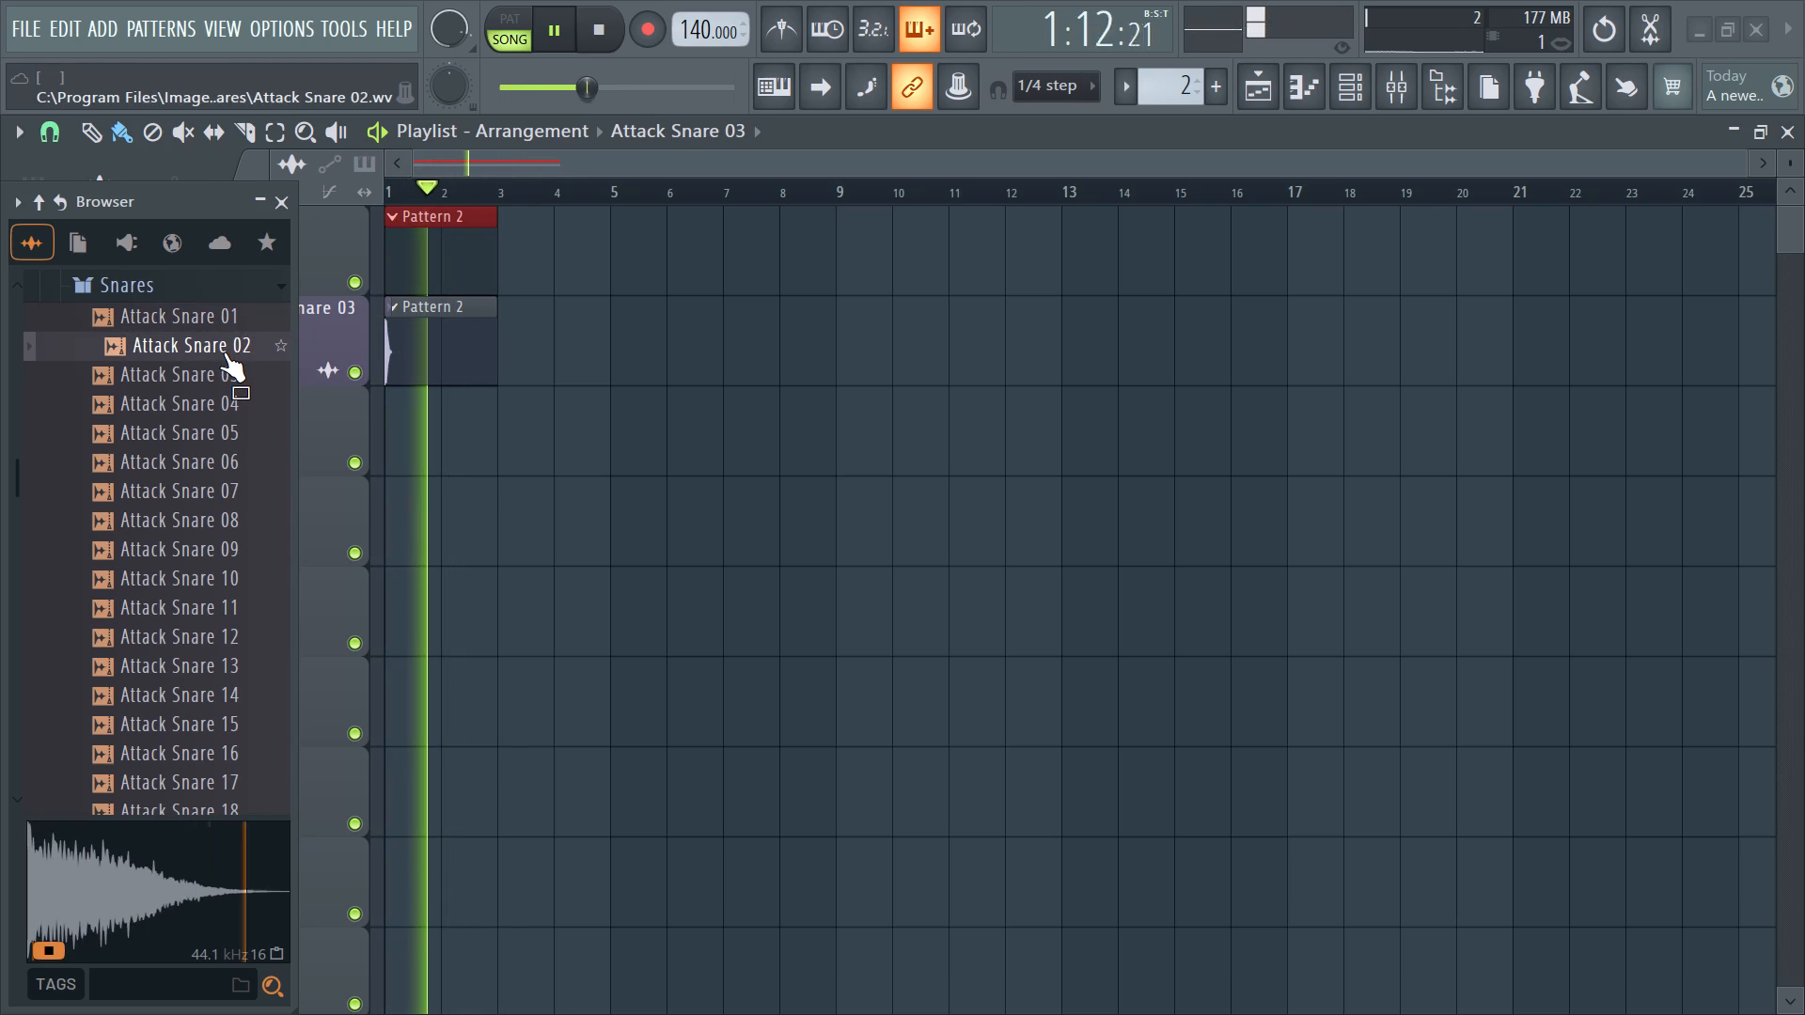
click(223, 351)
click(215, 374)
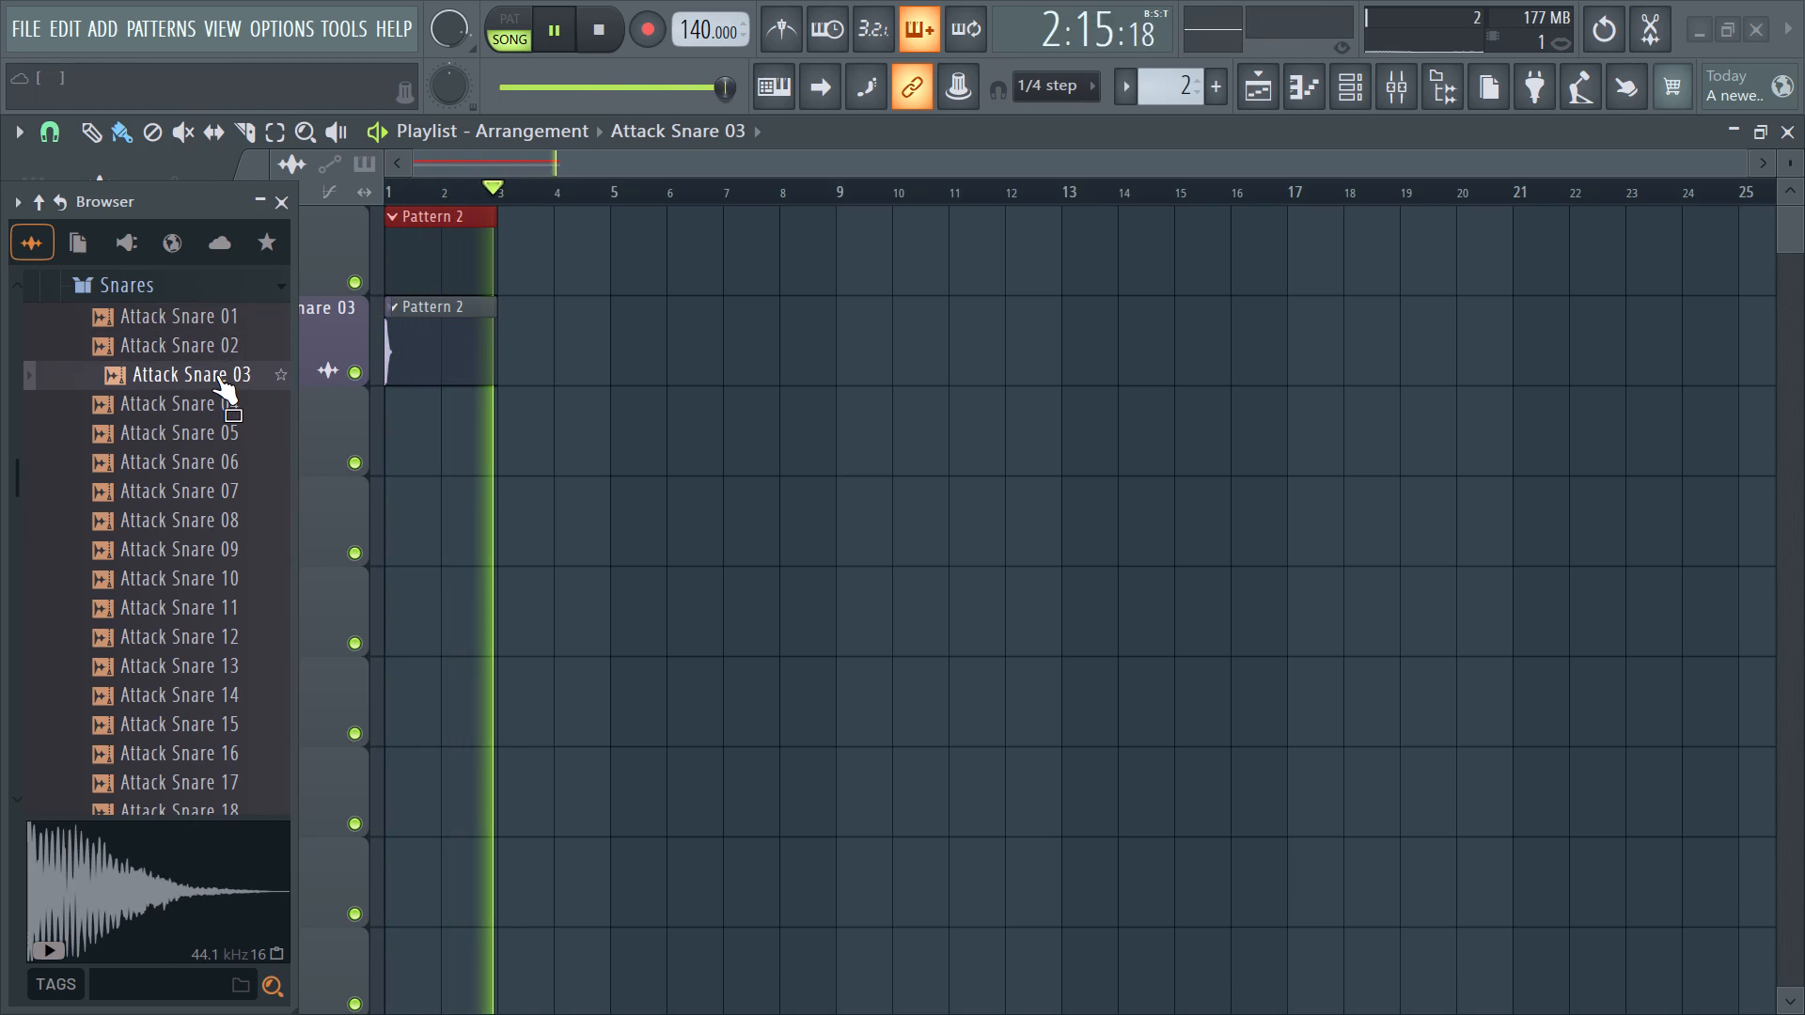
click(209, 353)
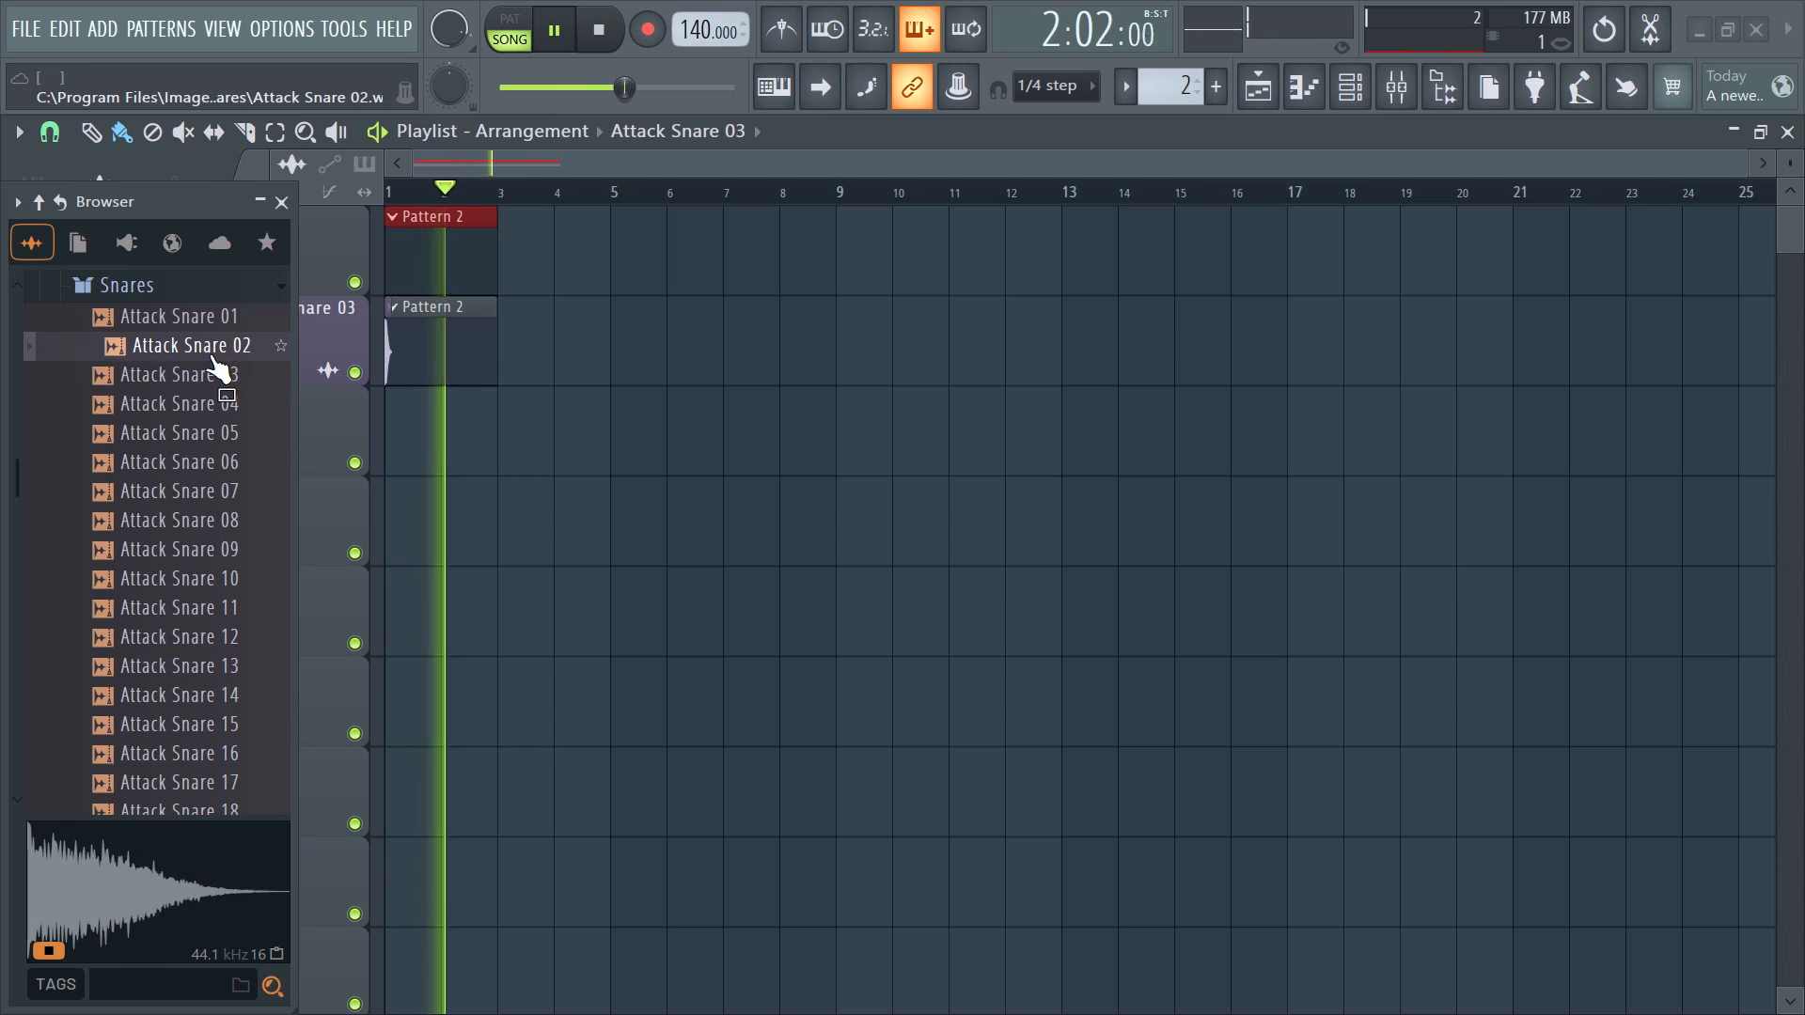
click(179, 313)
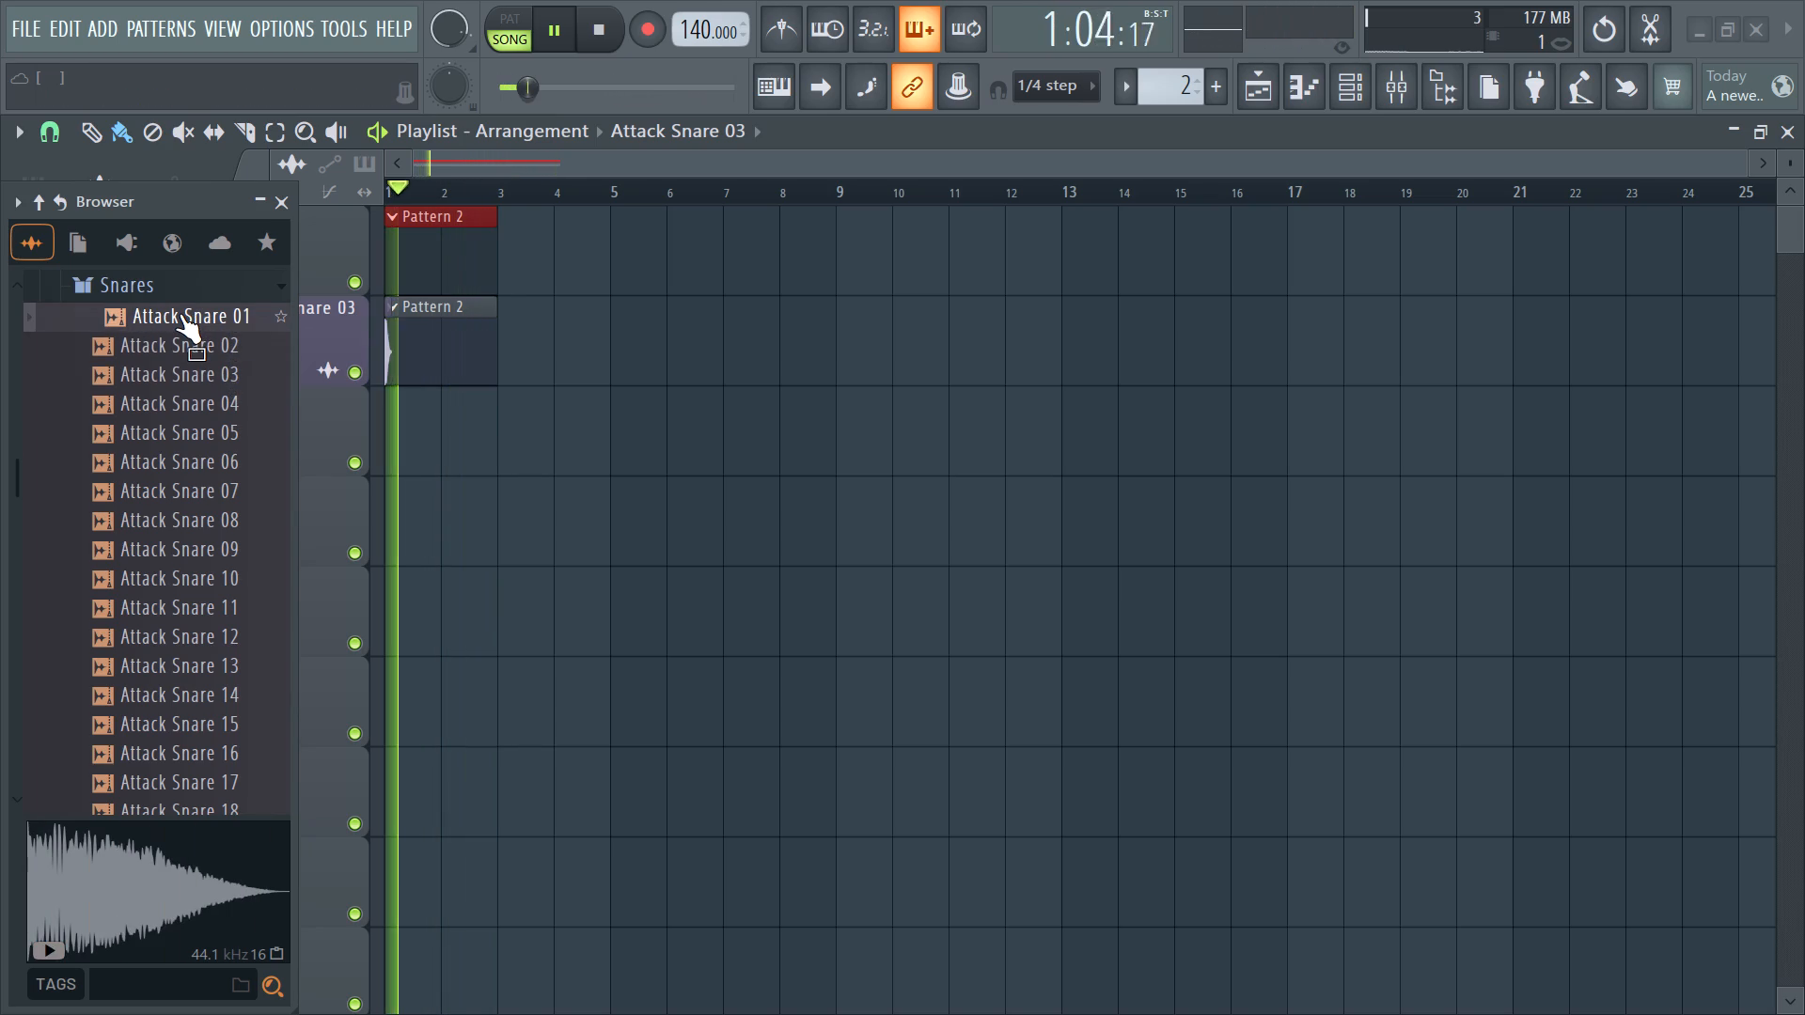
click(185, 313)
double_click(185, 313)
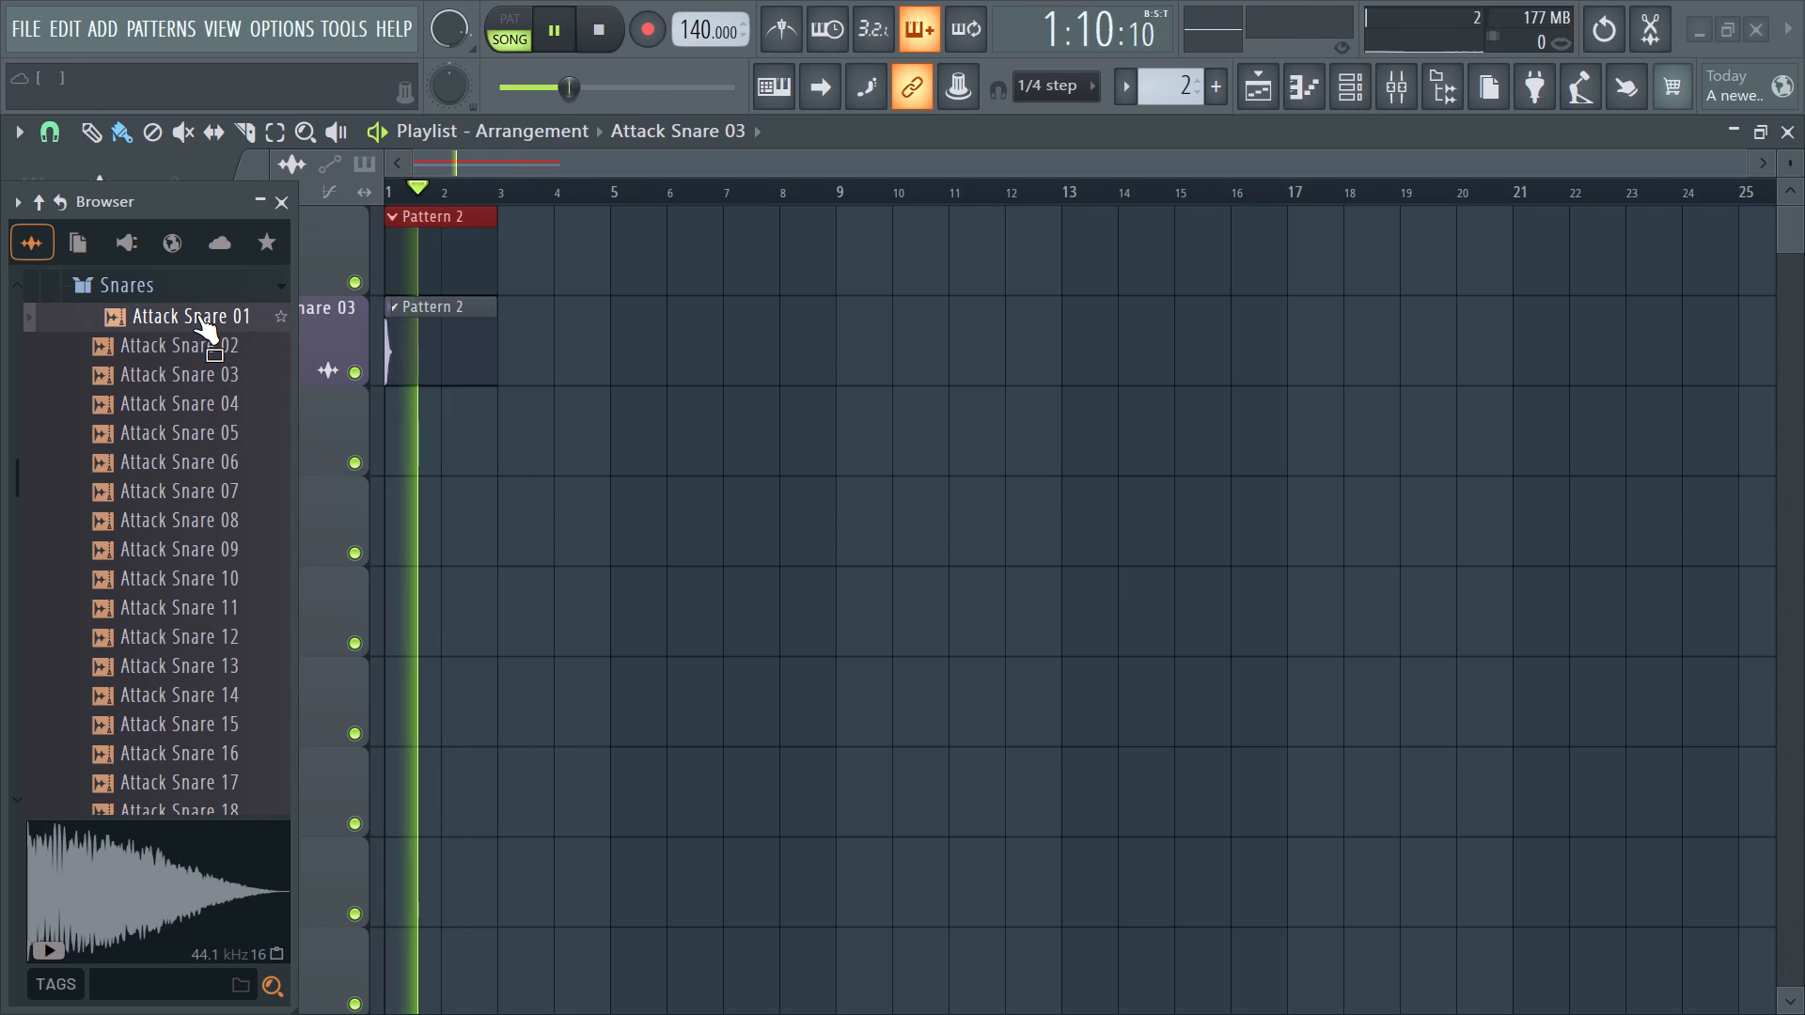
Open the Attack Snare 01 sample in a new channel and close its sampler window.
right_click(196, 314)
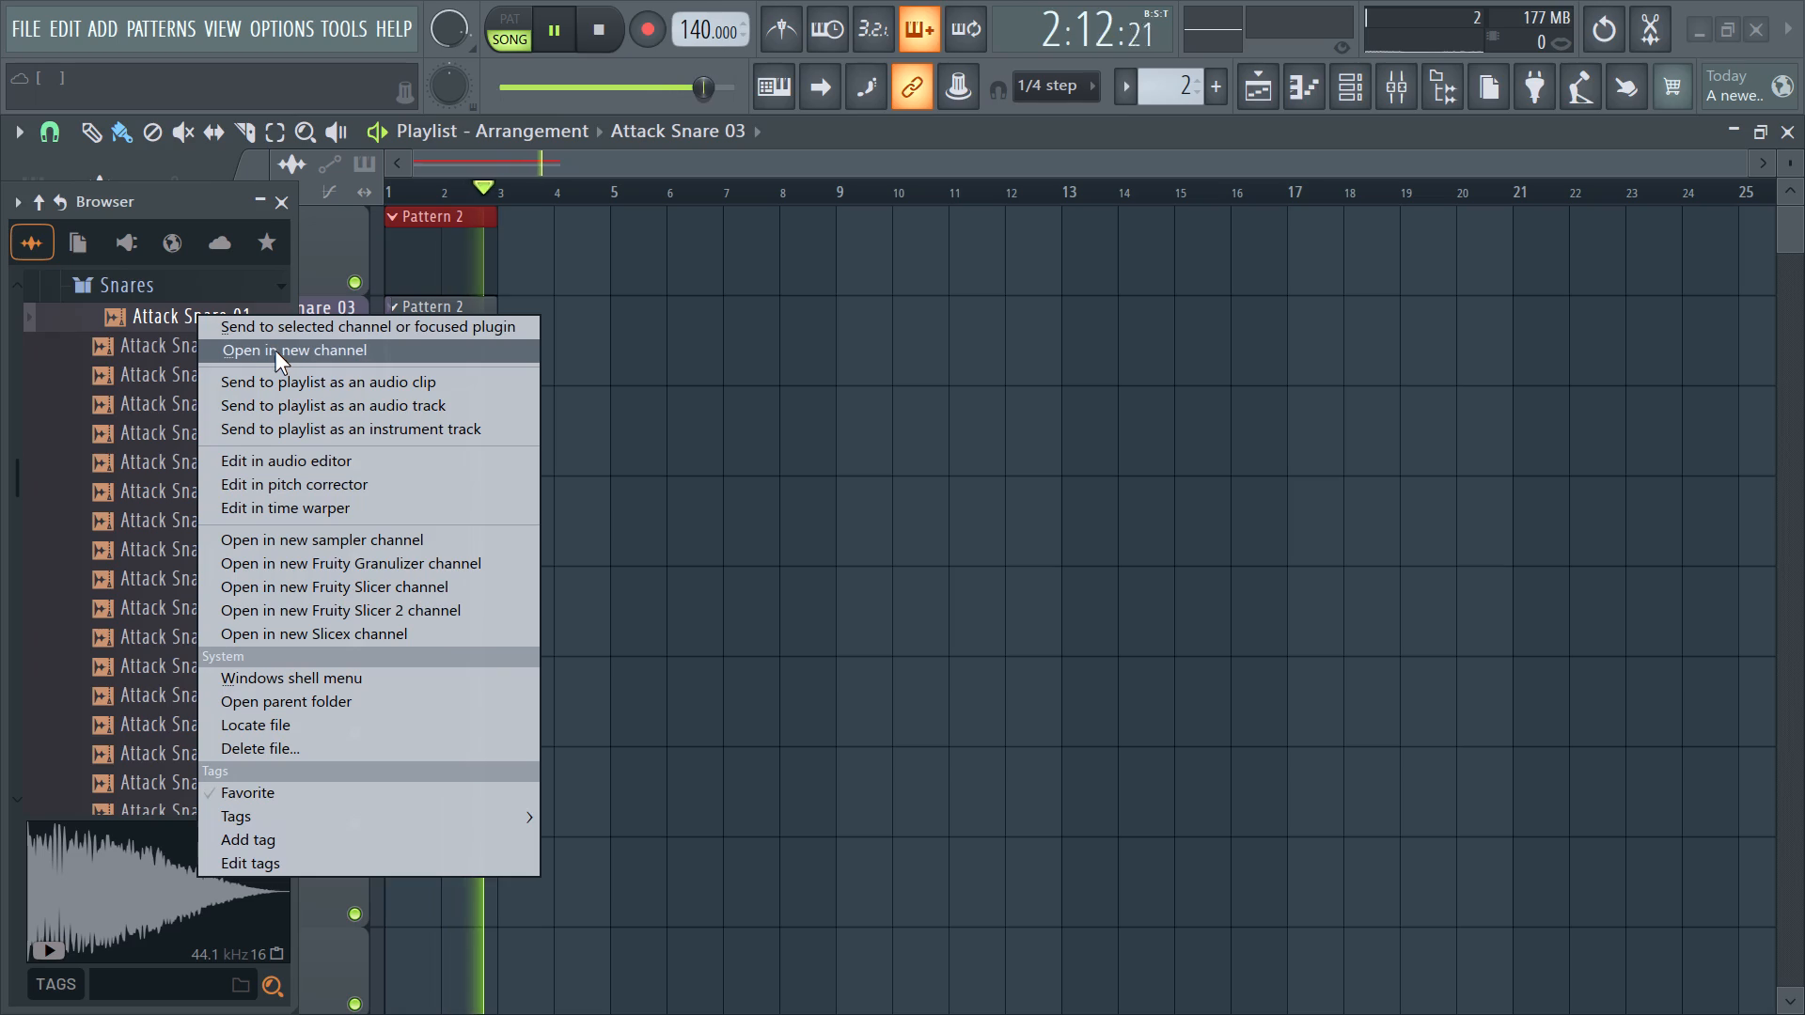
click(276, 351)
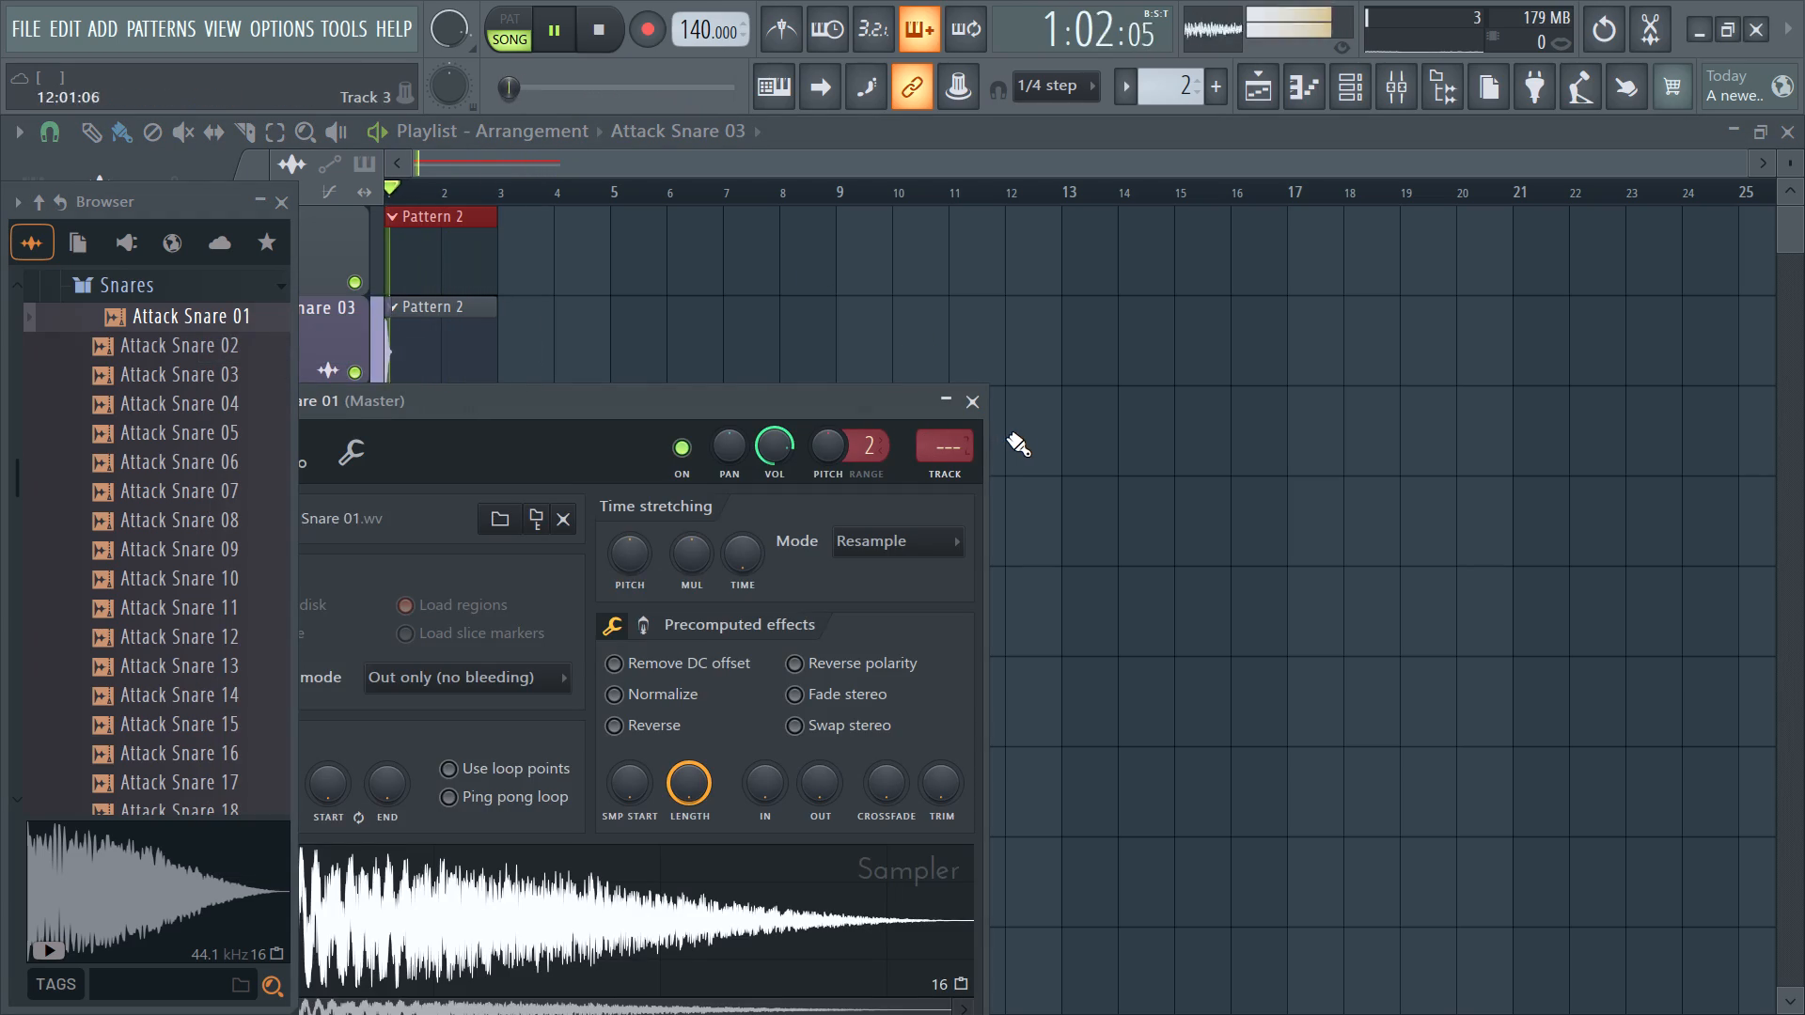
click(967, 402)
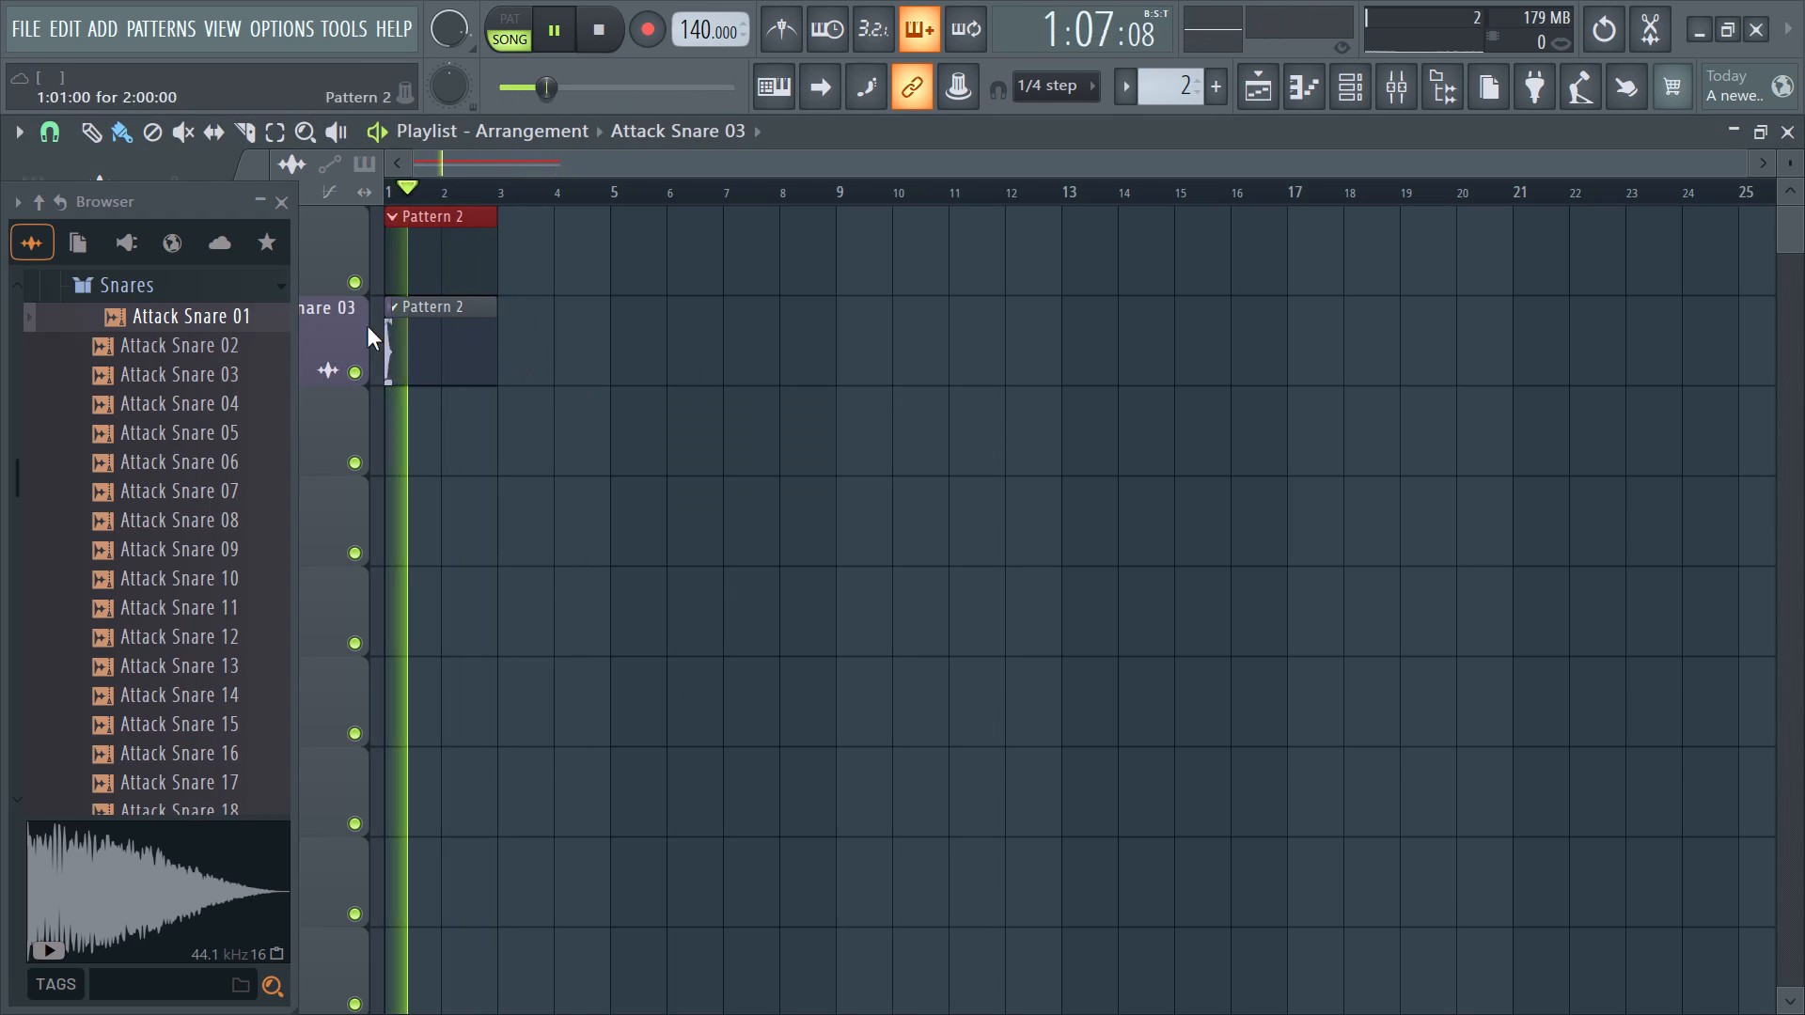
Delete the Pattern 2 clip and the Attack Snare 03 audio clip at bar 1 from the playlist's second track.
right_click(421, 333)
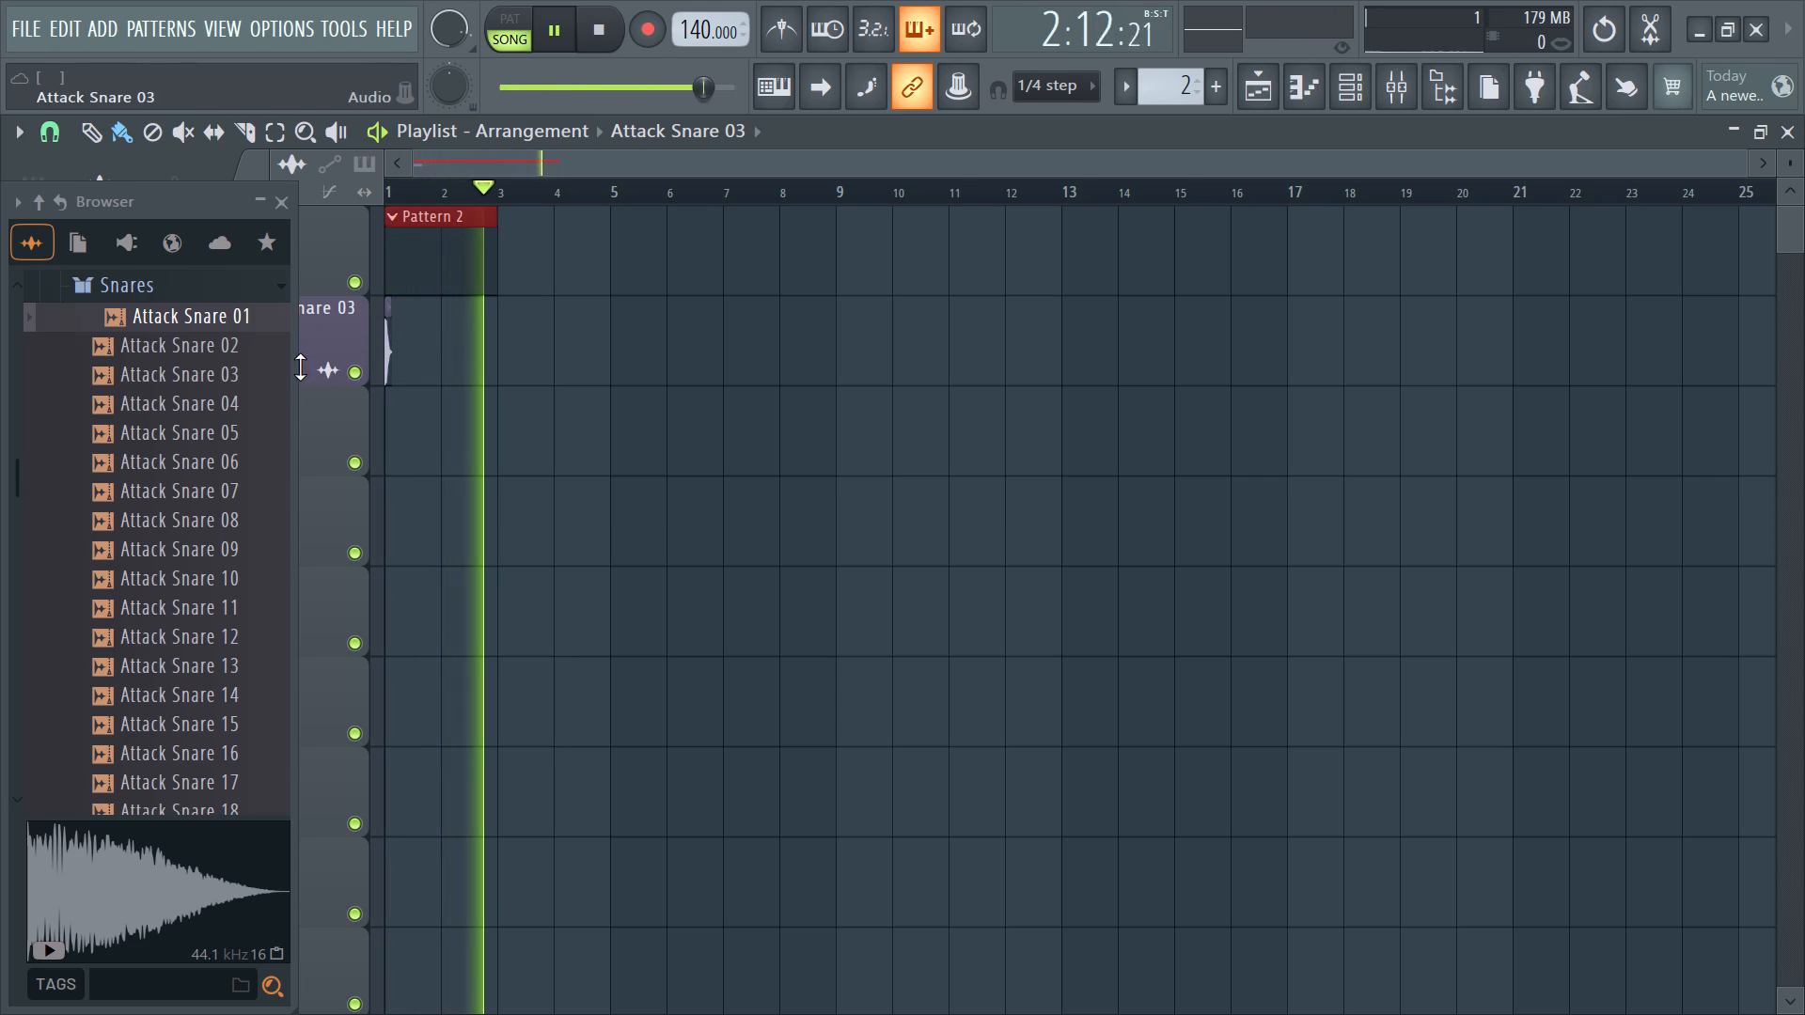
right_click(386, 348)
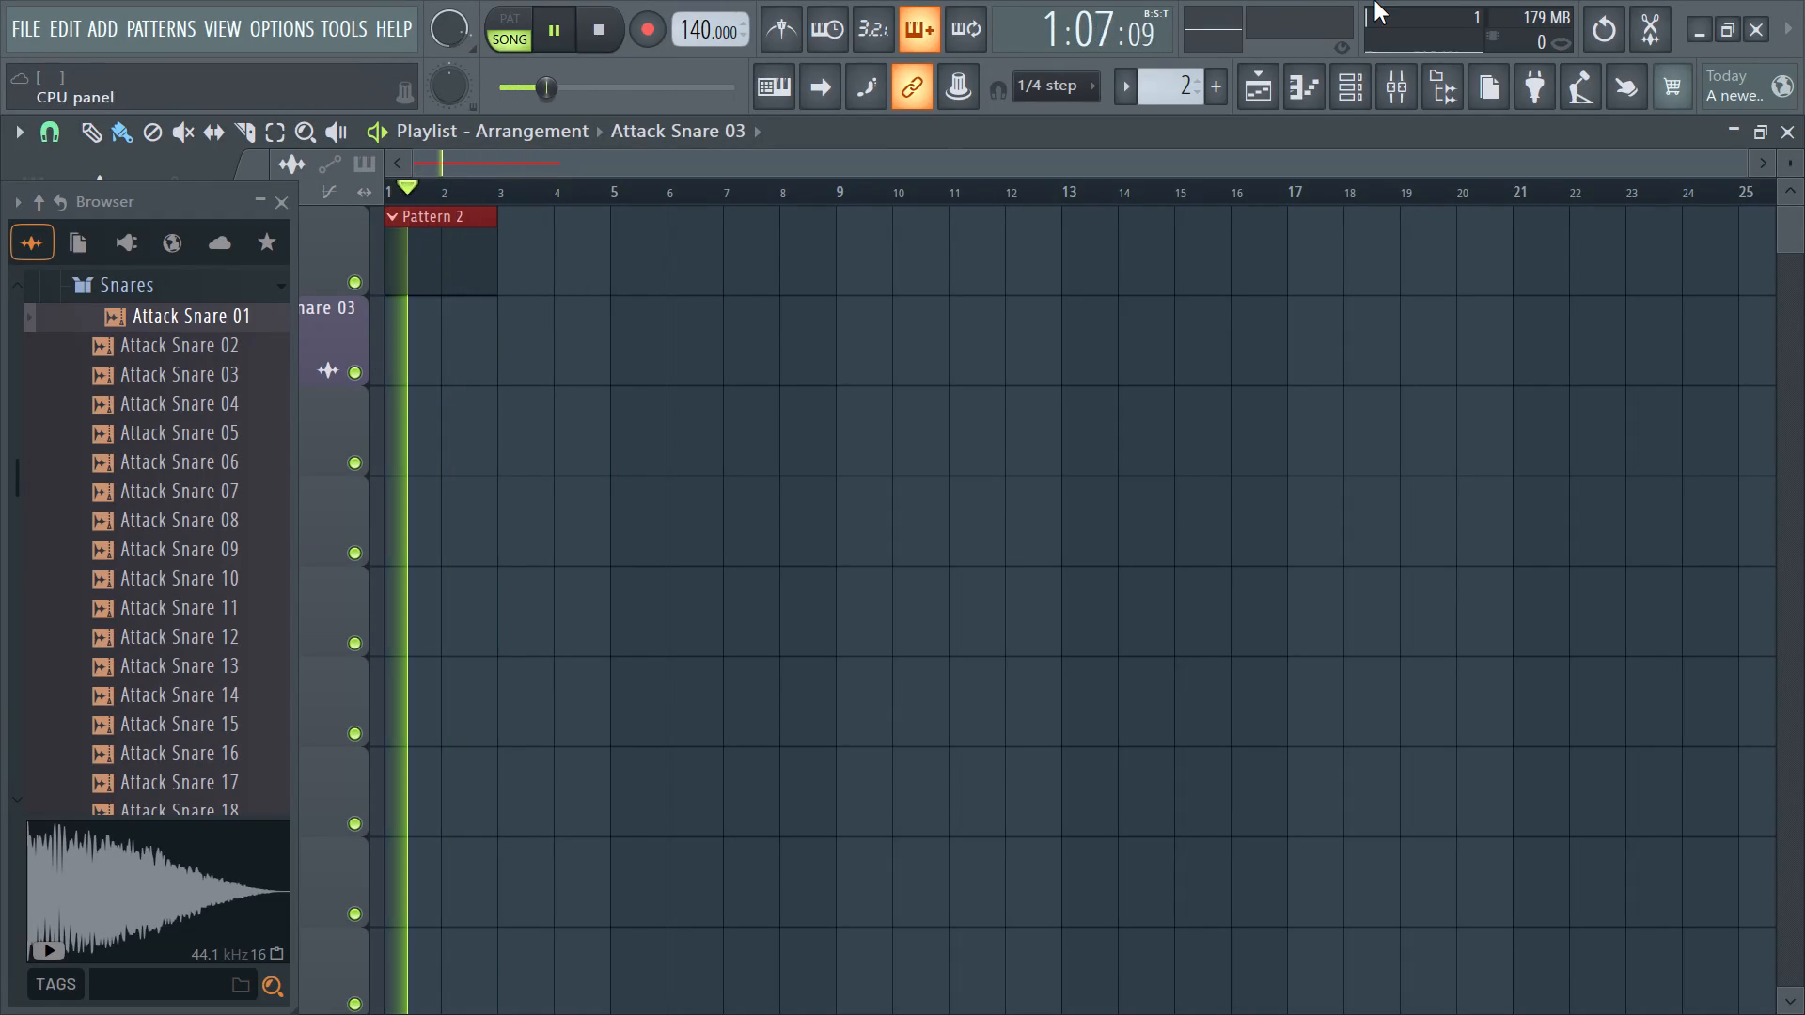
Switch off the linked note and clip grouping option.
click(869, 106)
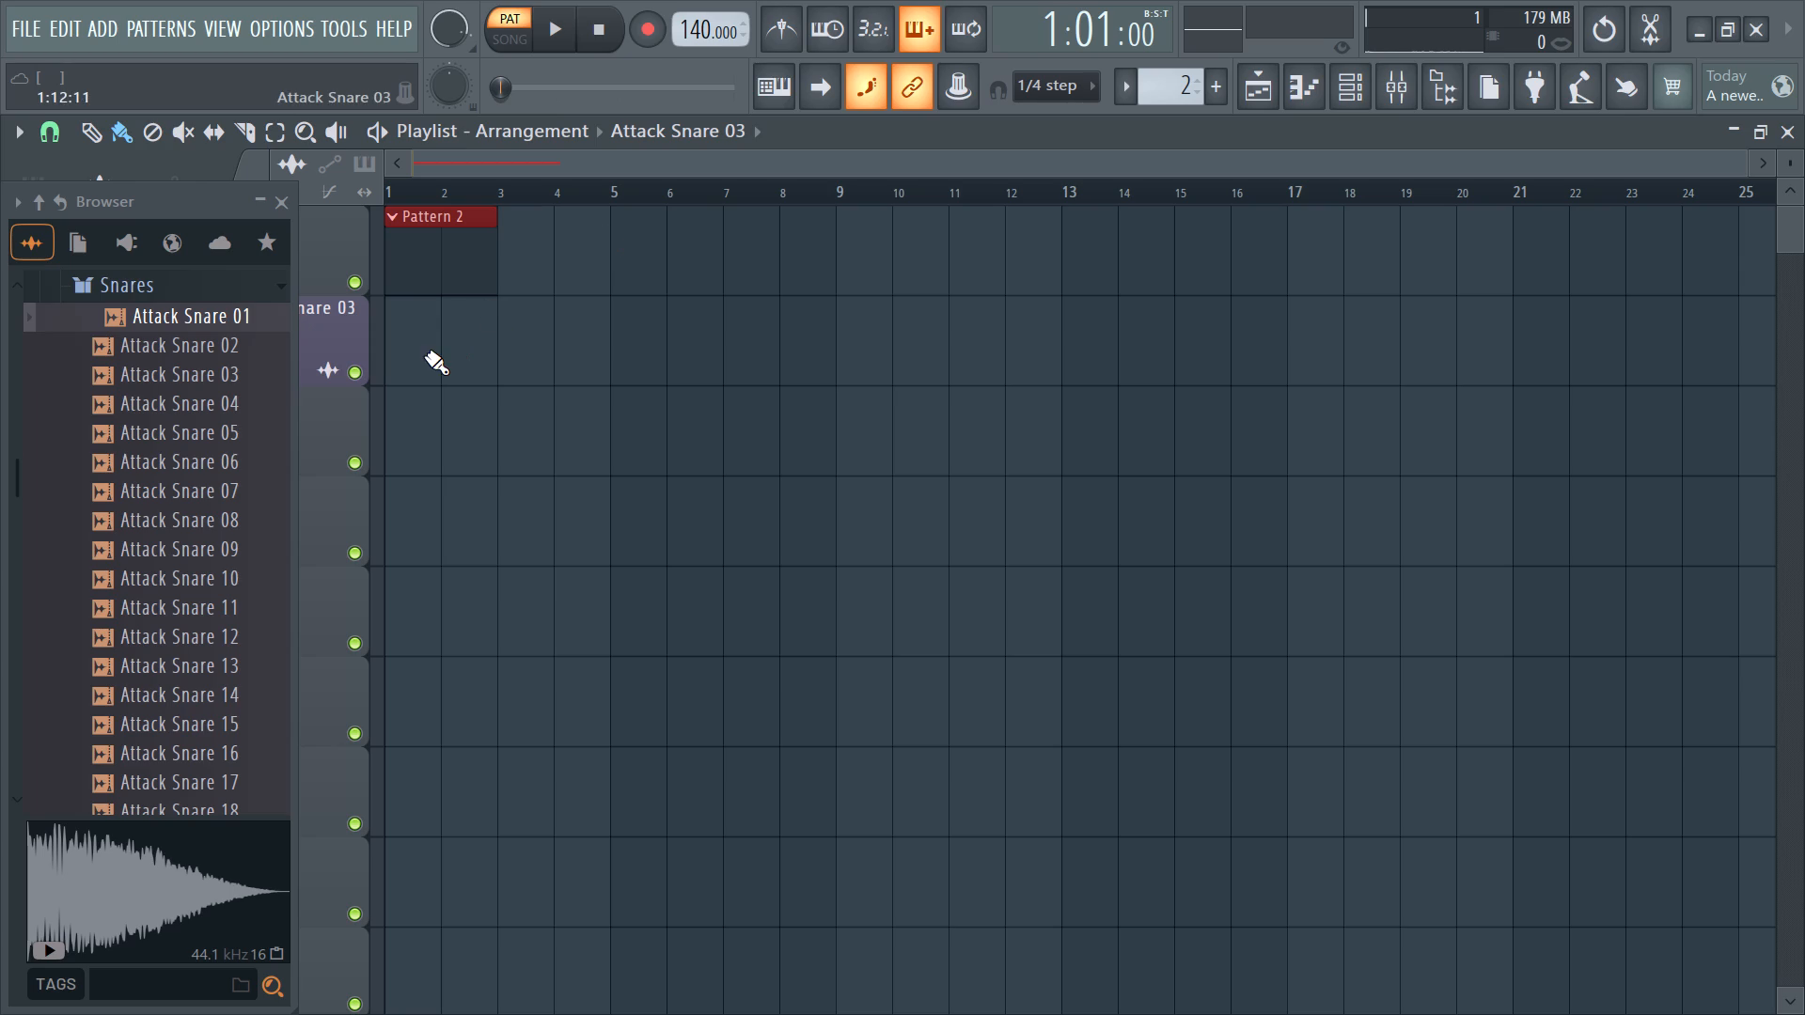
click(862, 76)
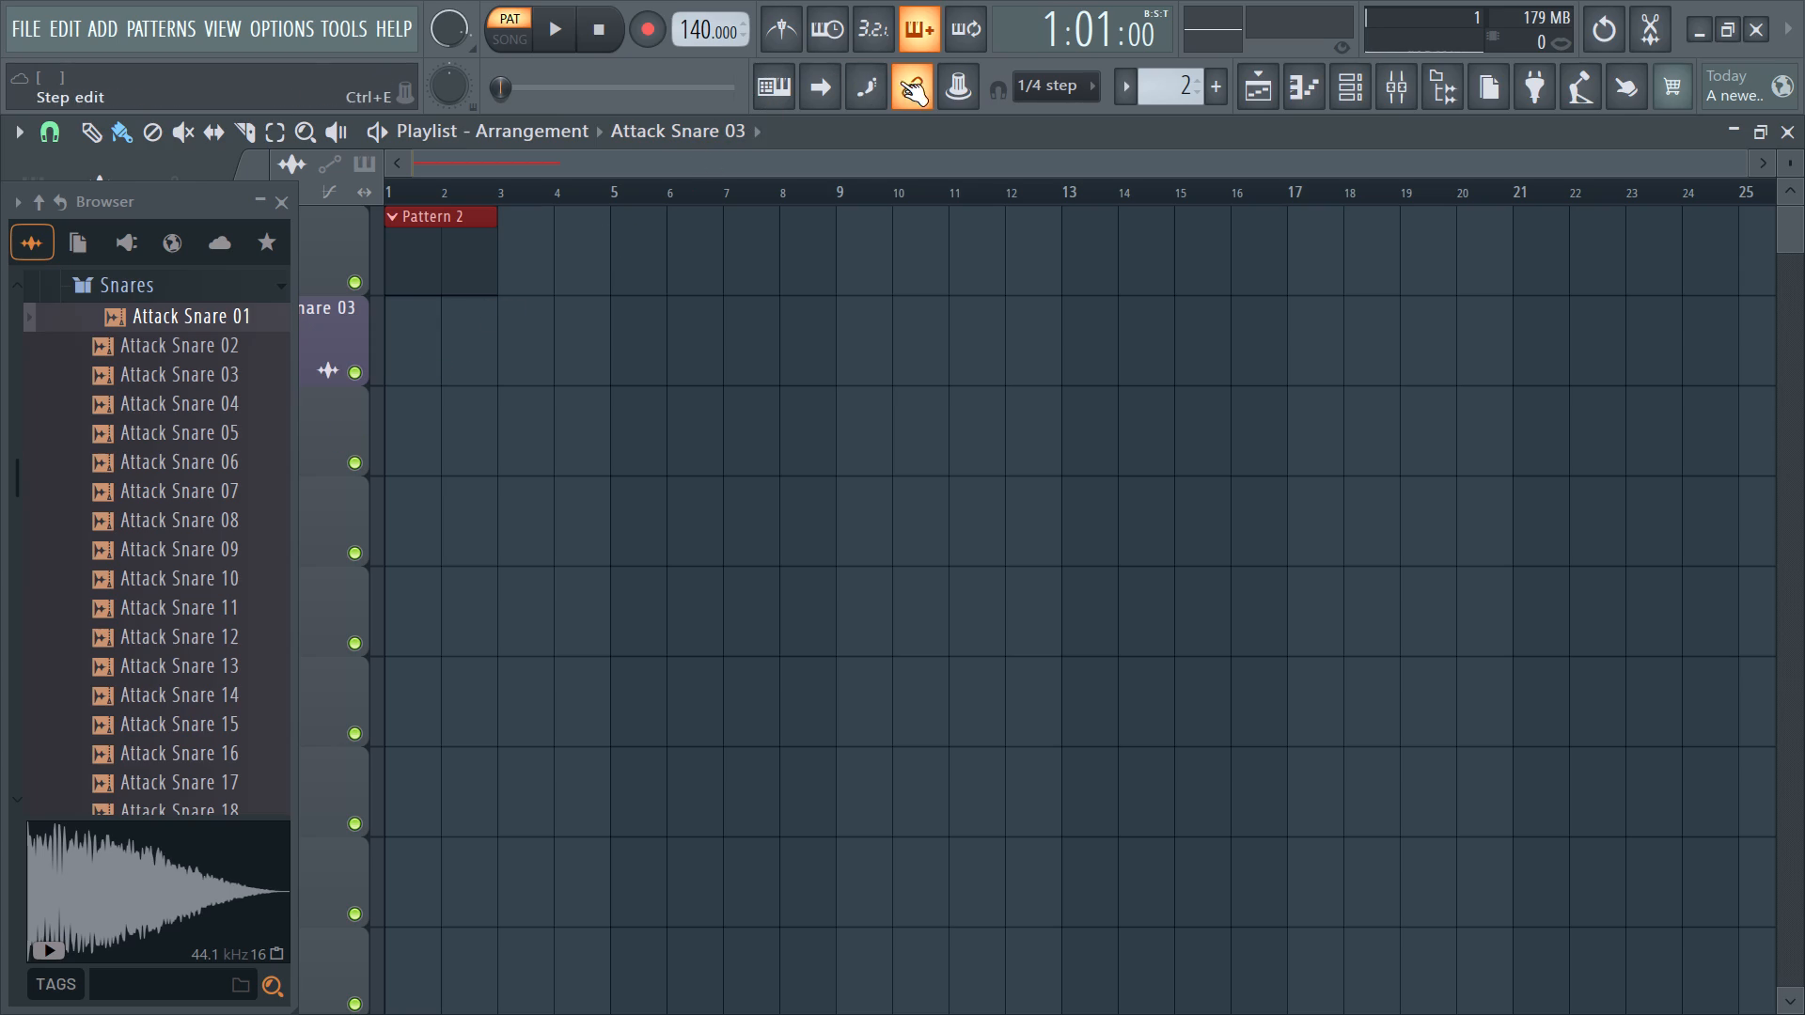
click(913, 82)
Start playback in pattern mode and select Track 3 in the playlist.
key(space)
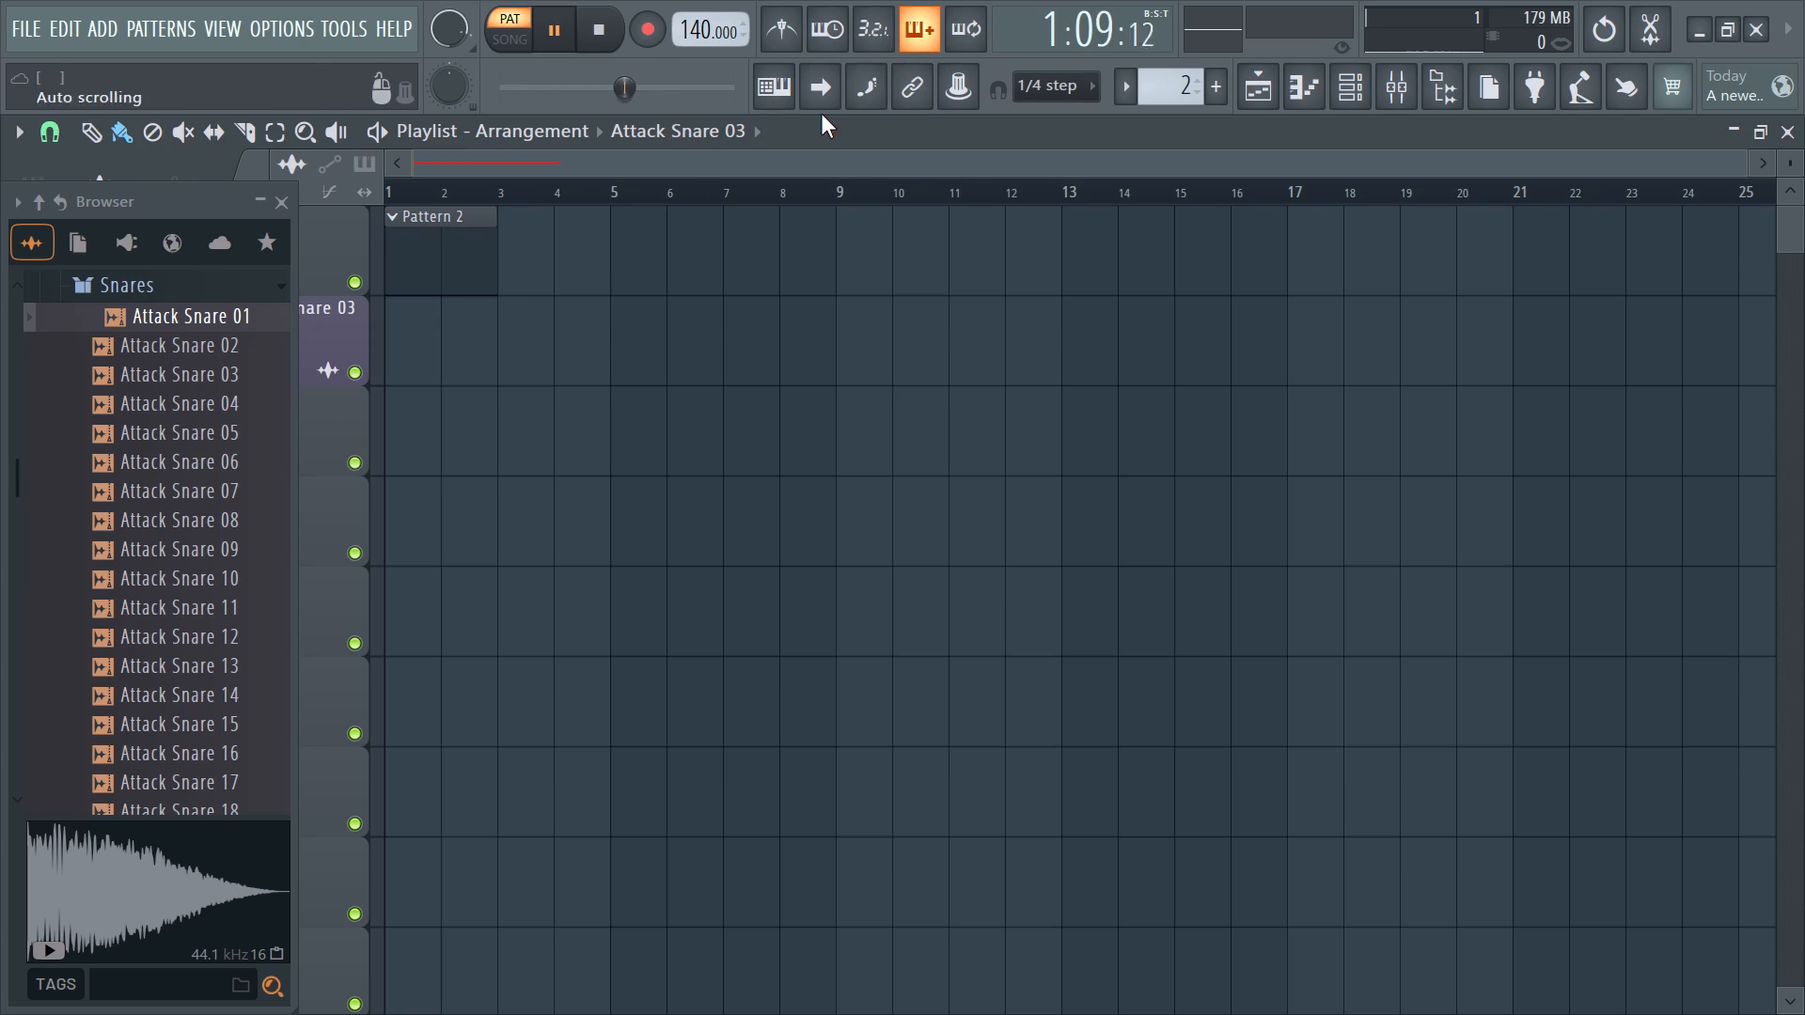
click(311, 412)
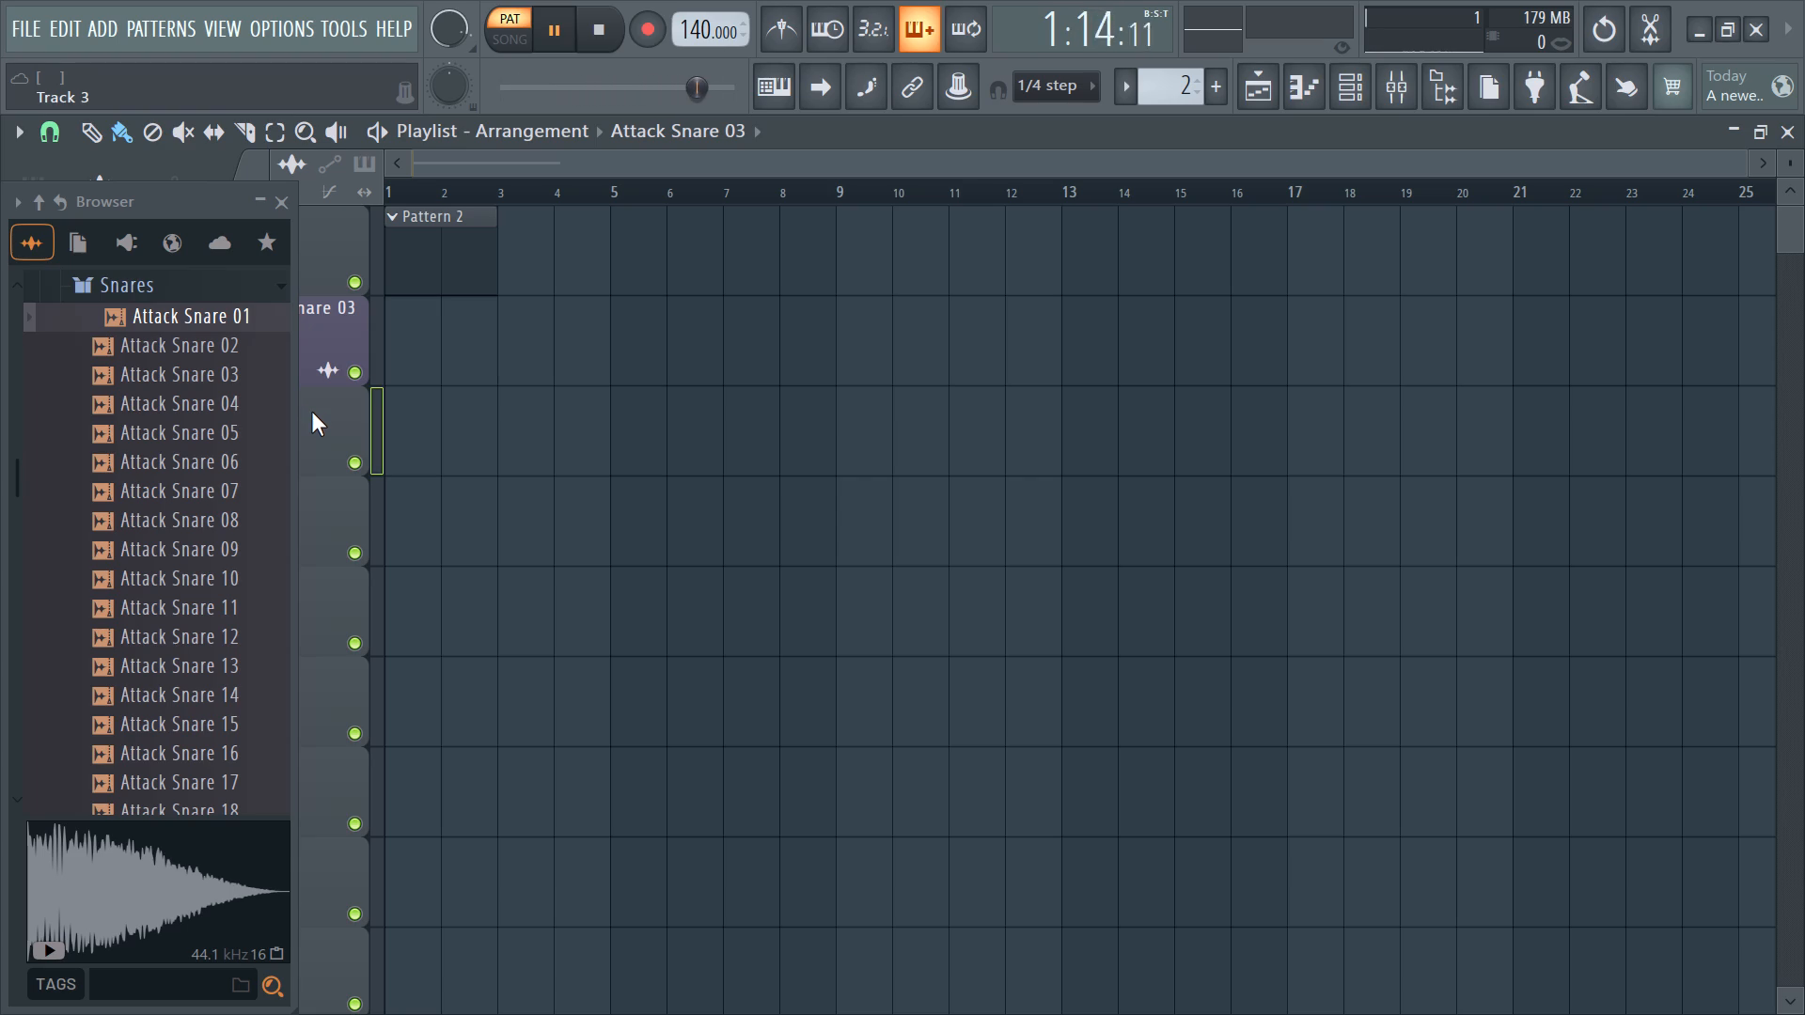
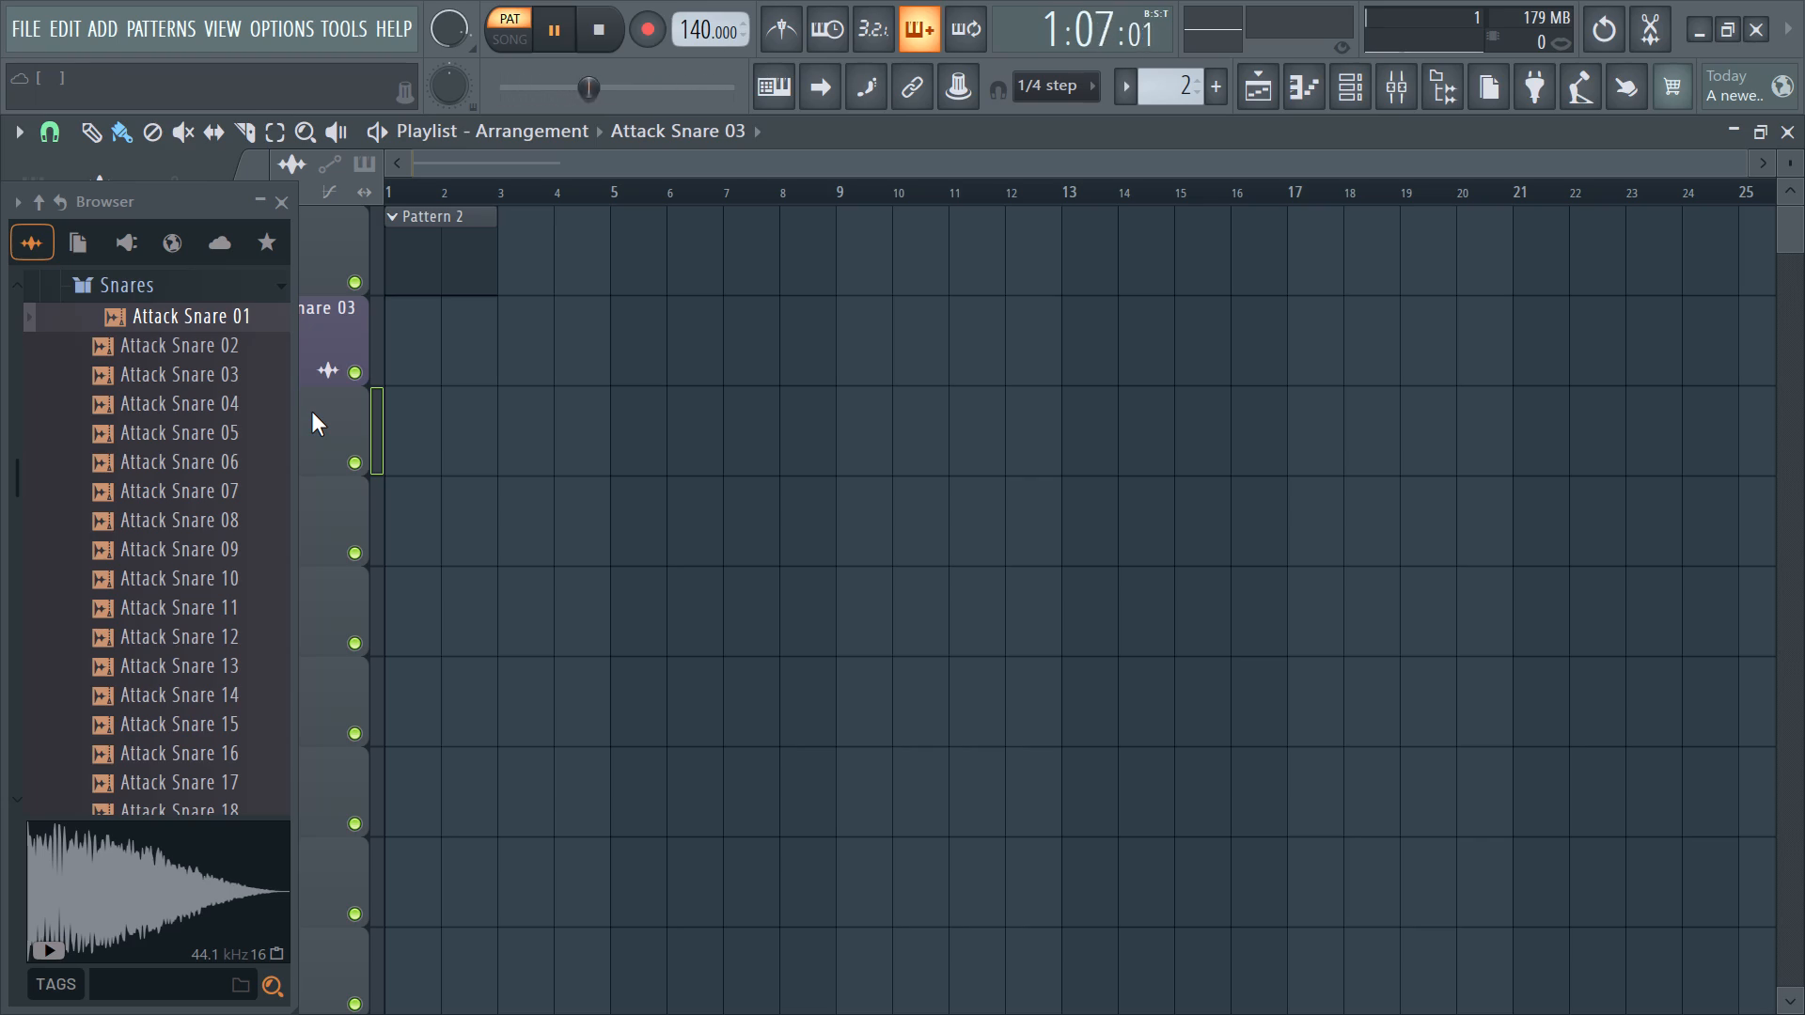
Switch the playlist to the Slice tool and restart pattern playback.
text(C)
key(space)
key(space)
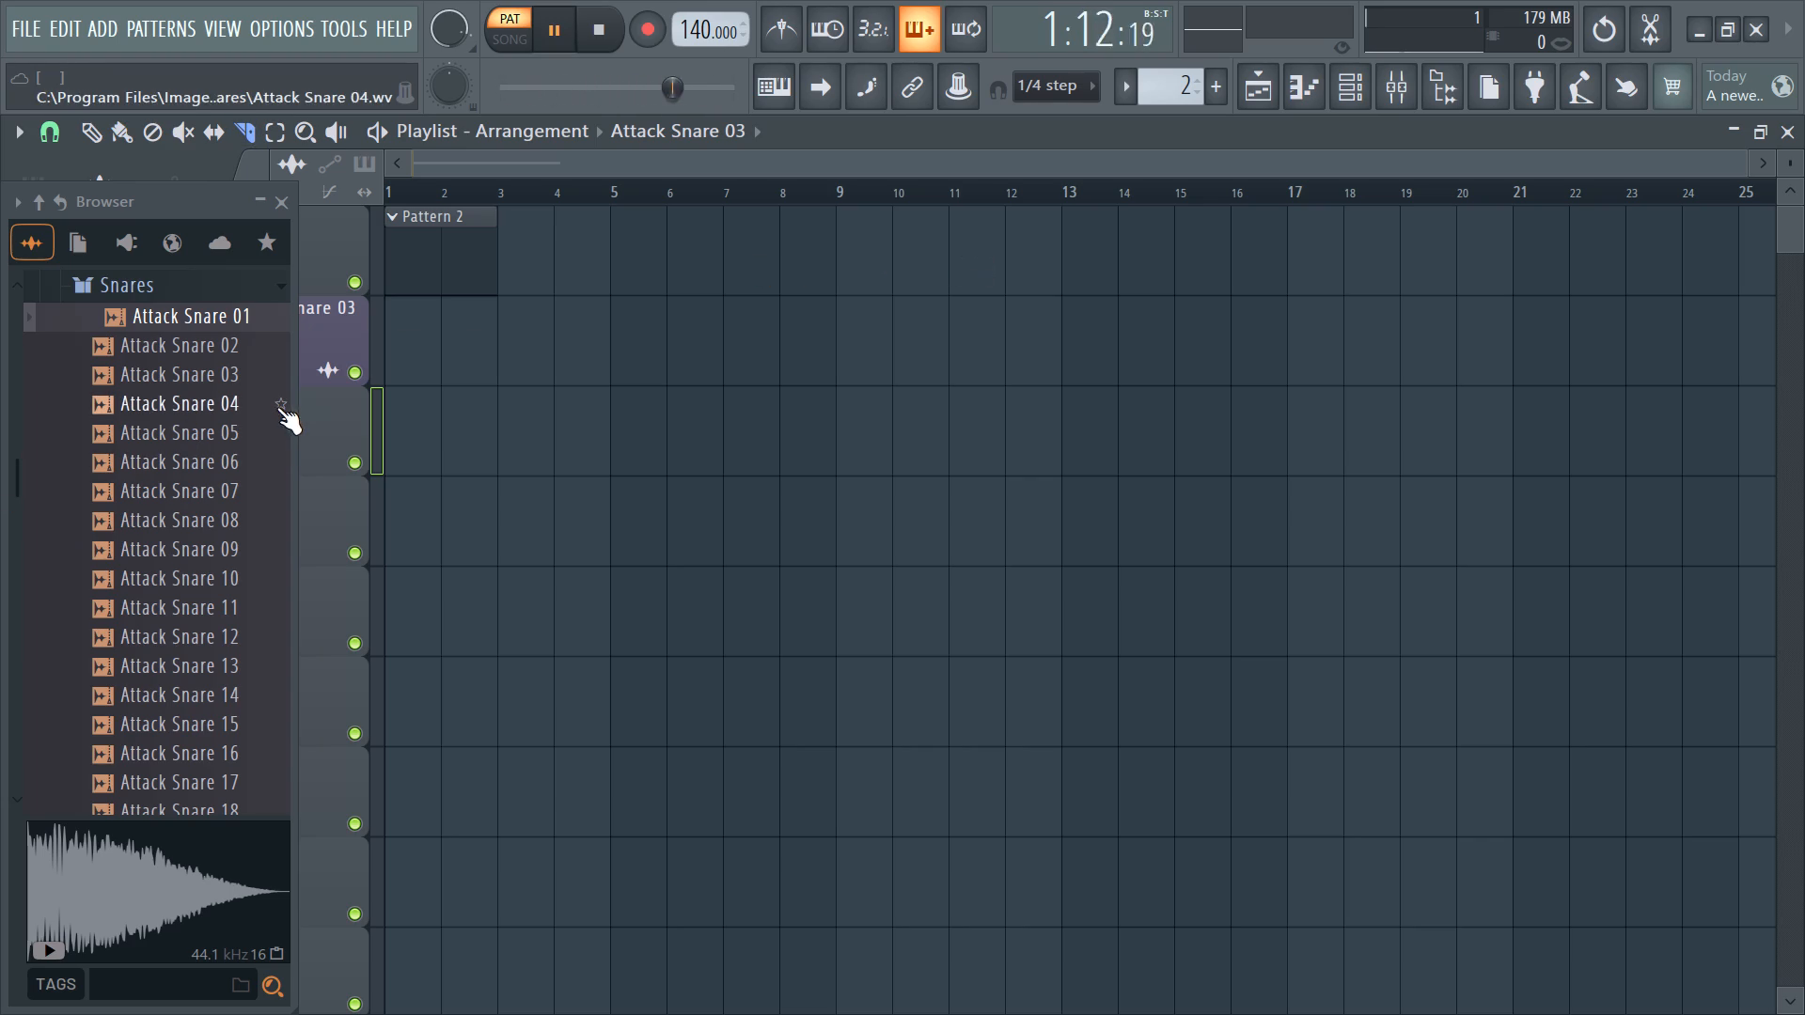
Set Track 3 to an instrument track using FL Studio Mobile and close the plugin's window.
right_click(321, 428)
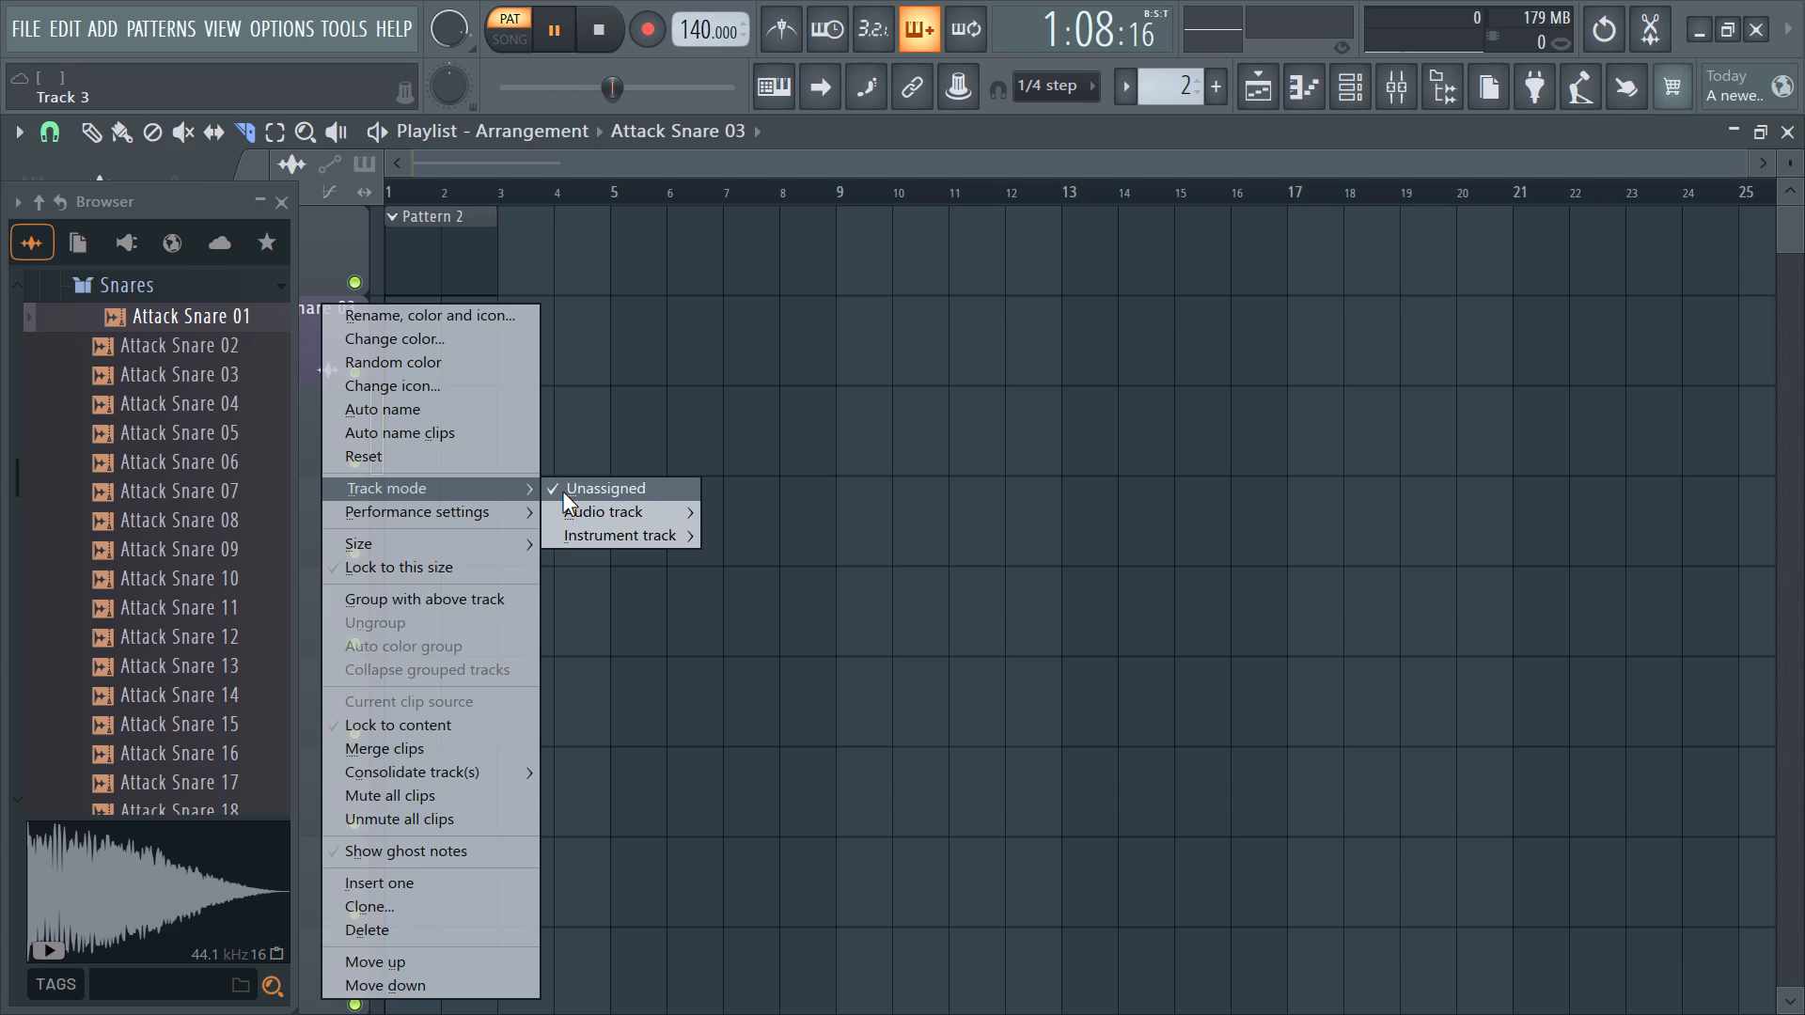
drag(562, 492, 557, 525)
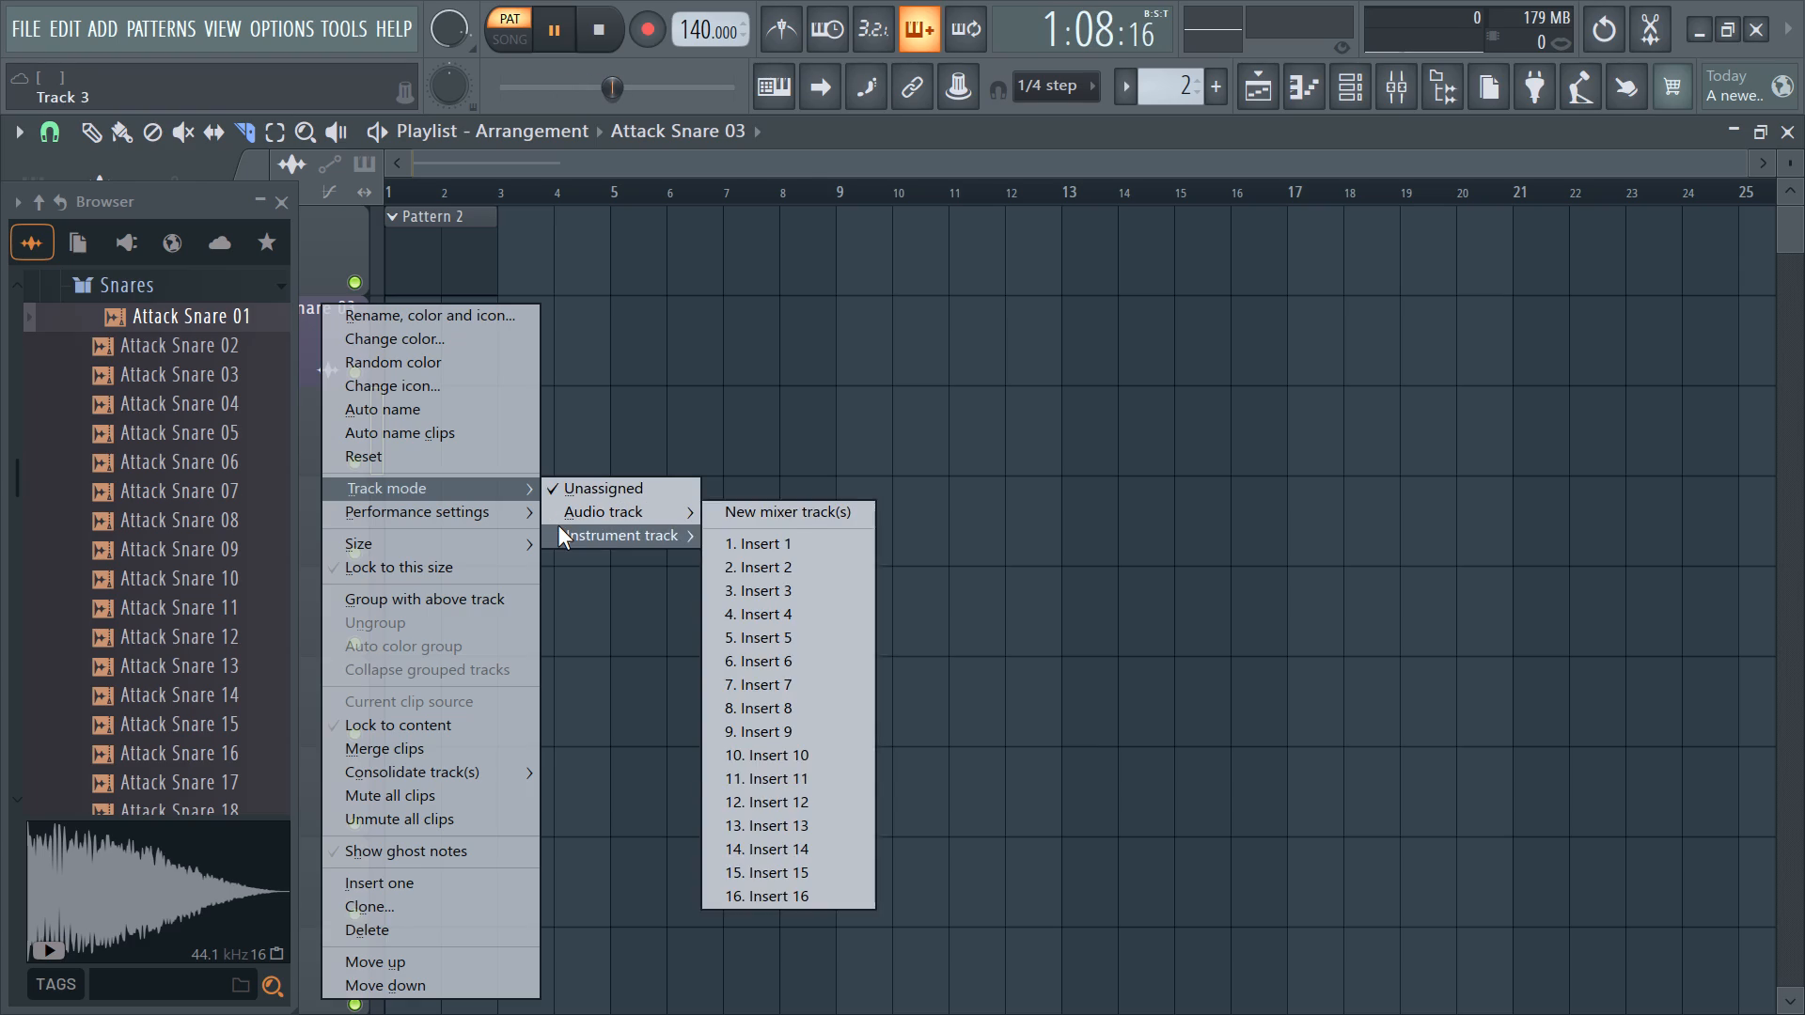
drag(557, 525, 641, 540)
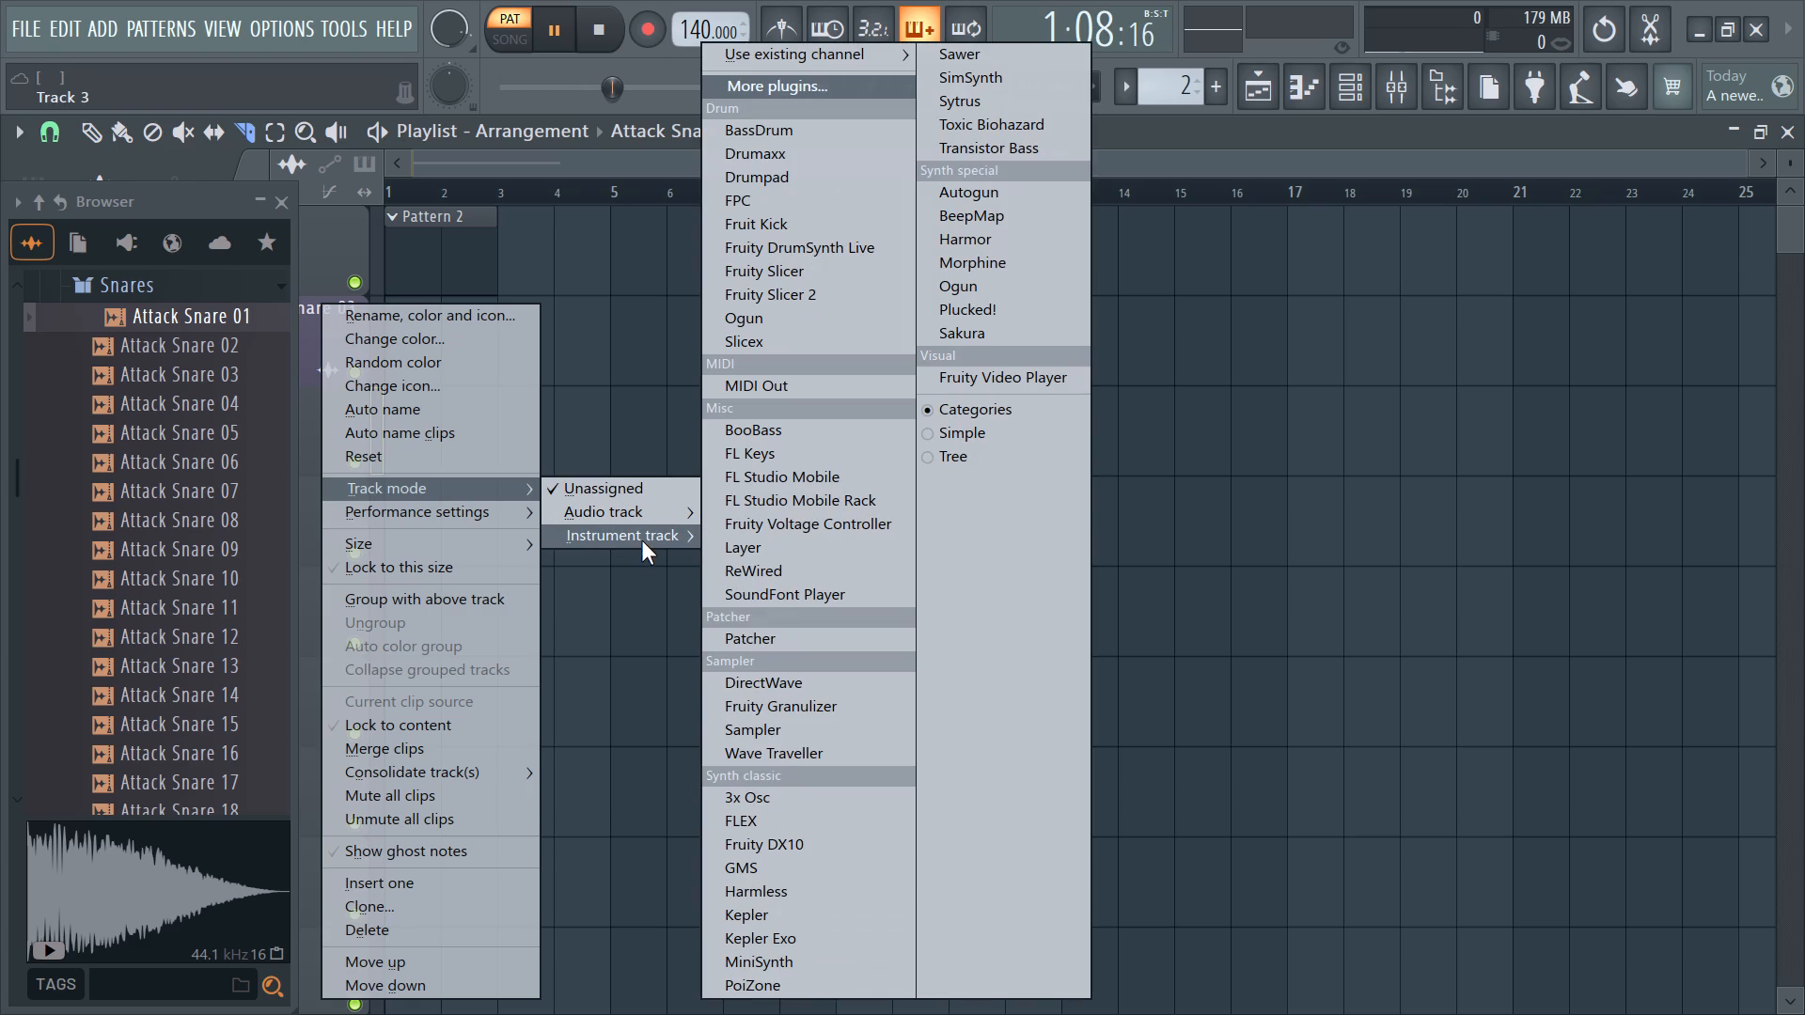
drag(641, 540, 756, 526)
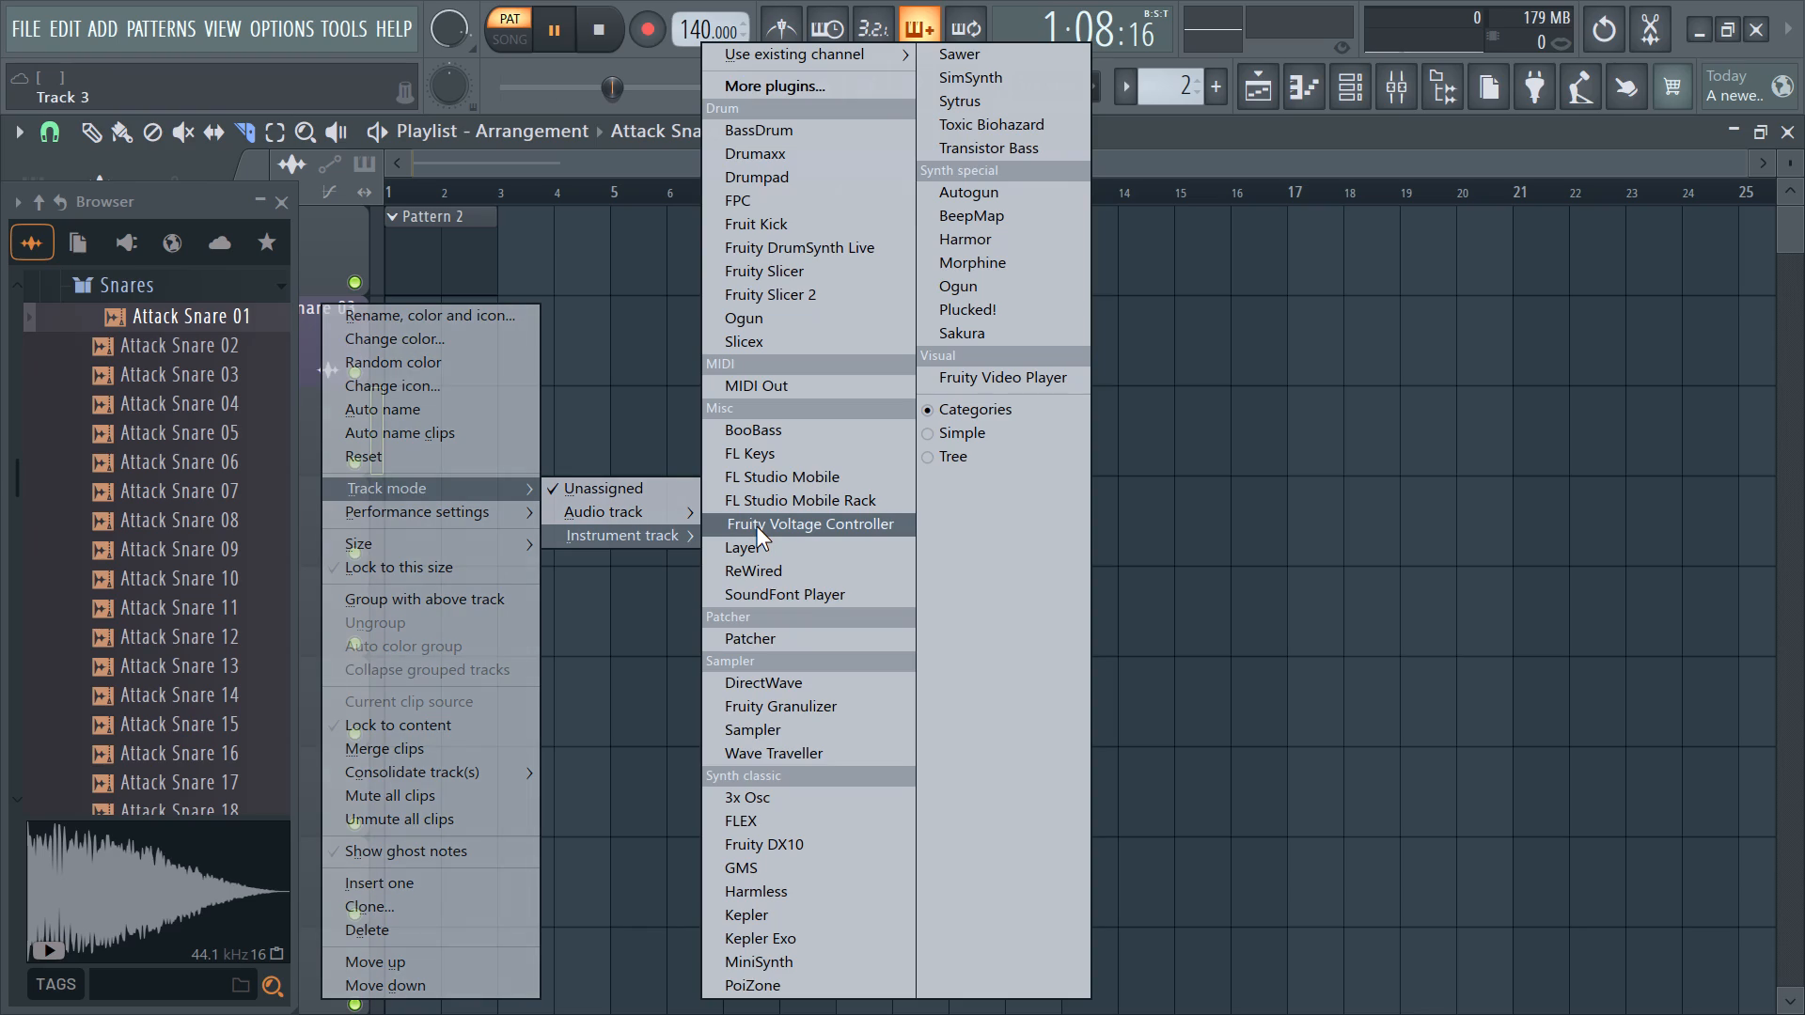
drag(756, 526, 760, 519)
drag(760, 519, 775, 474)
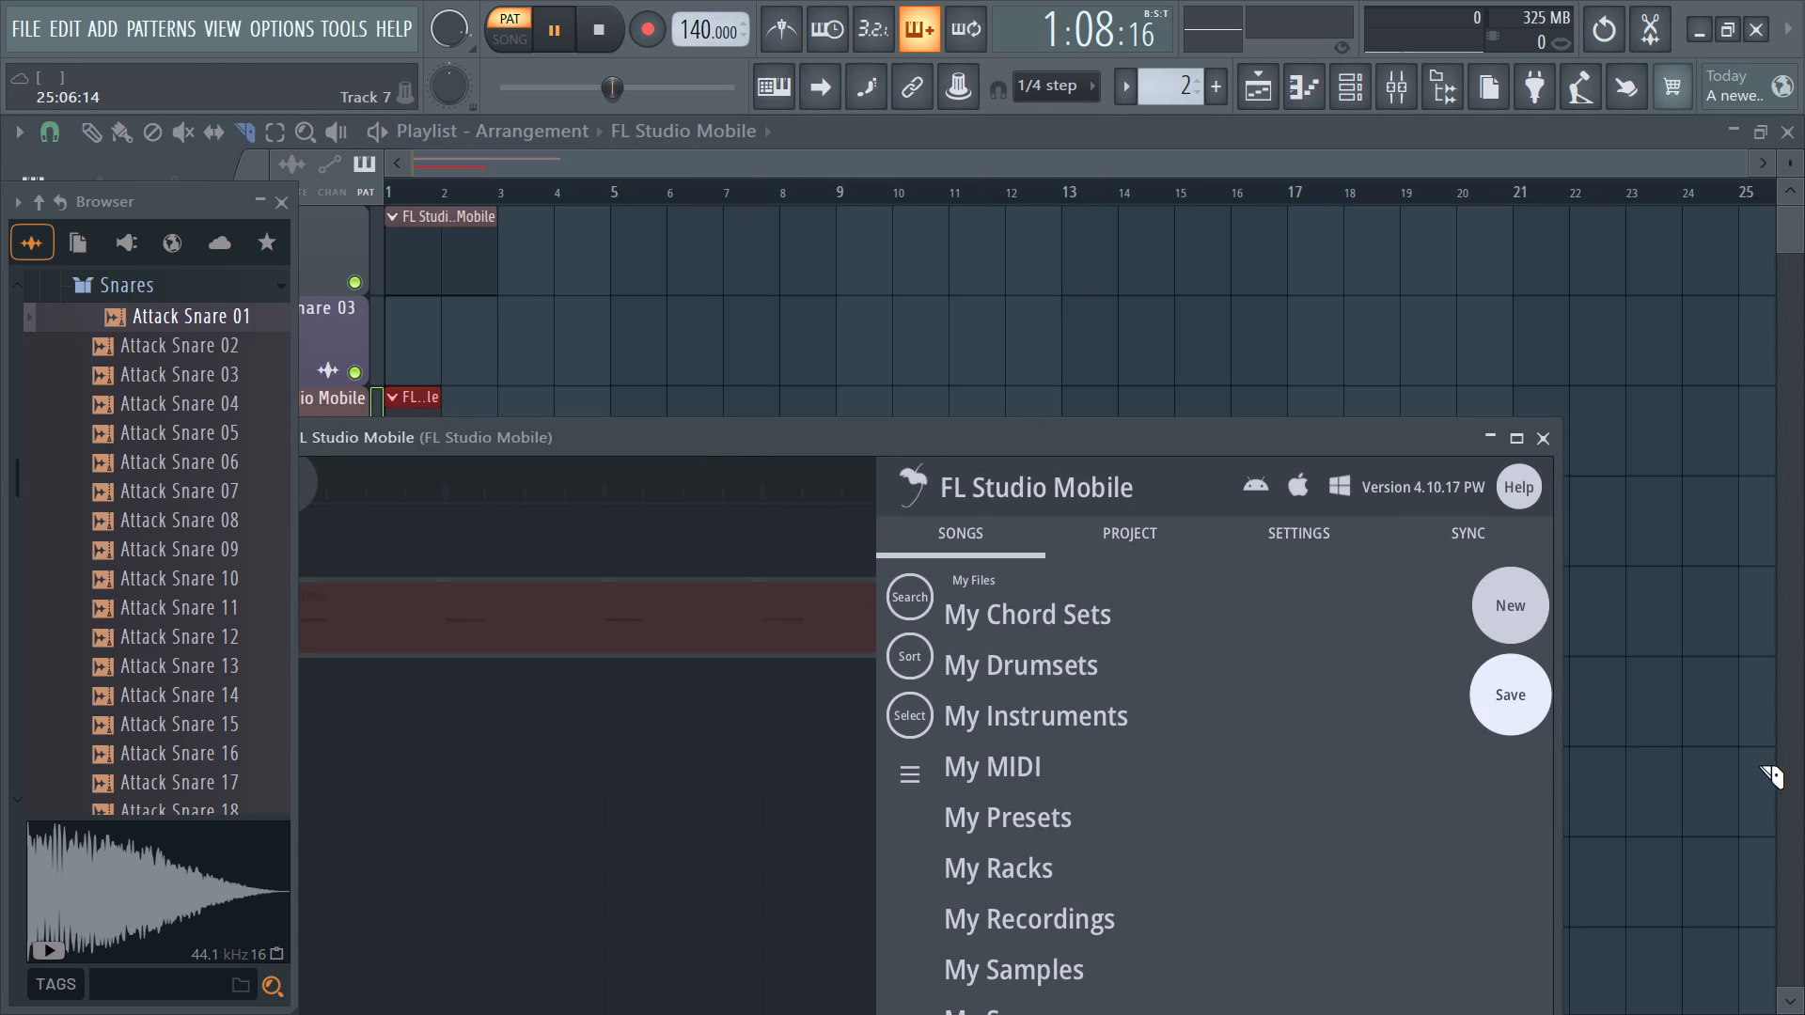
click(1546, 428)
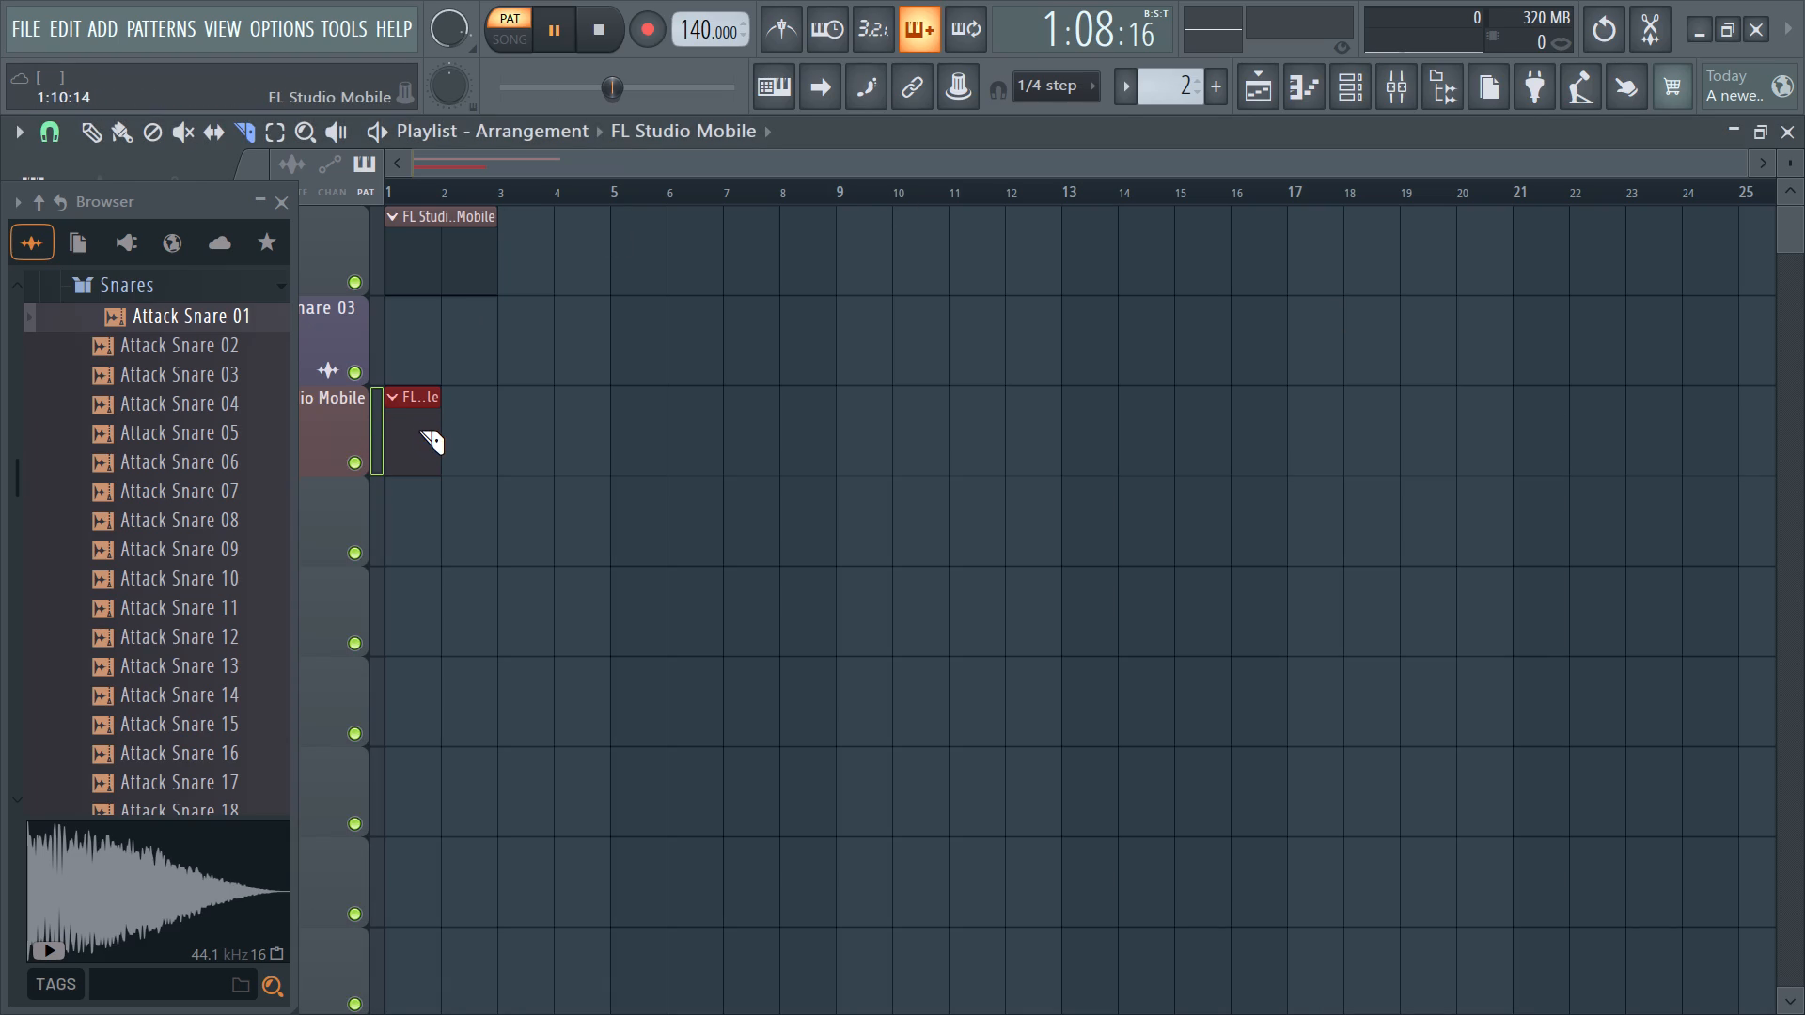
Slice the FL Studio Mobile clip on Track 3 down to its first quarter bar and try to remove the remaining piece.
right_click(418, 430)
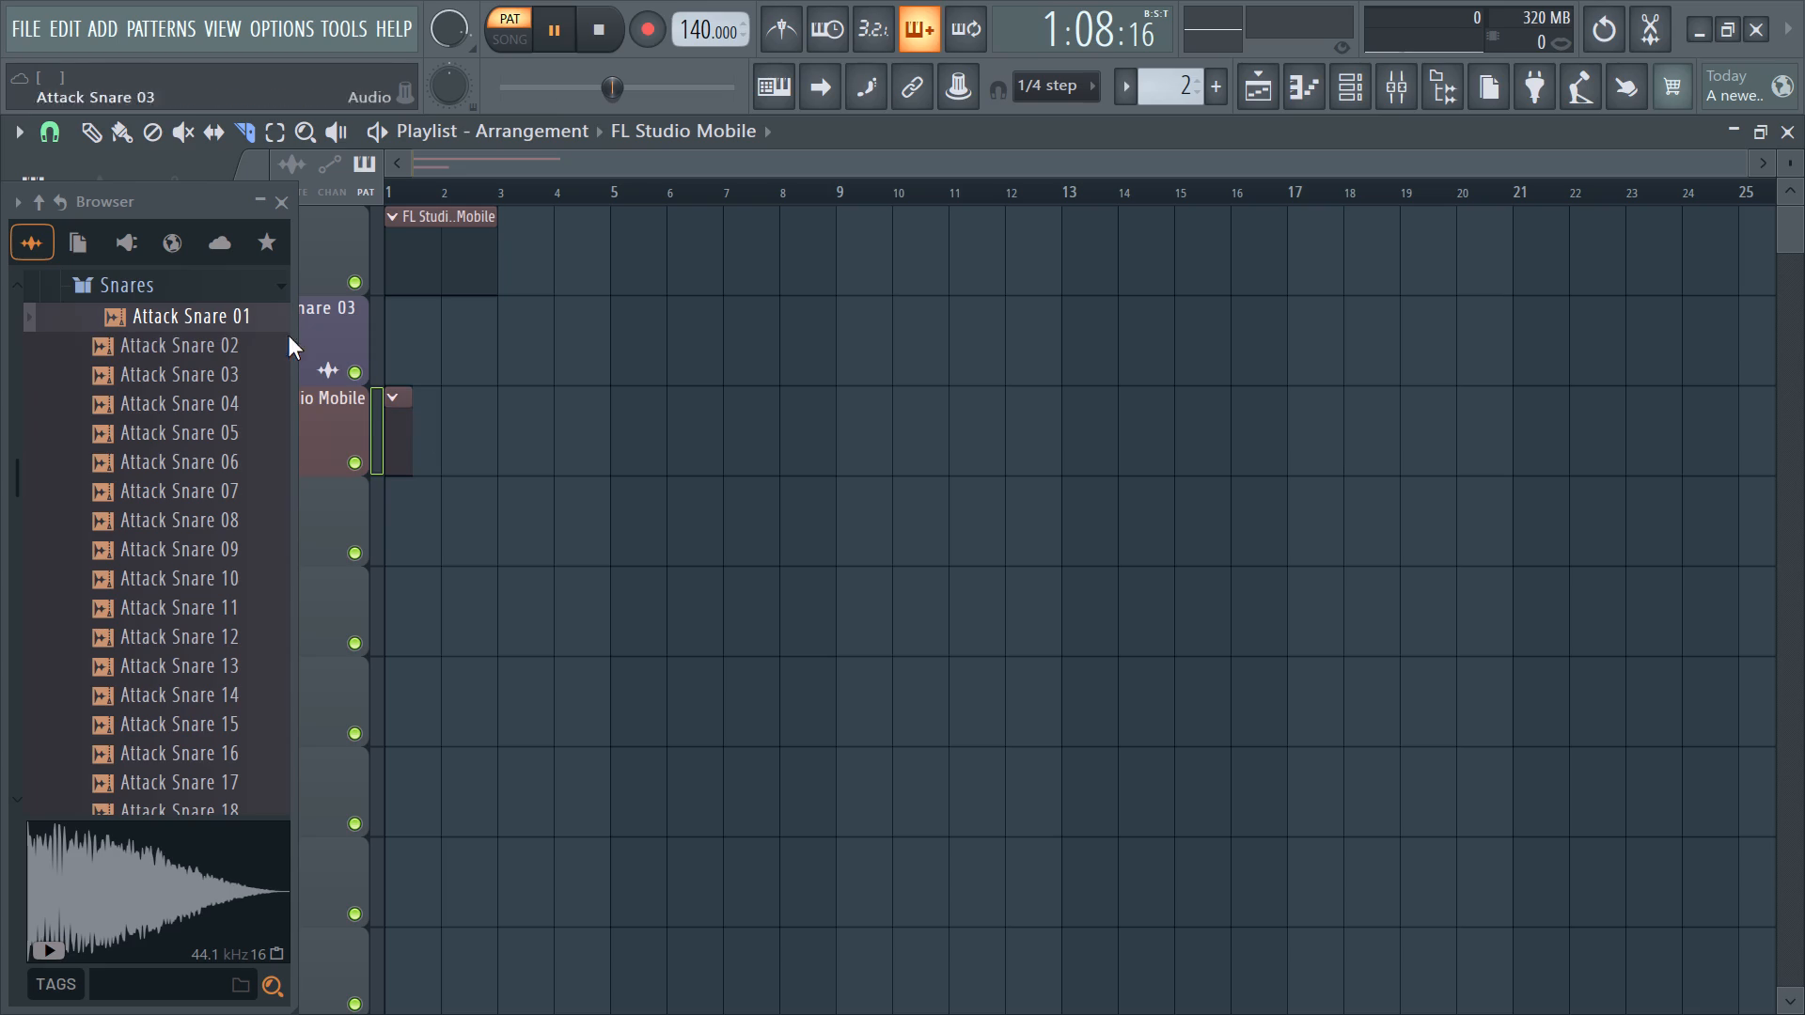
right_click(384, 429)
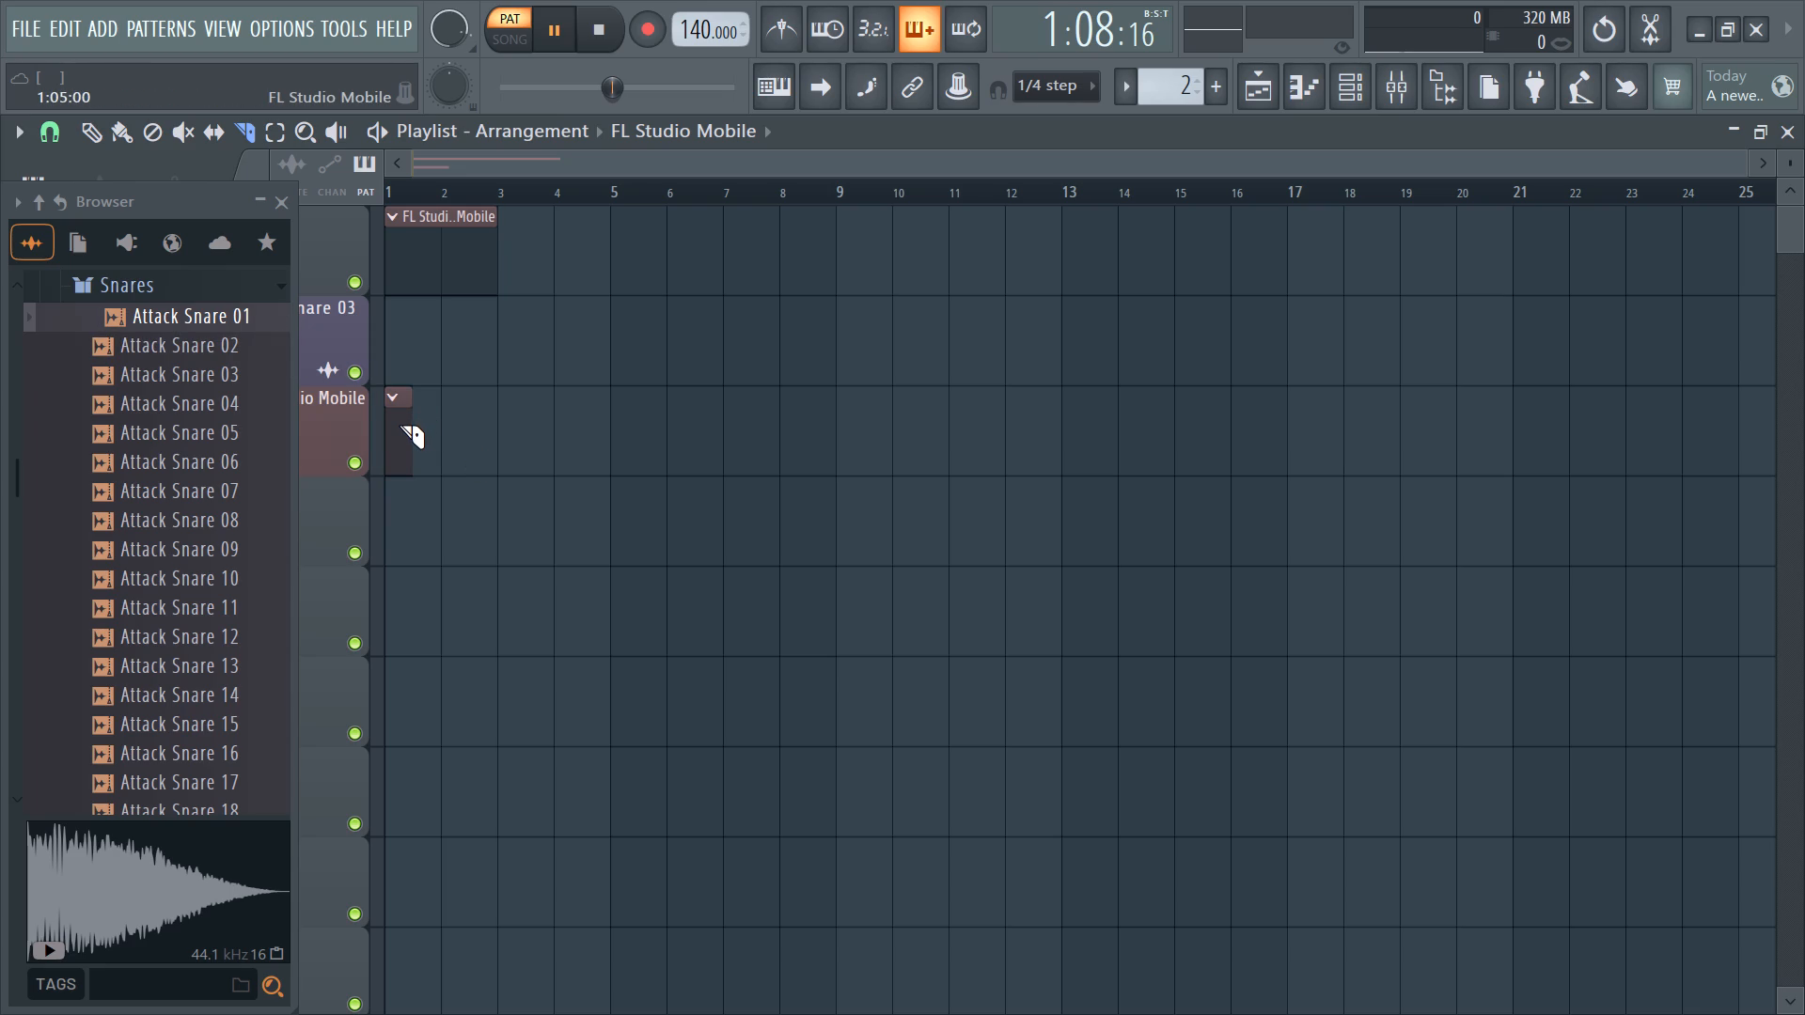
right_click(399, 425)
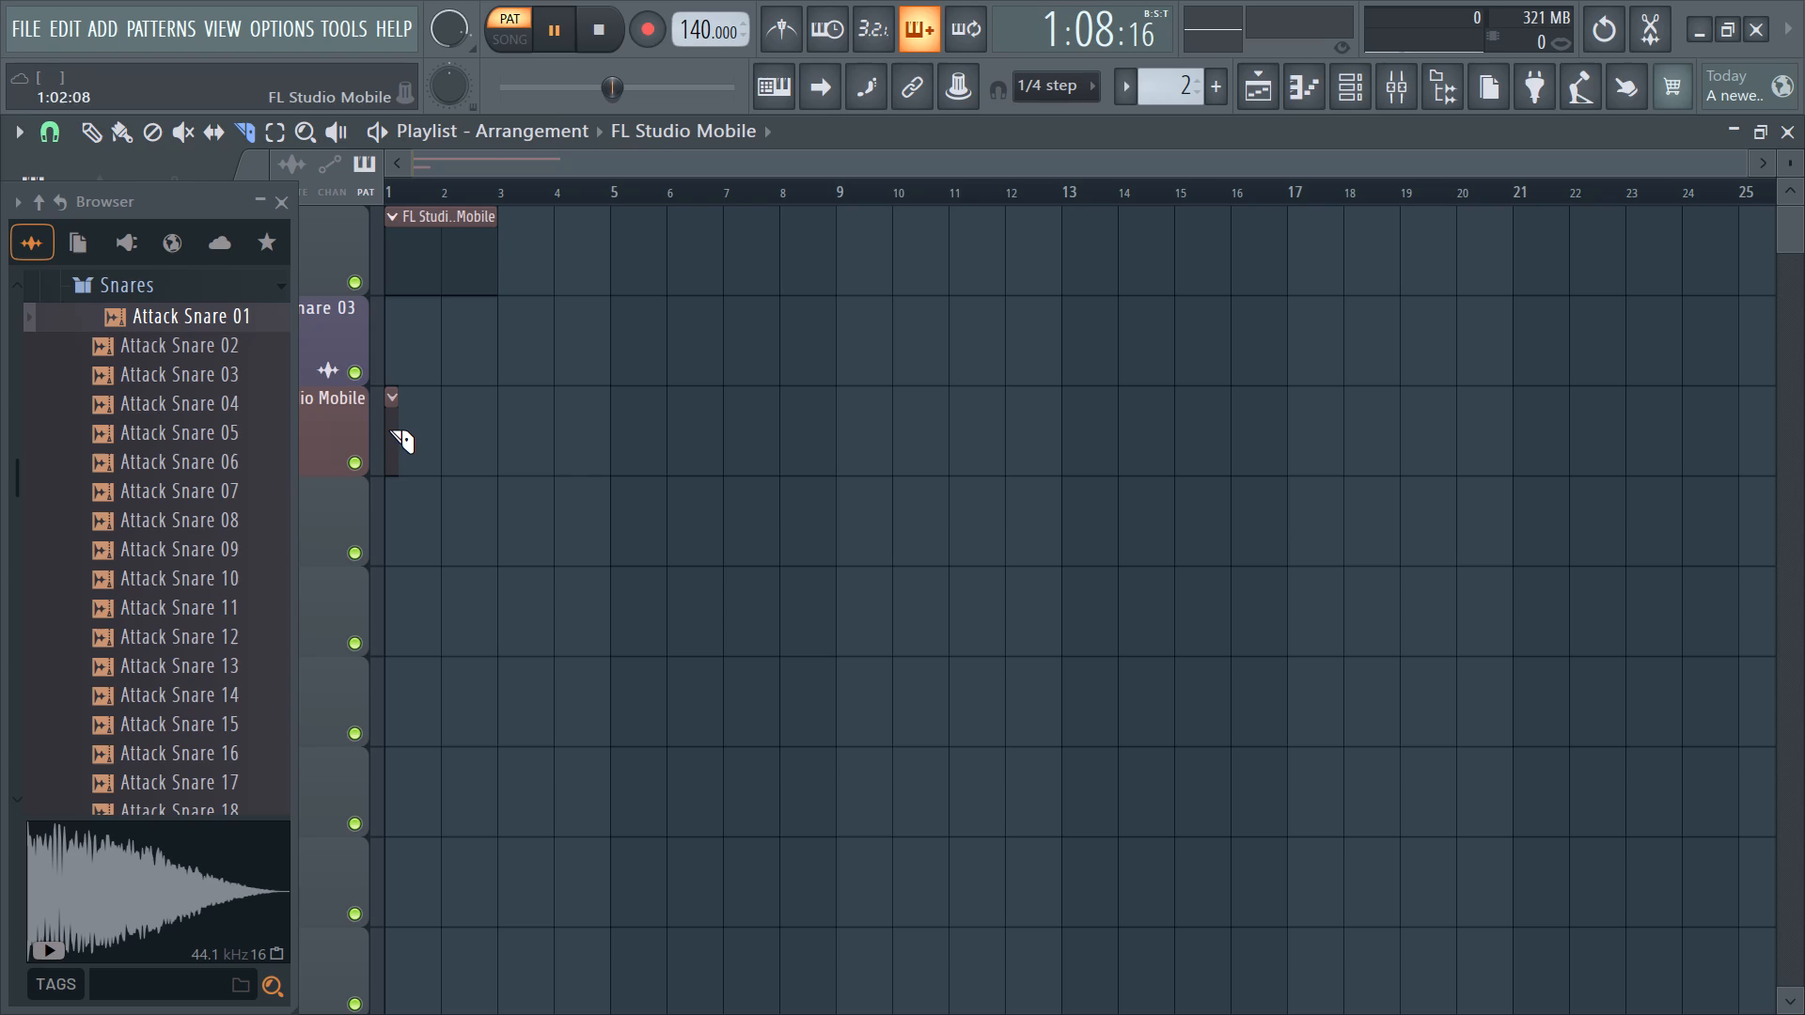
right_click(387, 431)
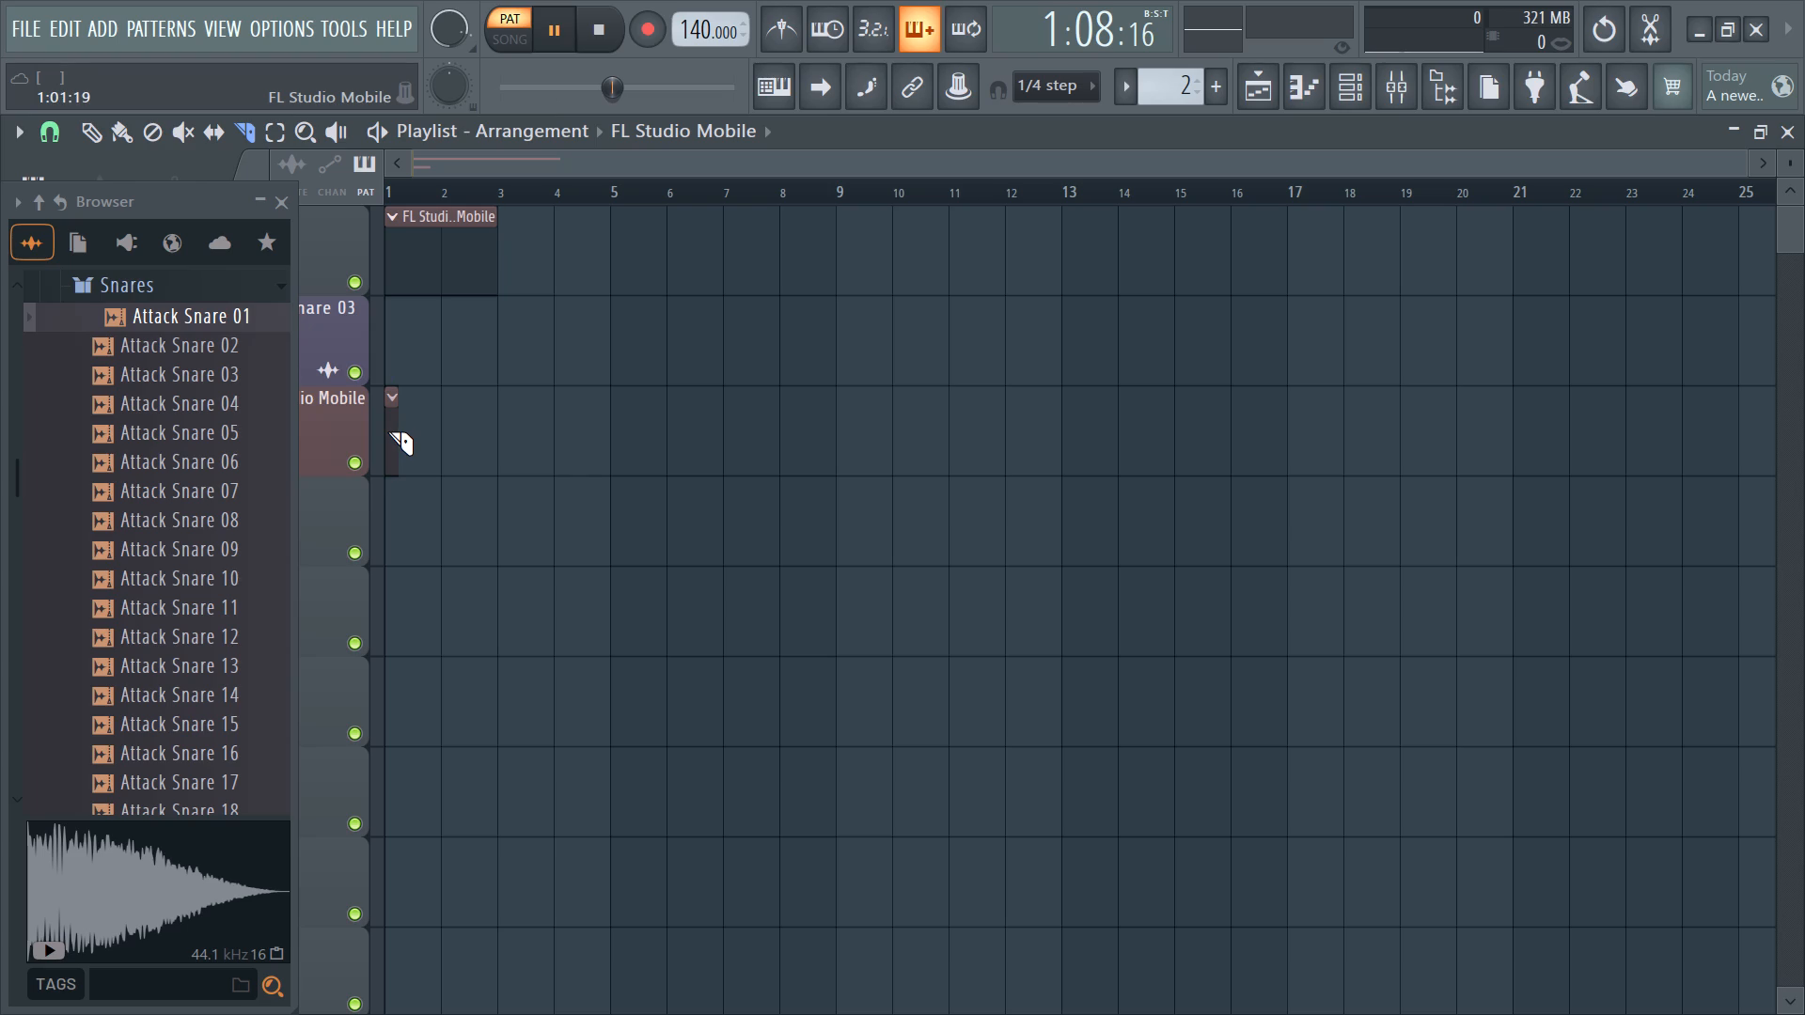
right_click(392, 434)
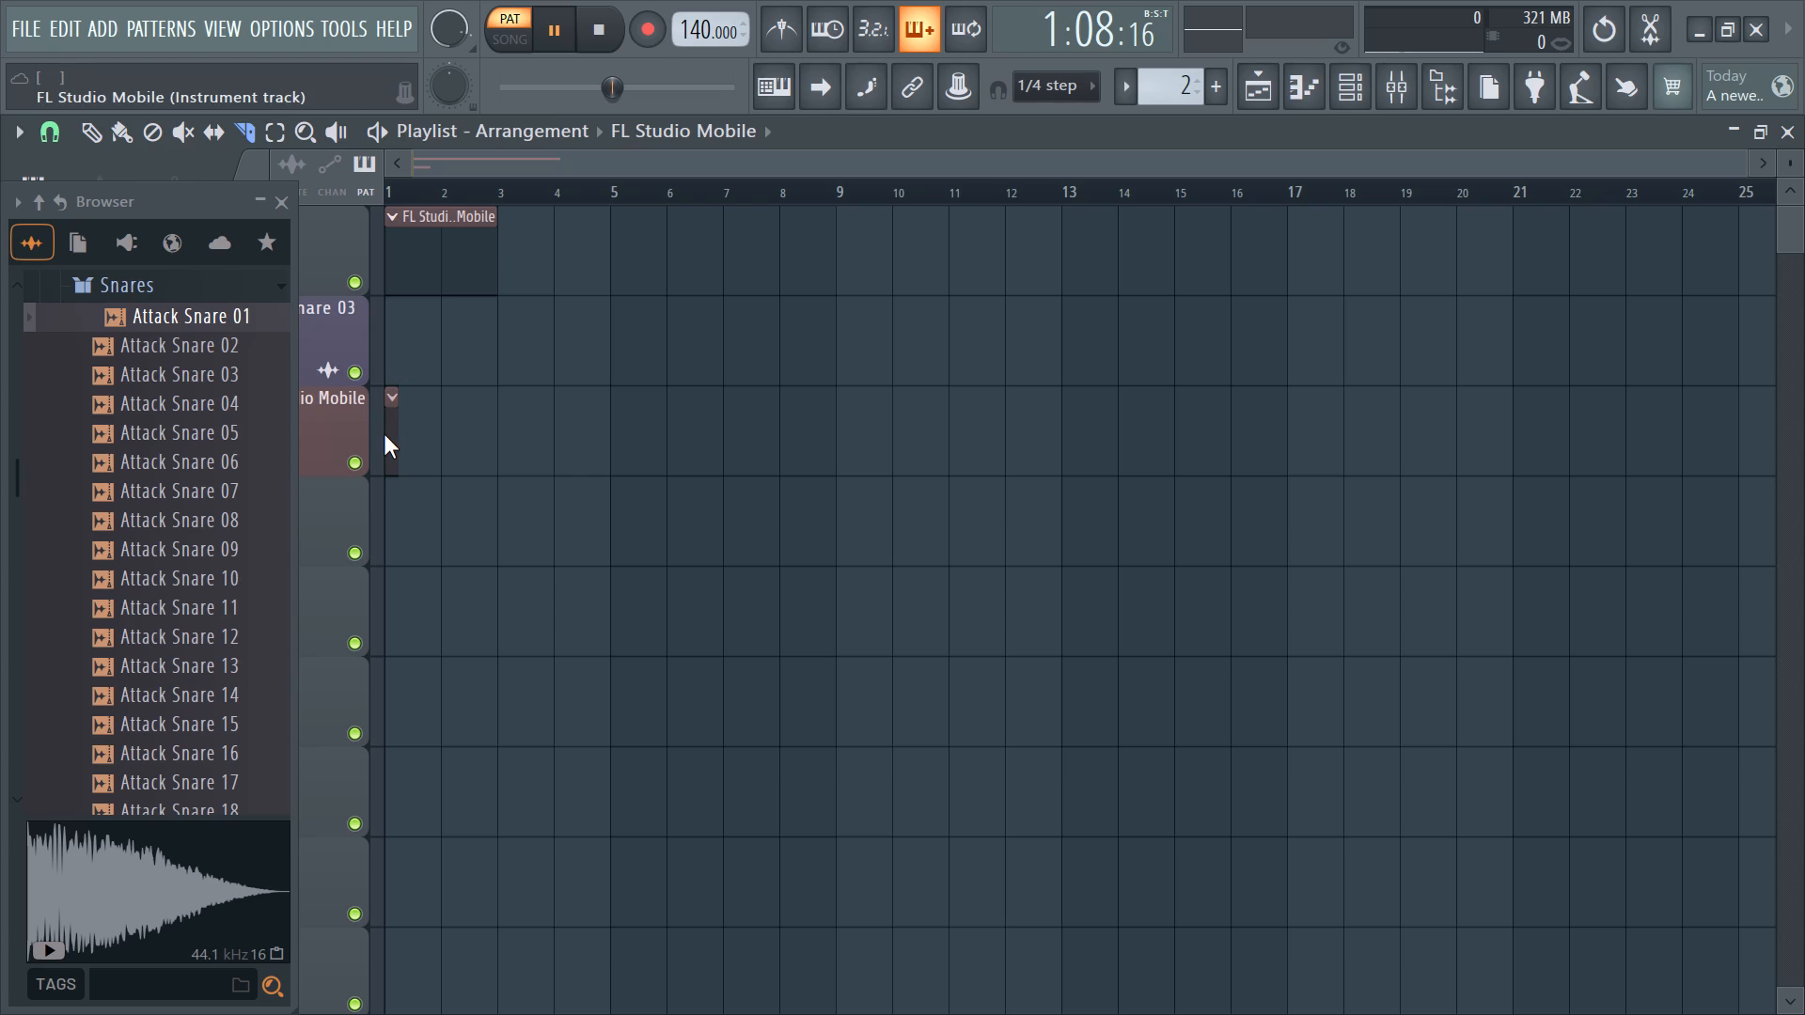
right_click(384, 434)
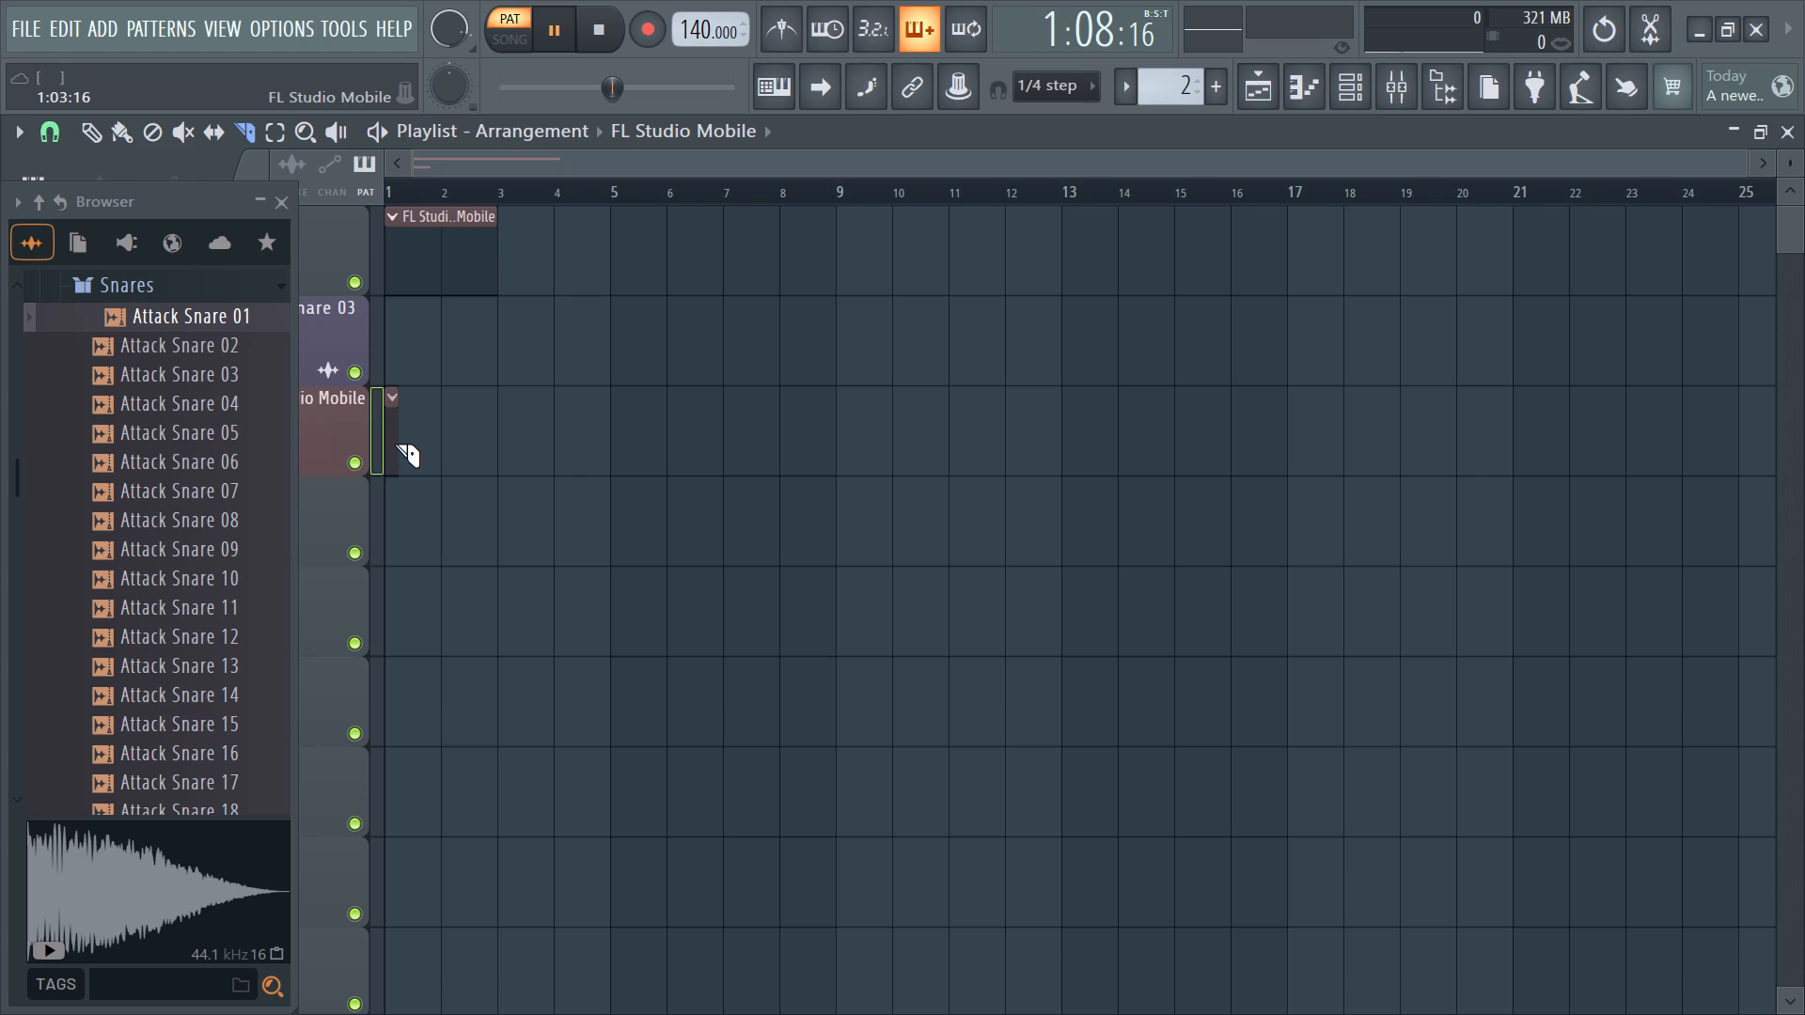
right_click(394, 444)
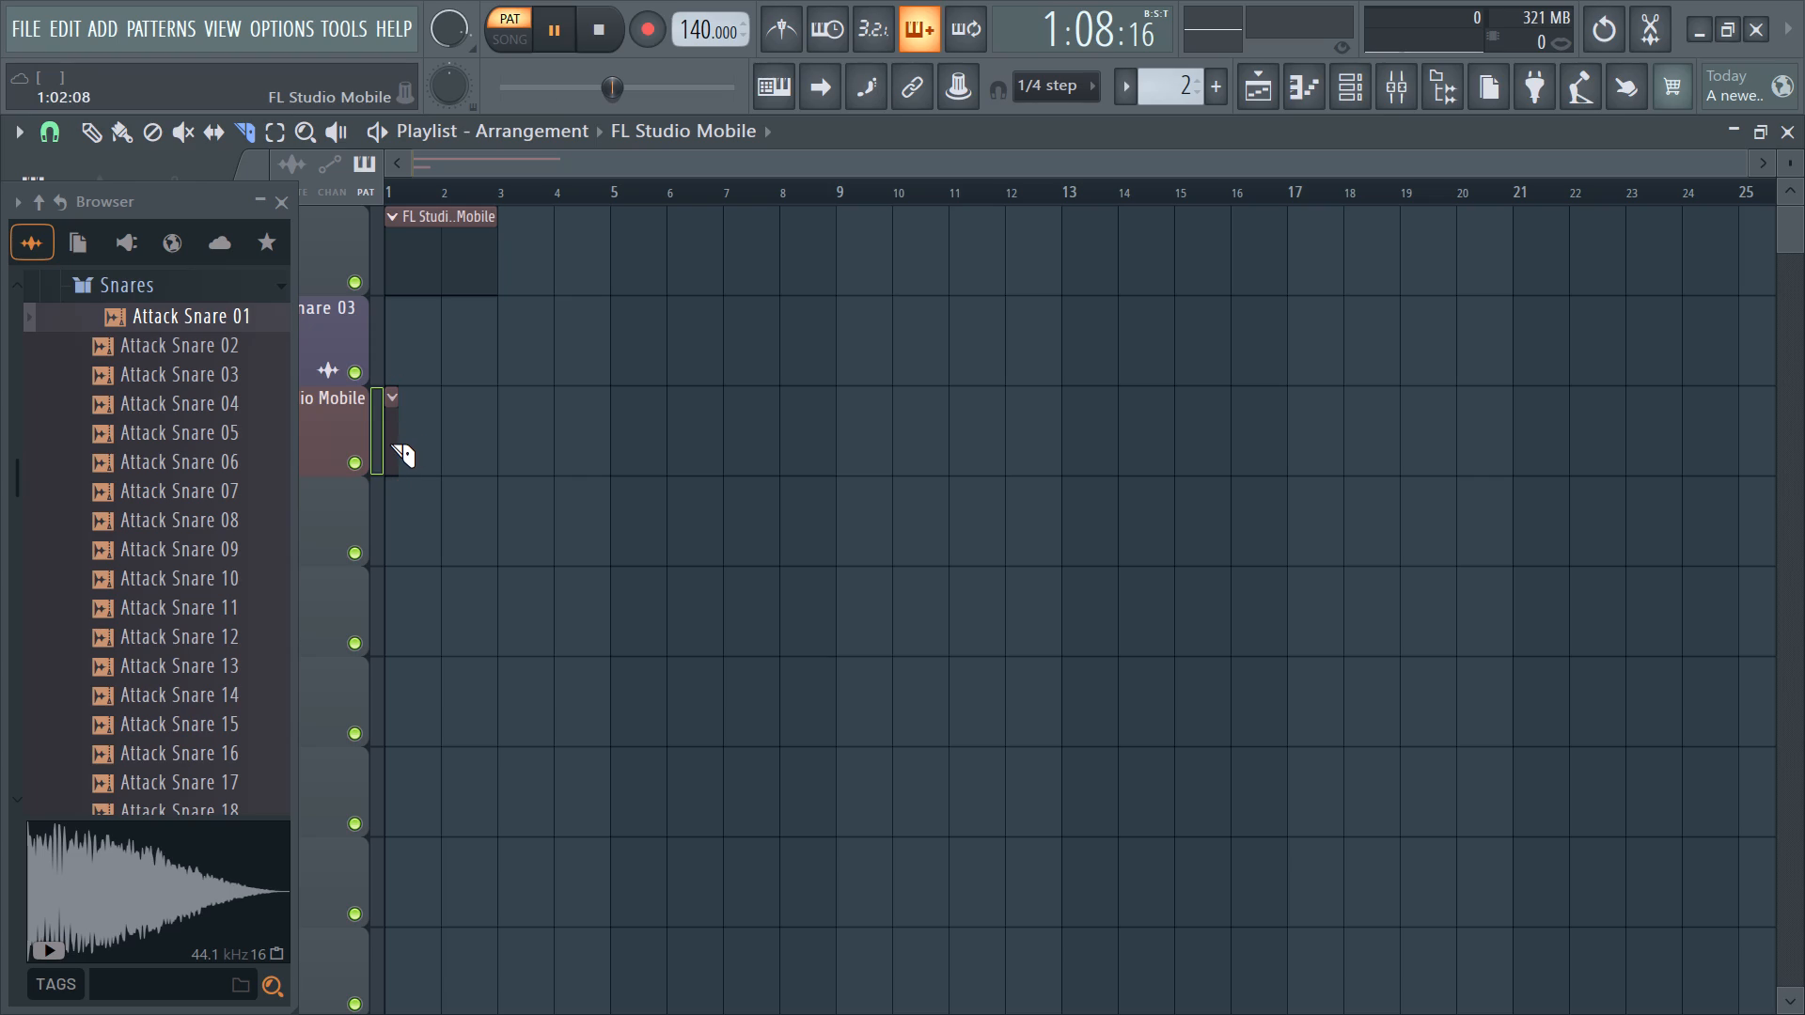
right_click(389, 444)
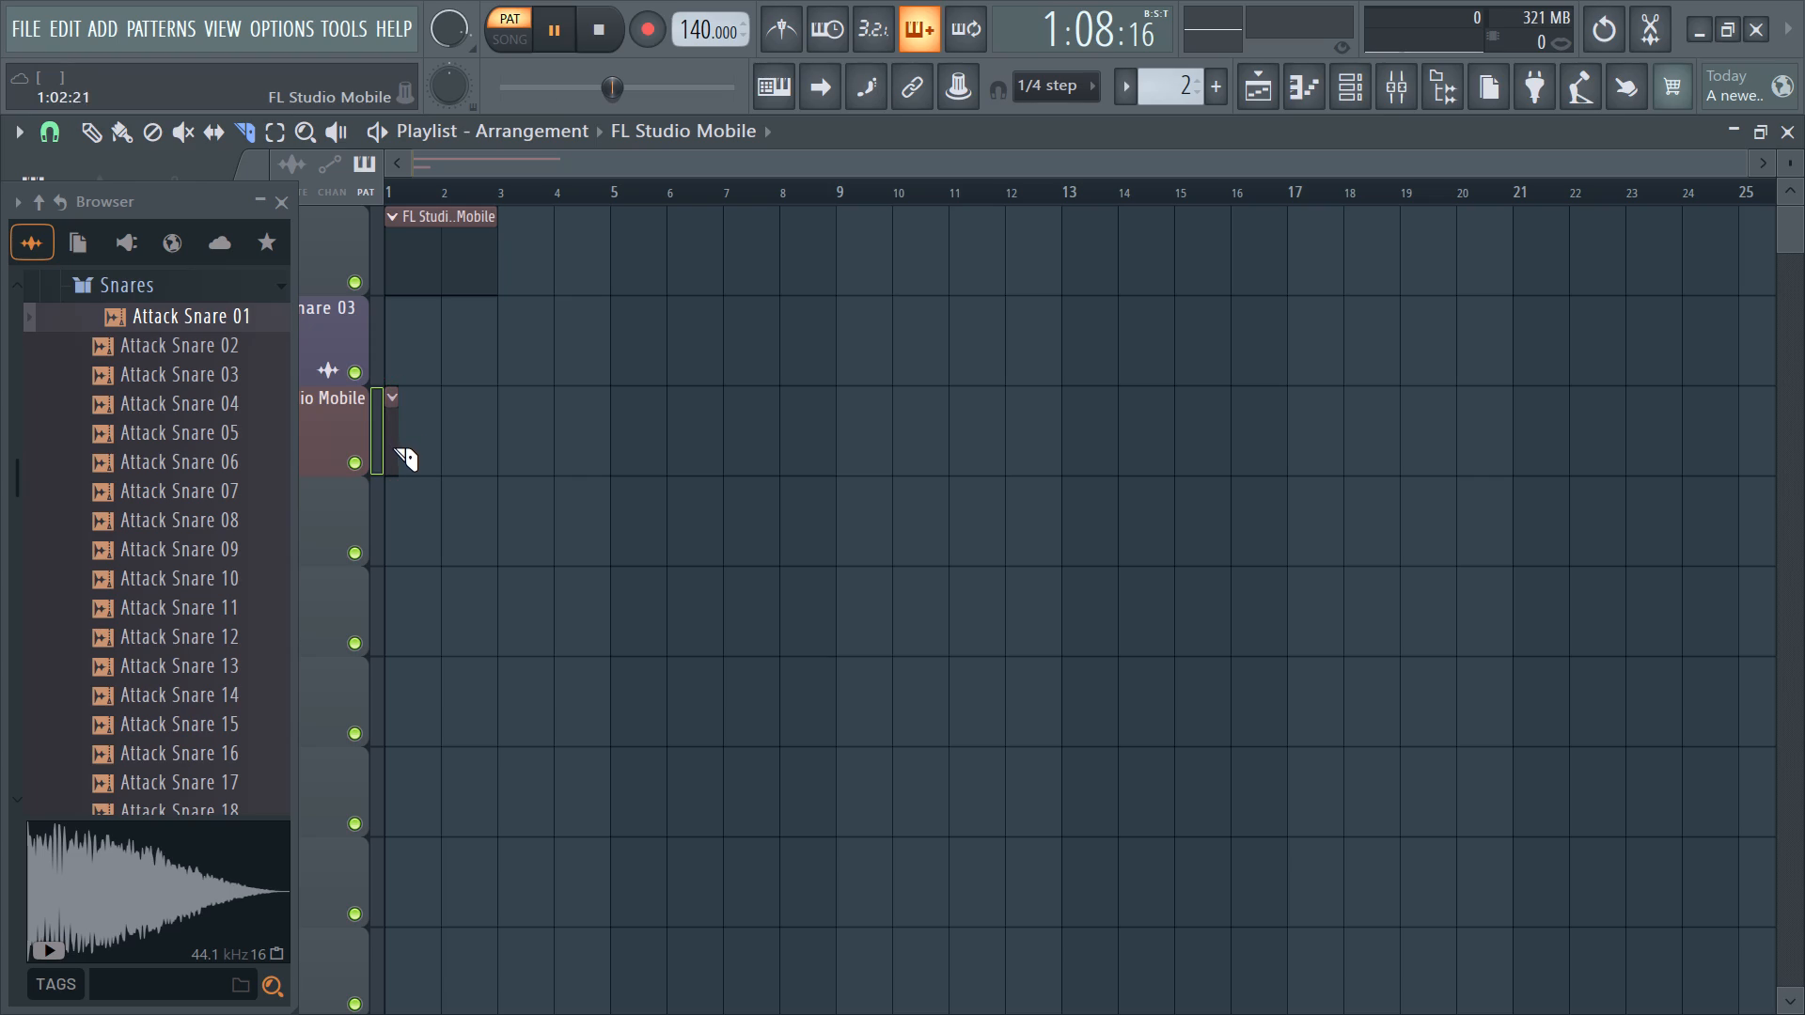
right_click(395, 450)
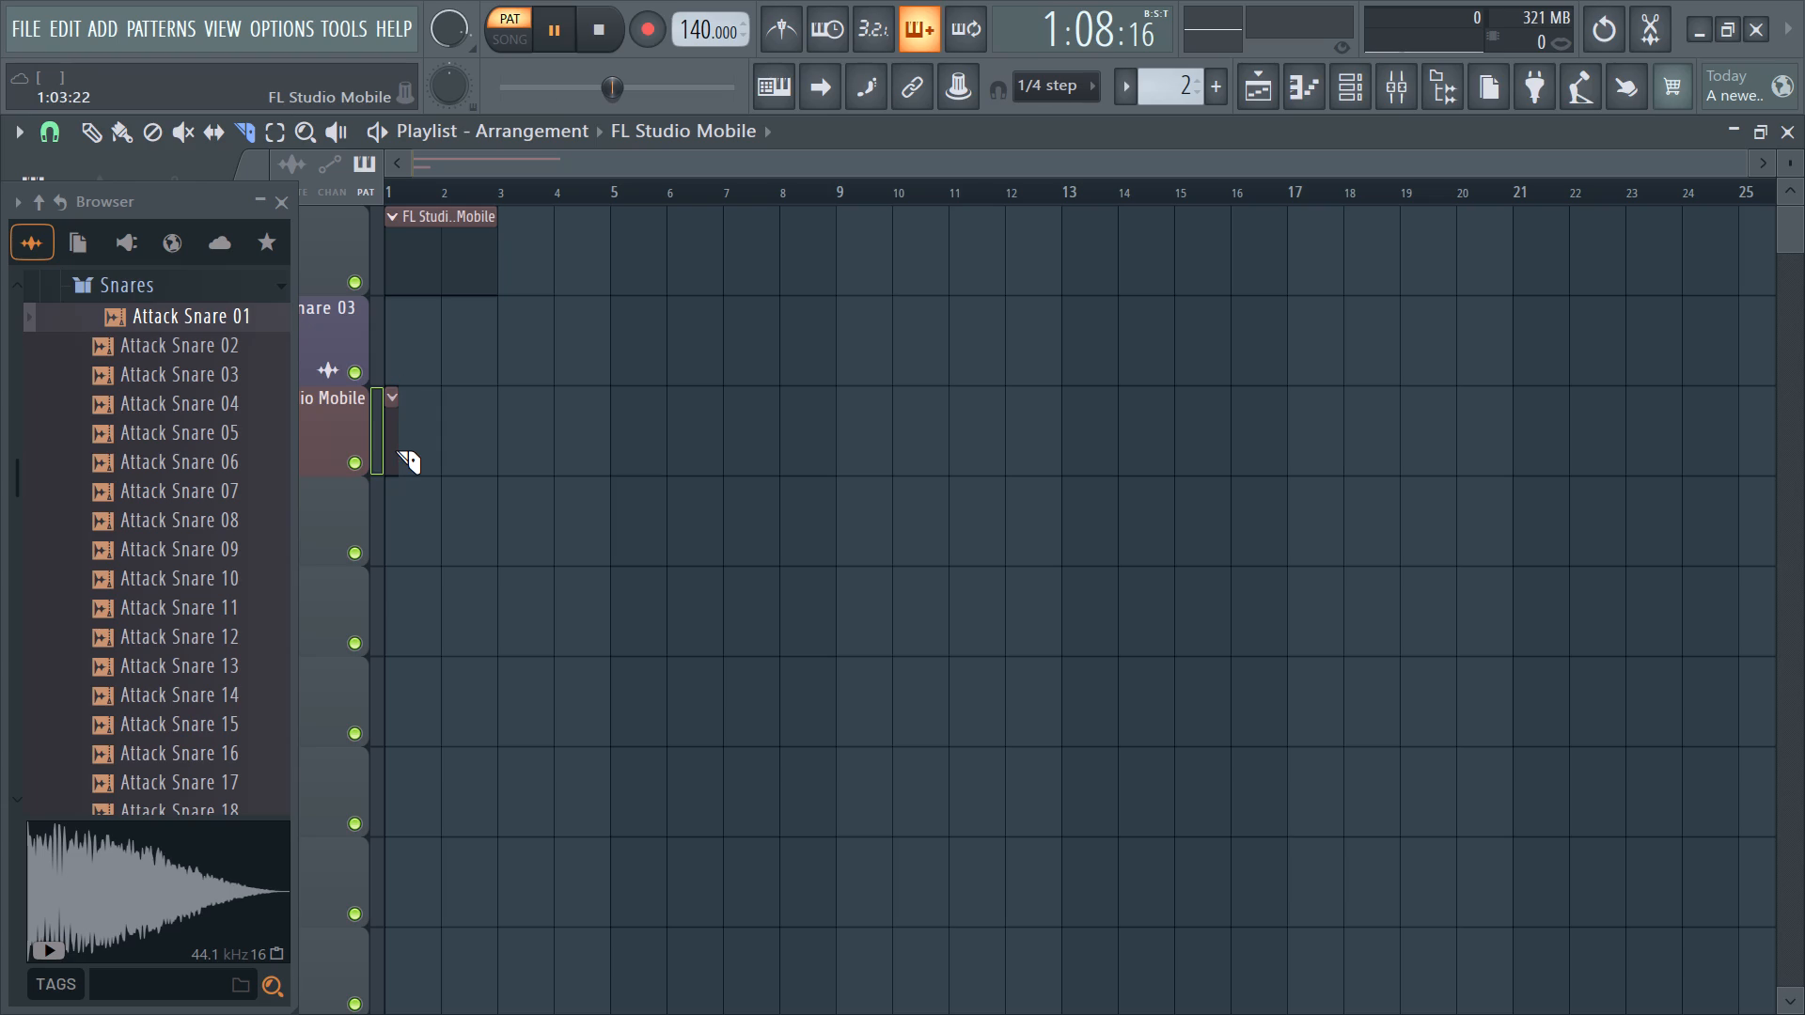
right_click(393, 449)
right_click(394, 477)
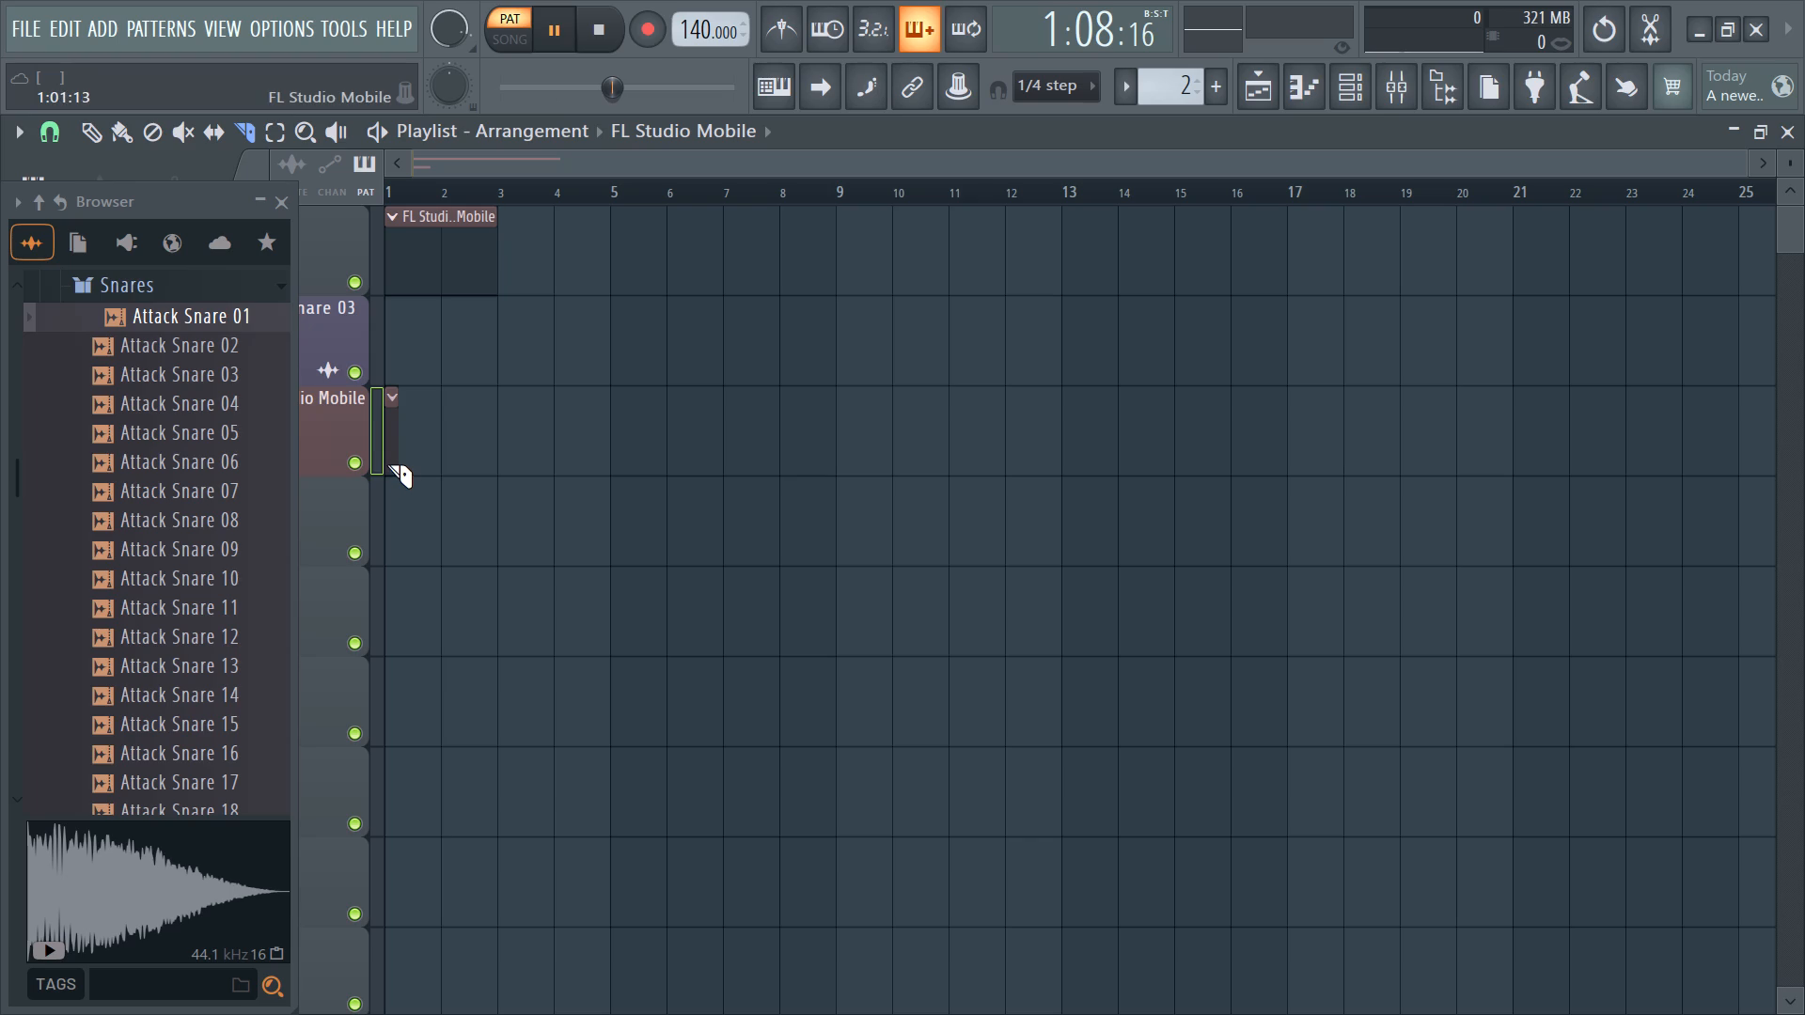
right_click(395, 461)
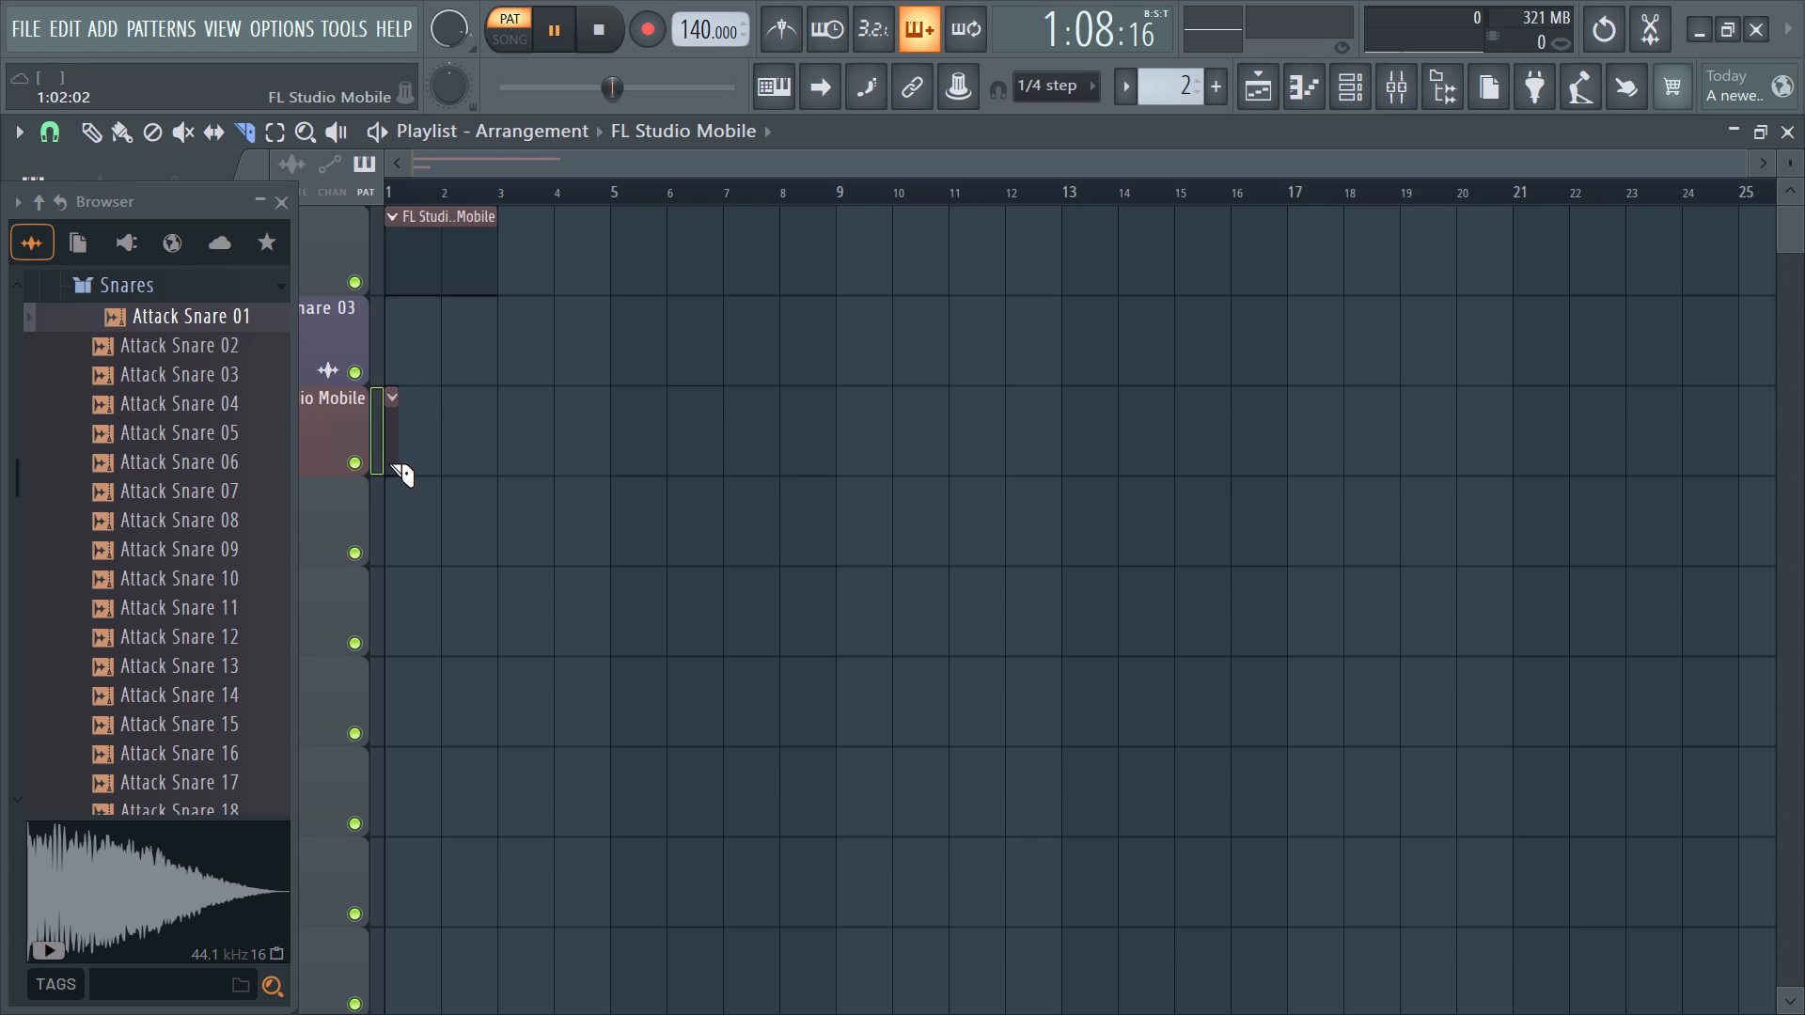
right_click(388, 463)
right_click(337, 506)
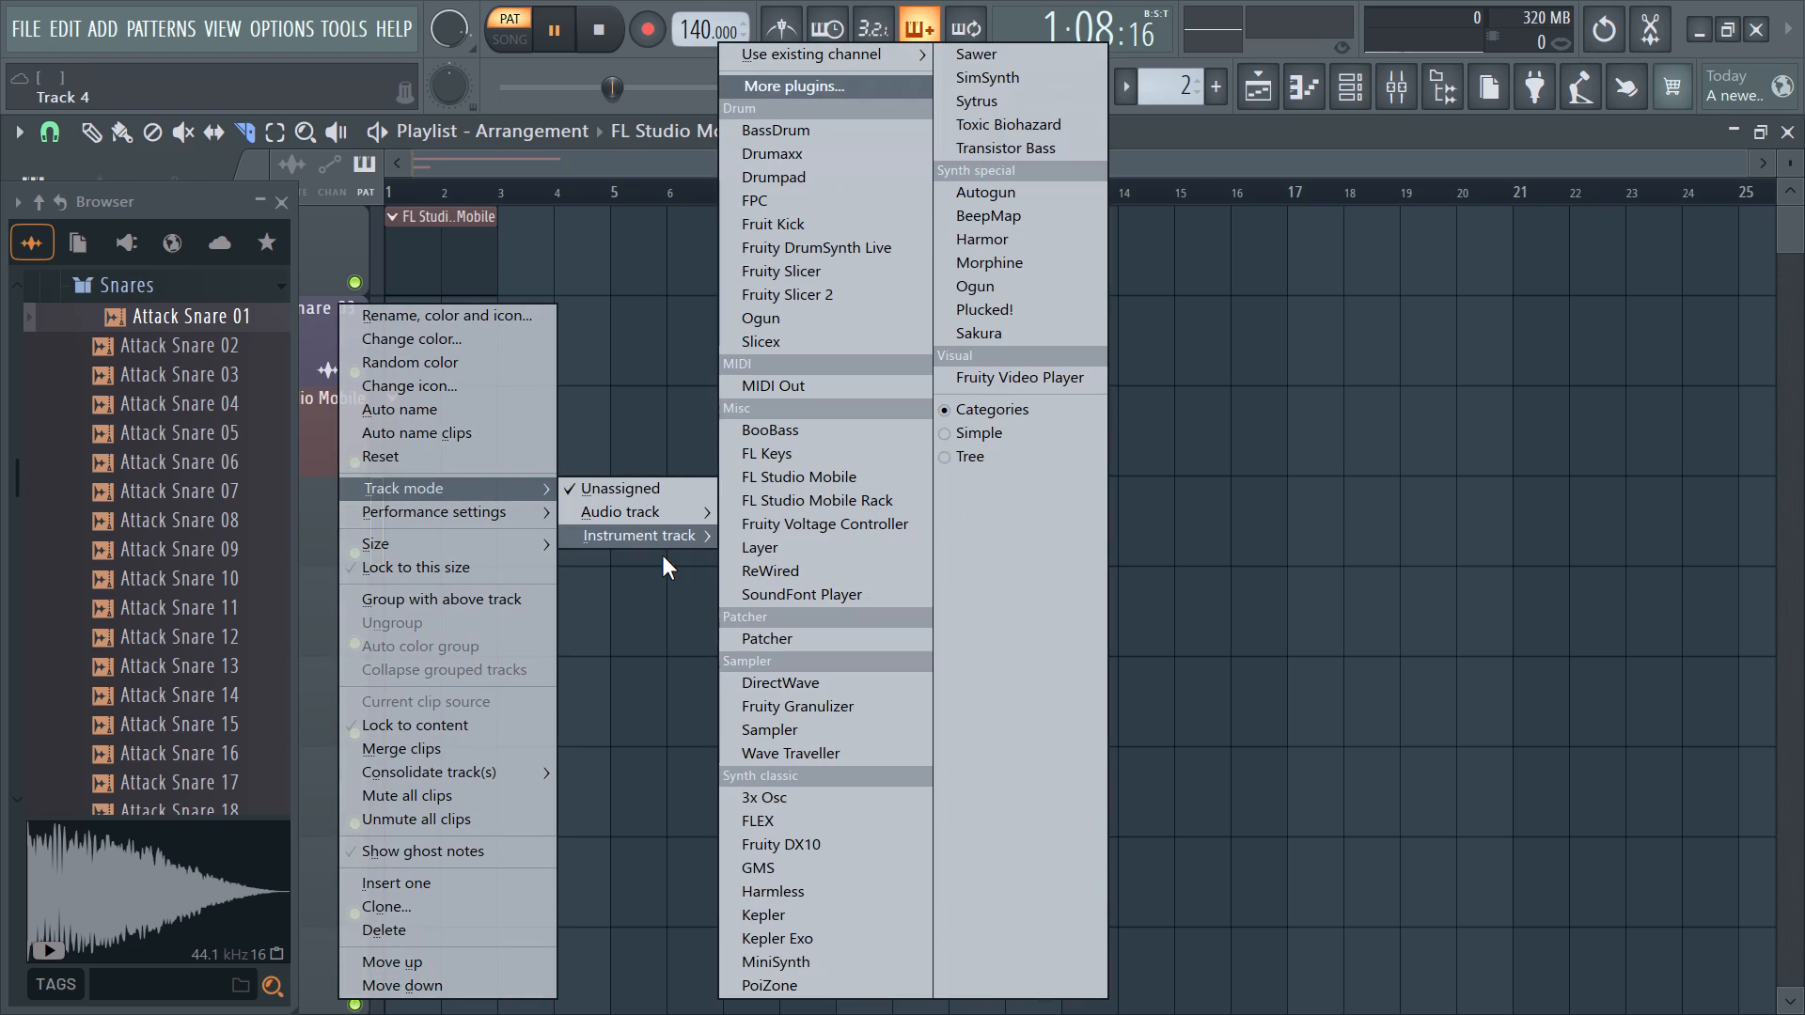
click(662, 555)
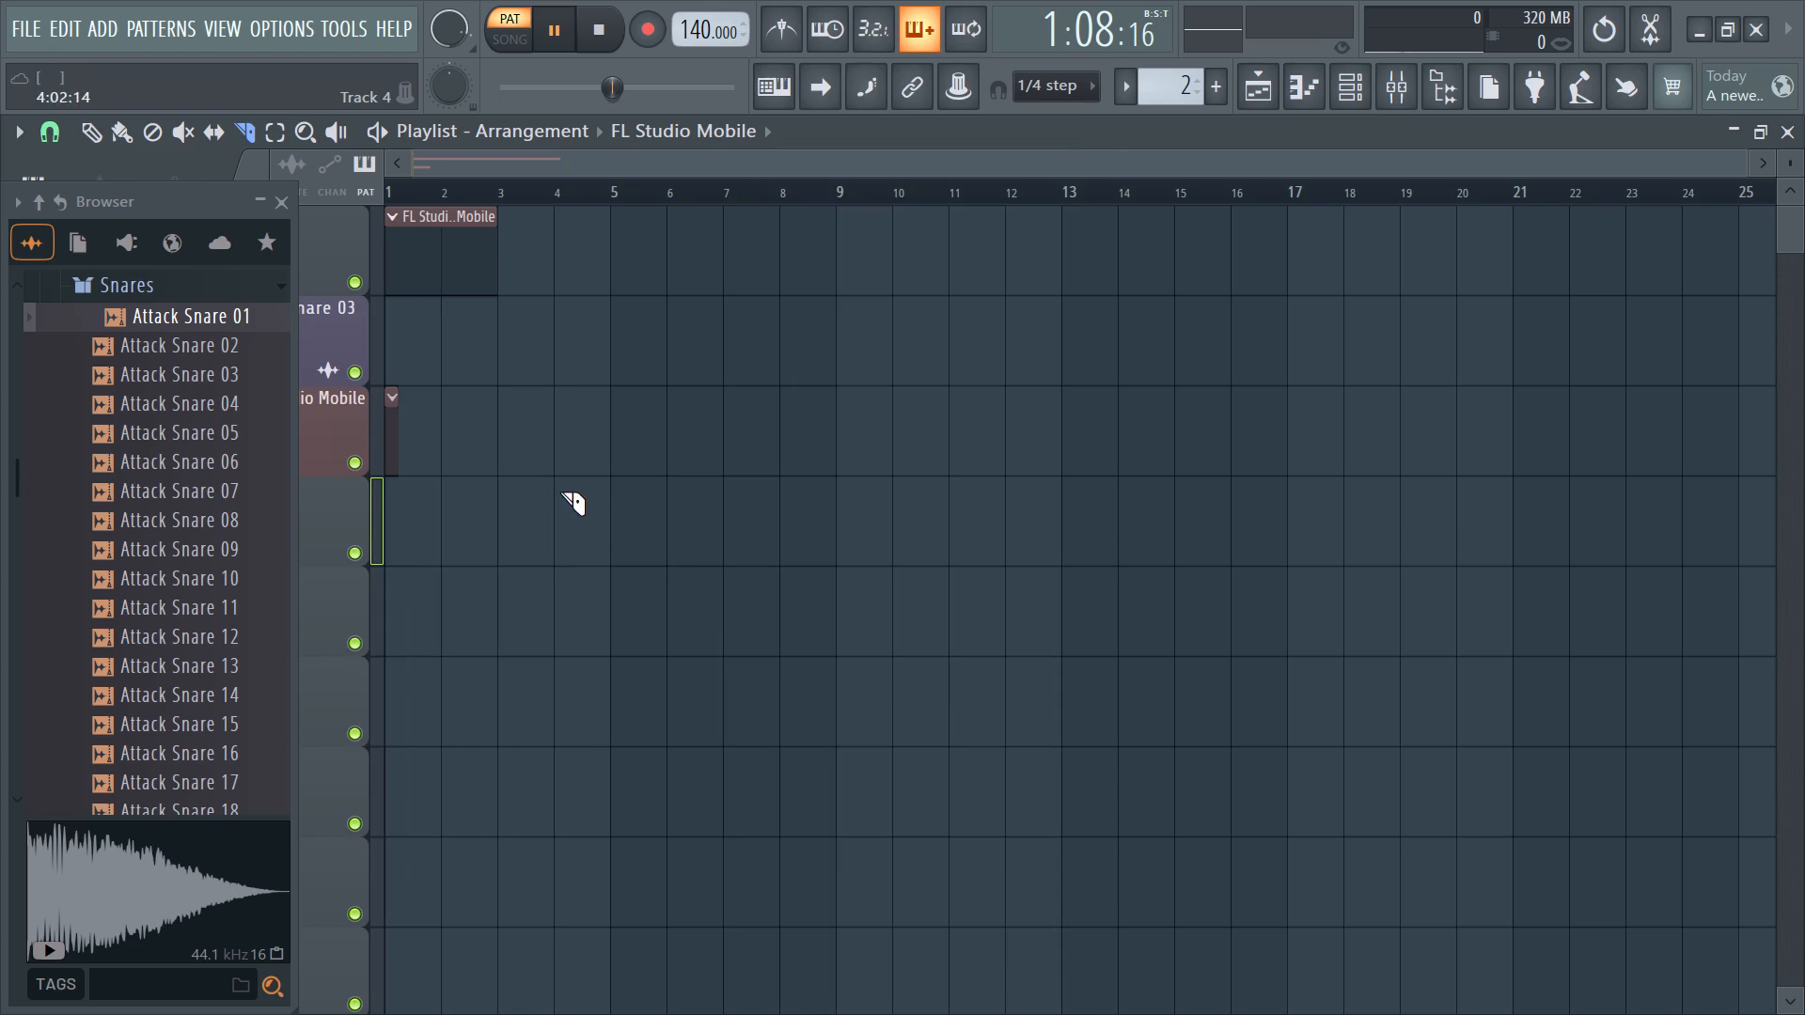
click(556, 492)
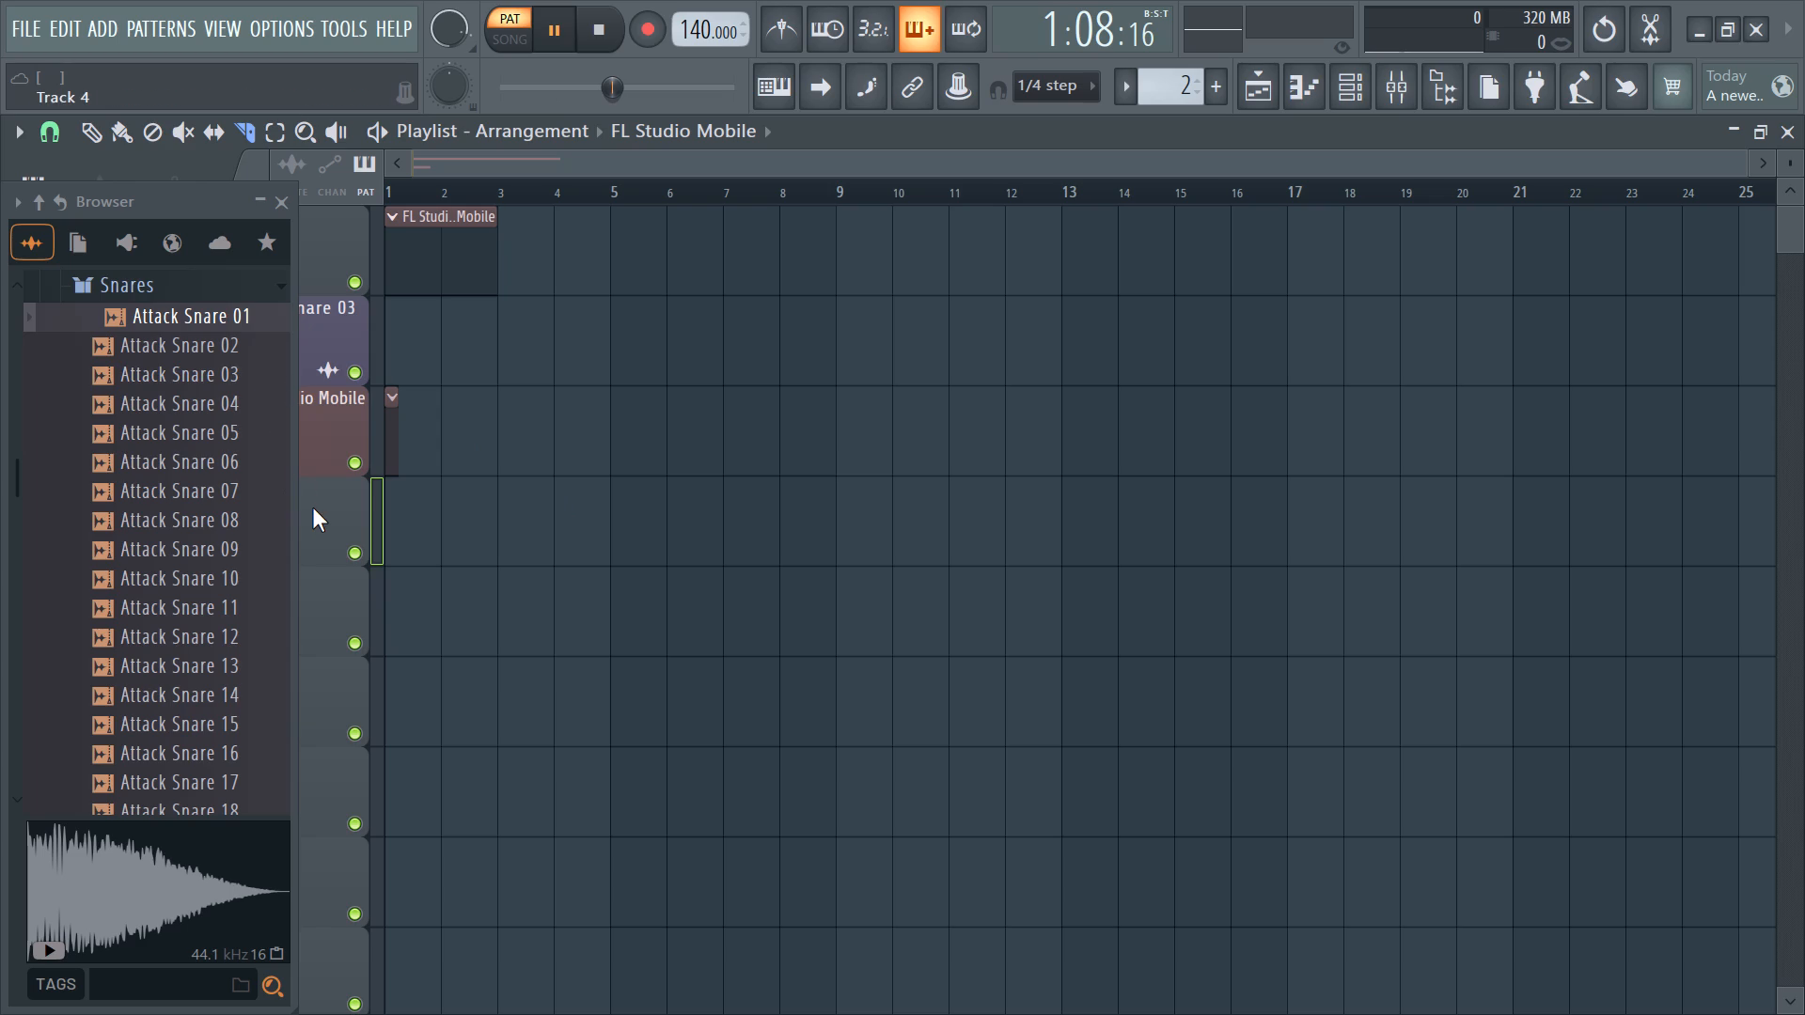
Set Track 4 to an instrument track using FL Keys and close the plugin's window.
right_click(322, 512)
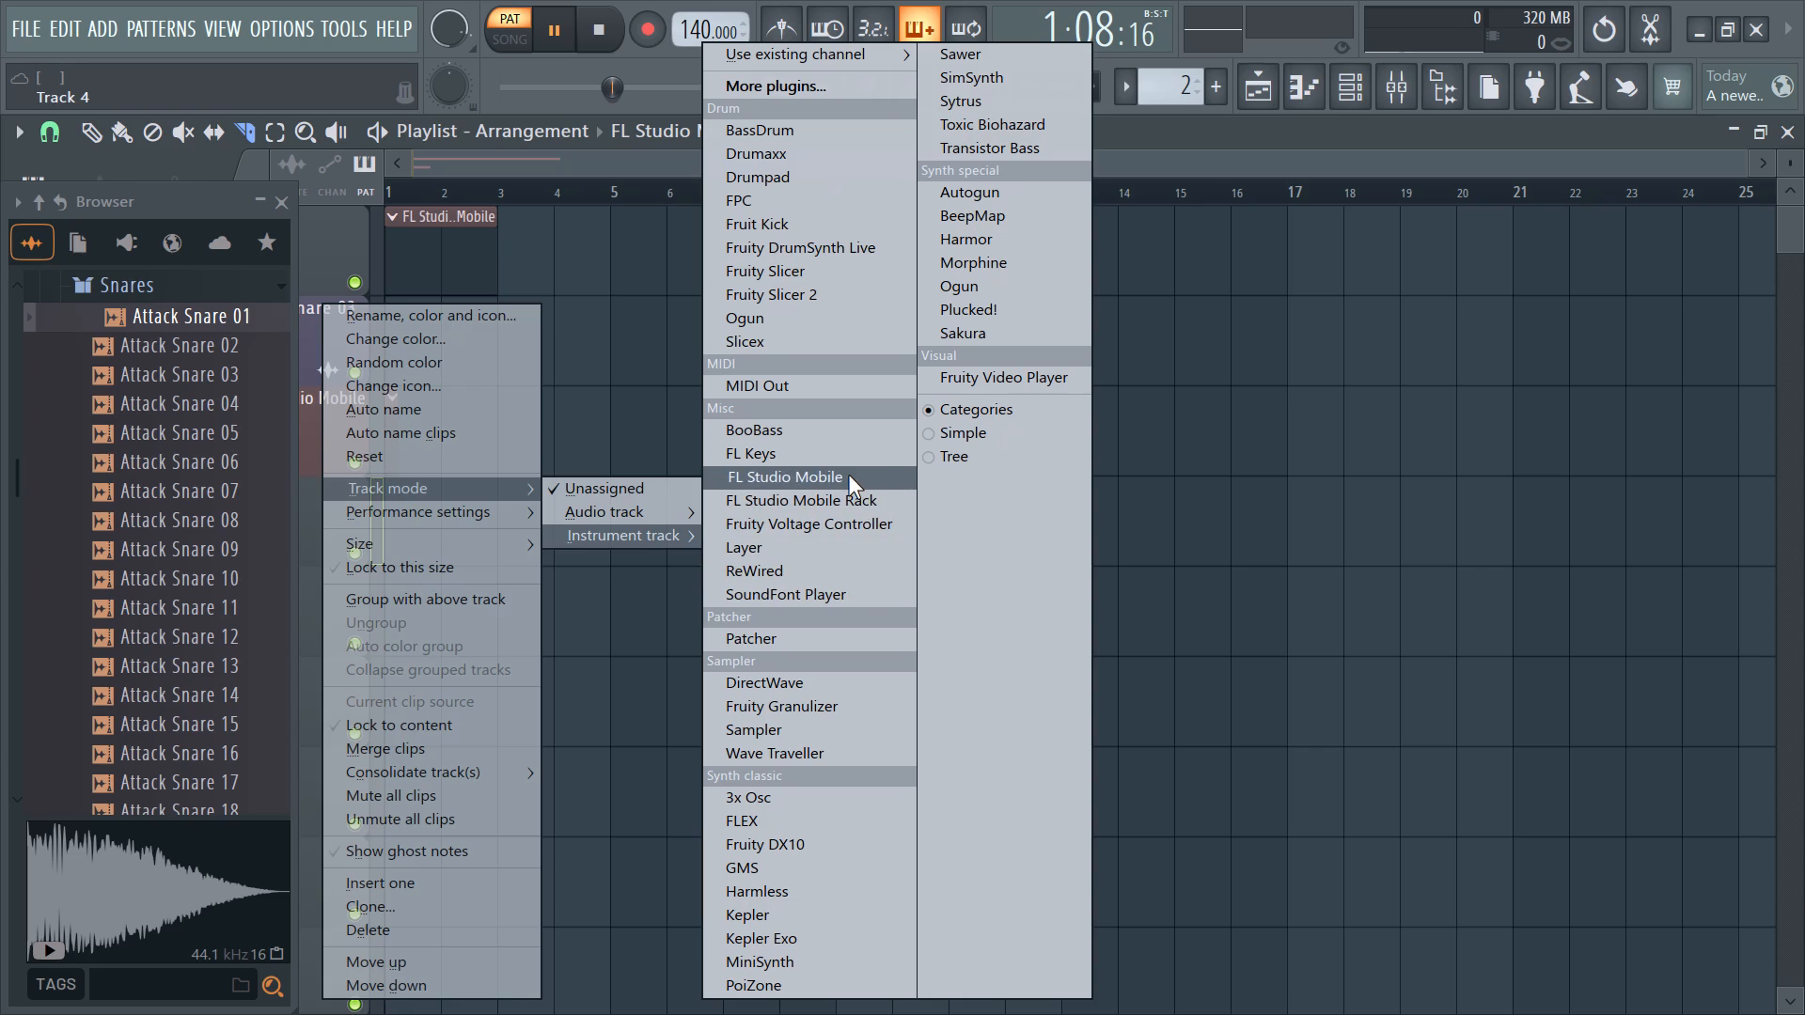
click(816, 452)
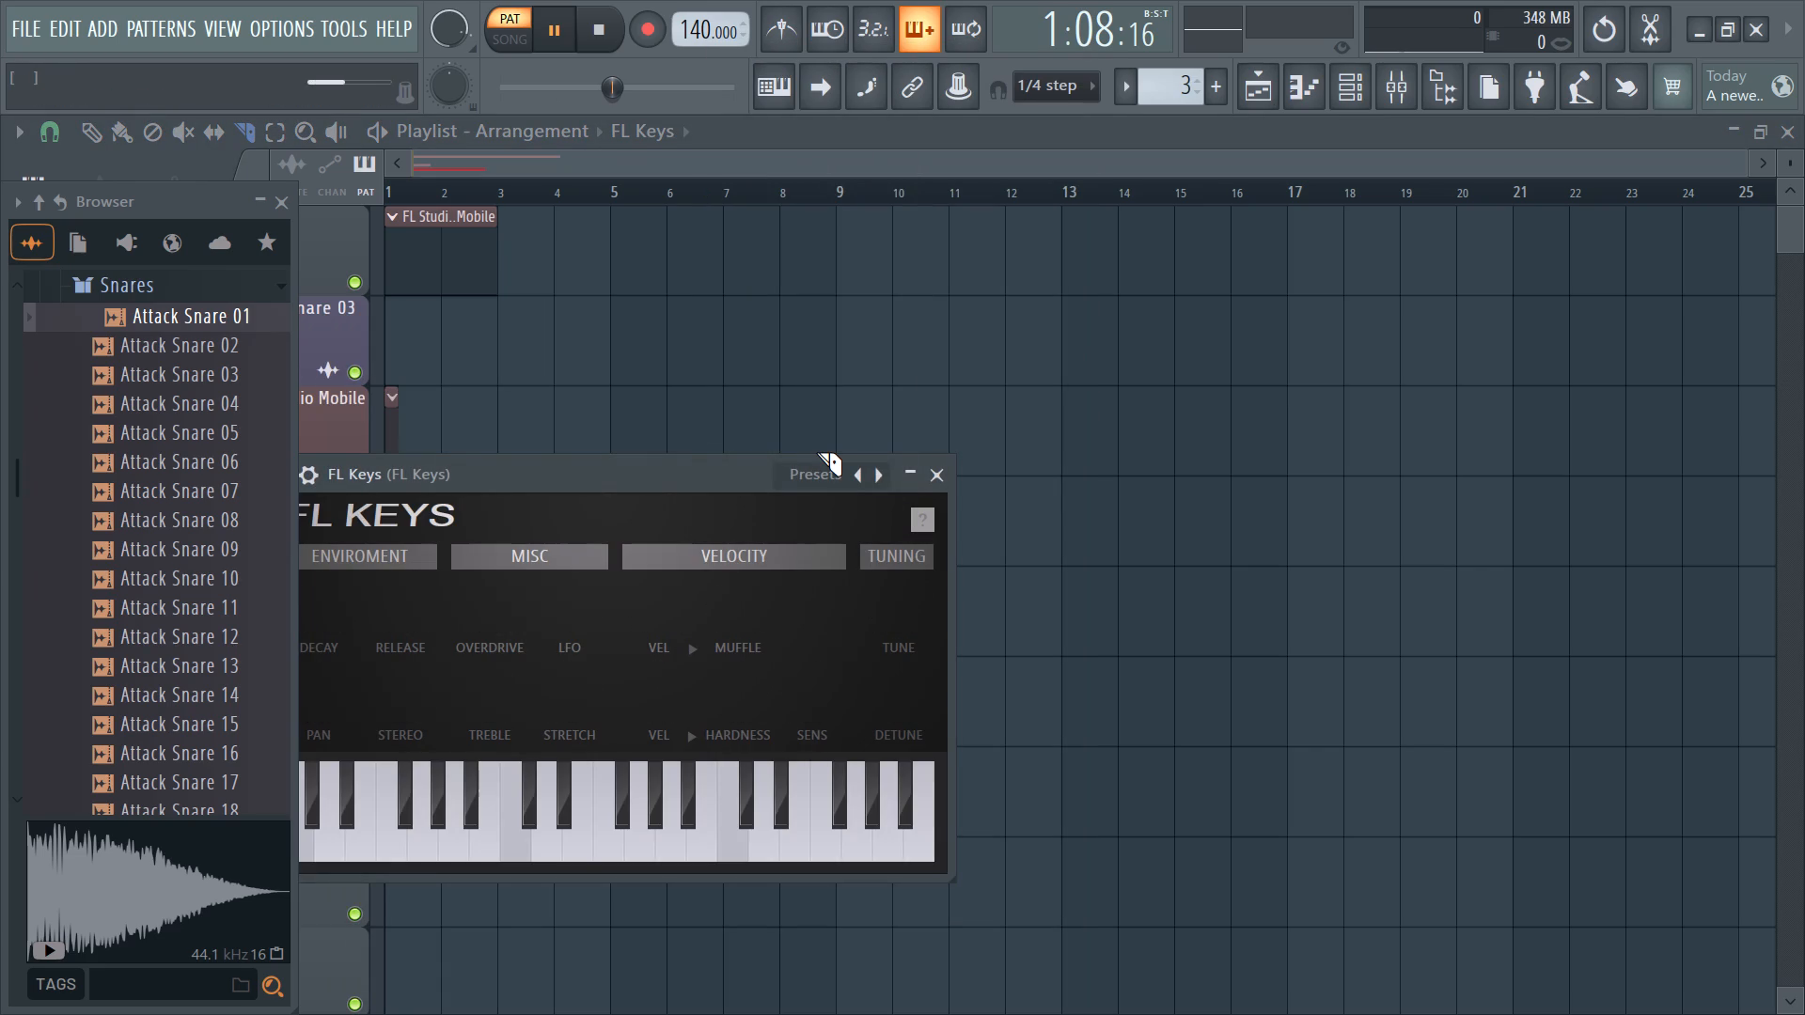
click(933, 471)
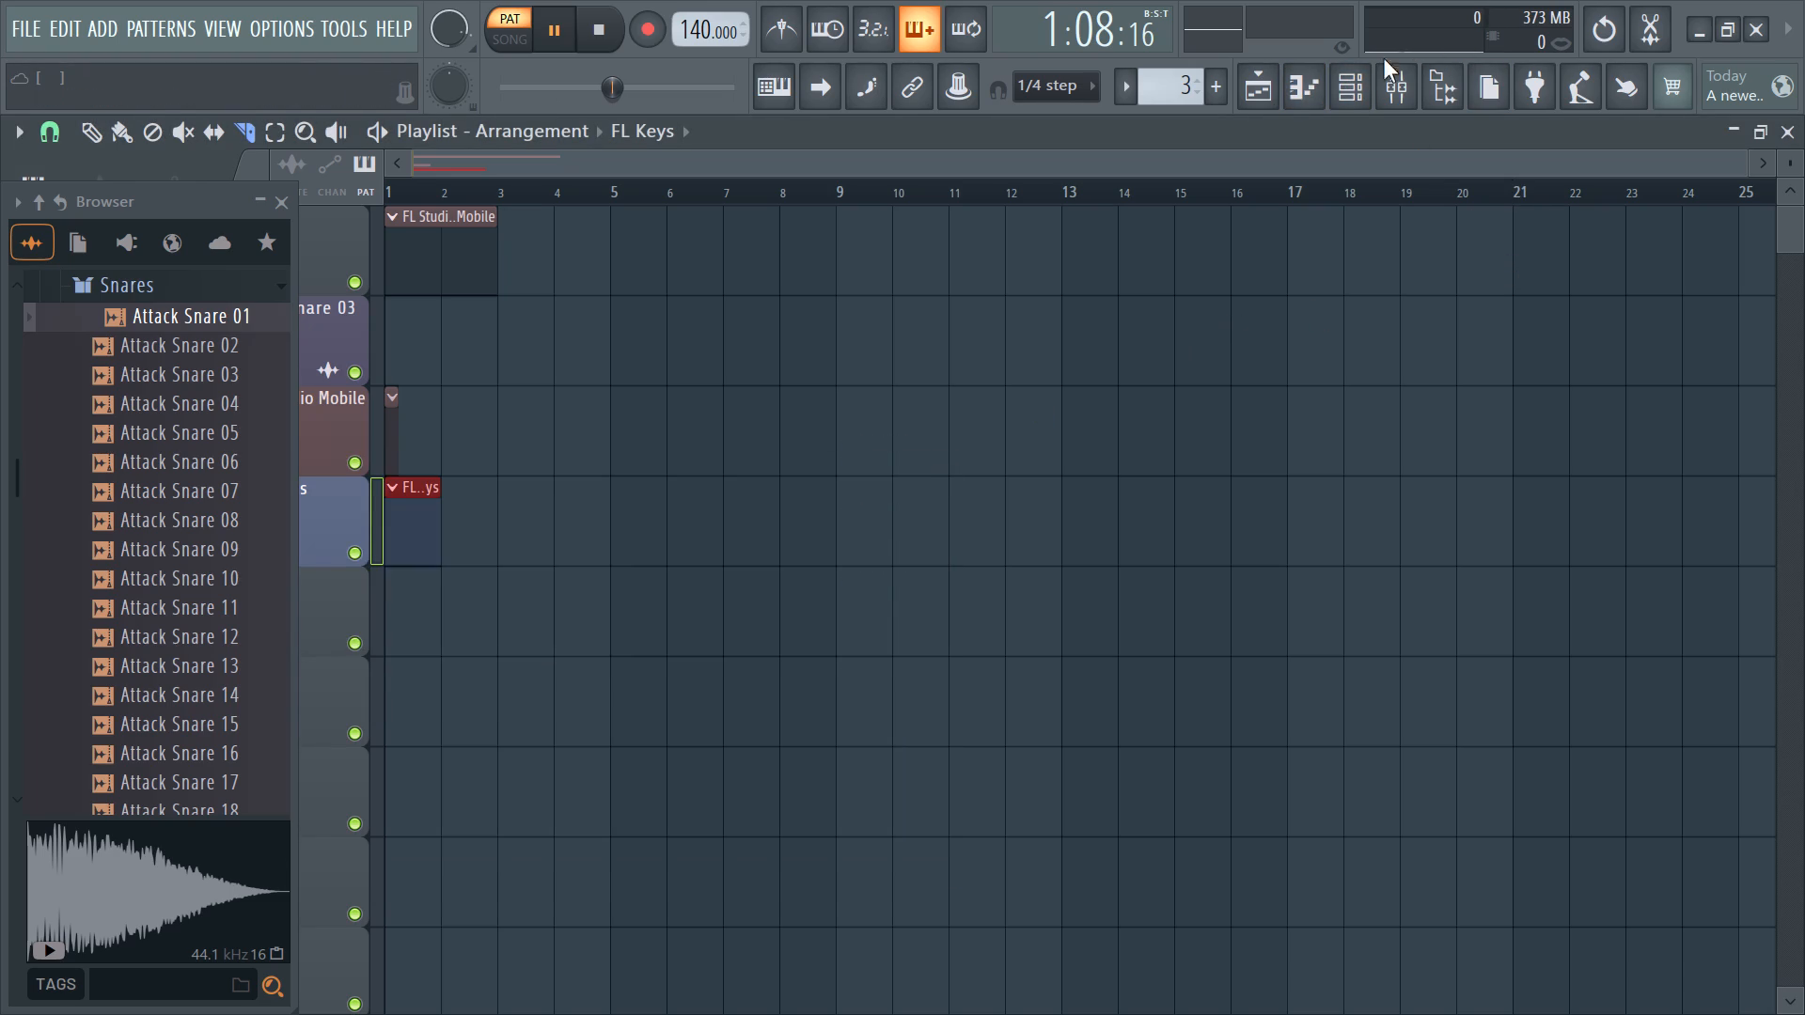
Open the FL Keys piano roll, maximize it and close the browser.
click(1319, 83)
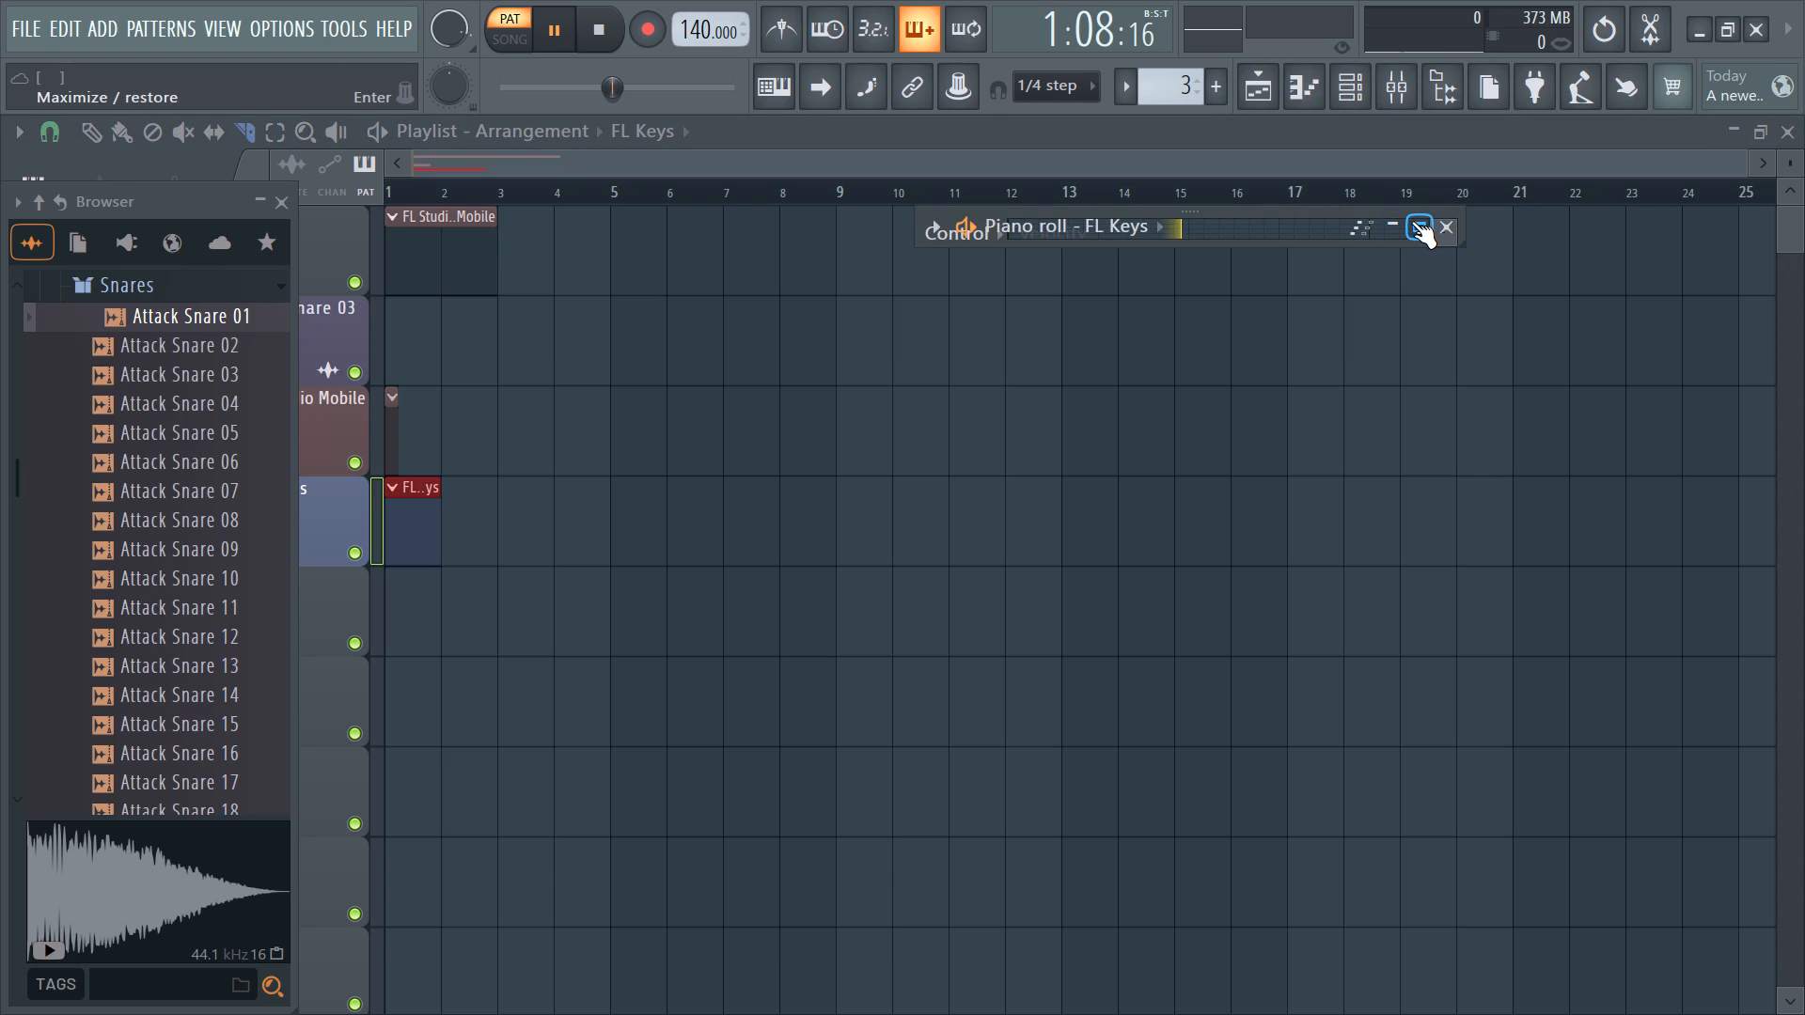
click(1413, 221)
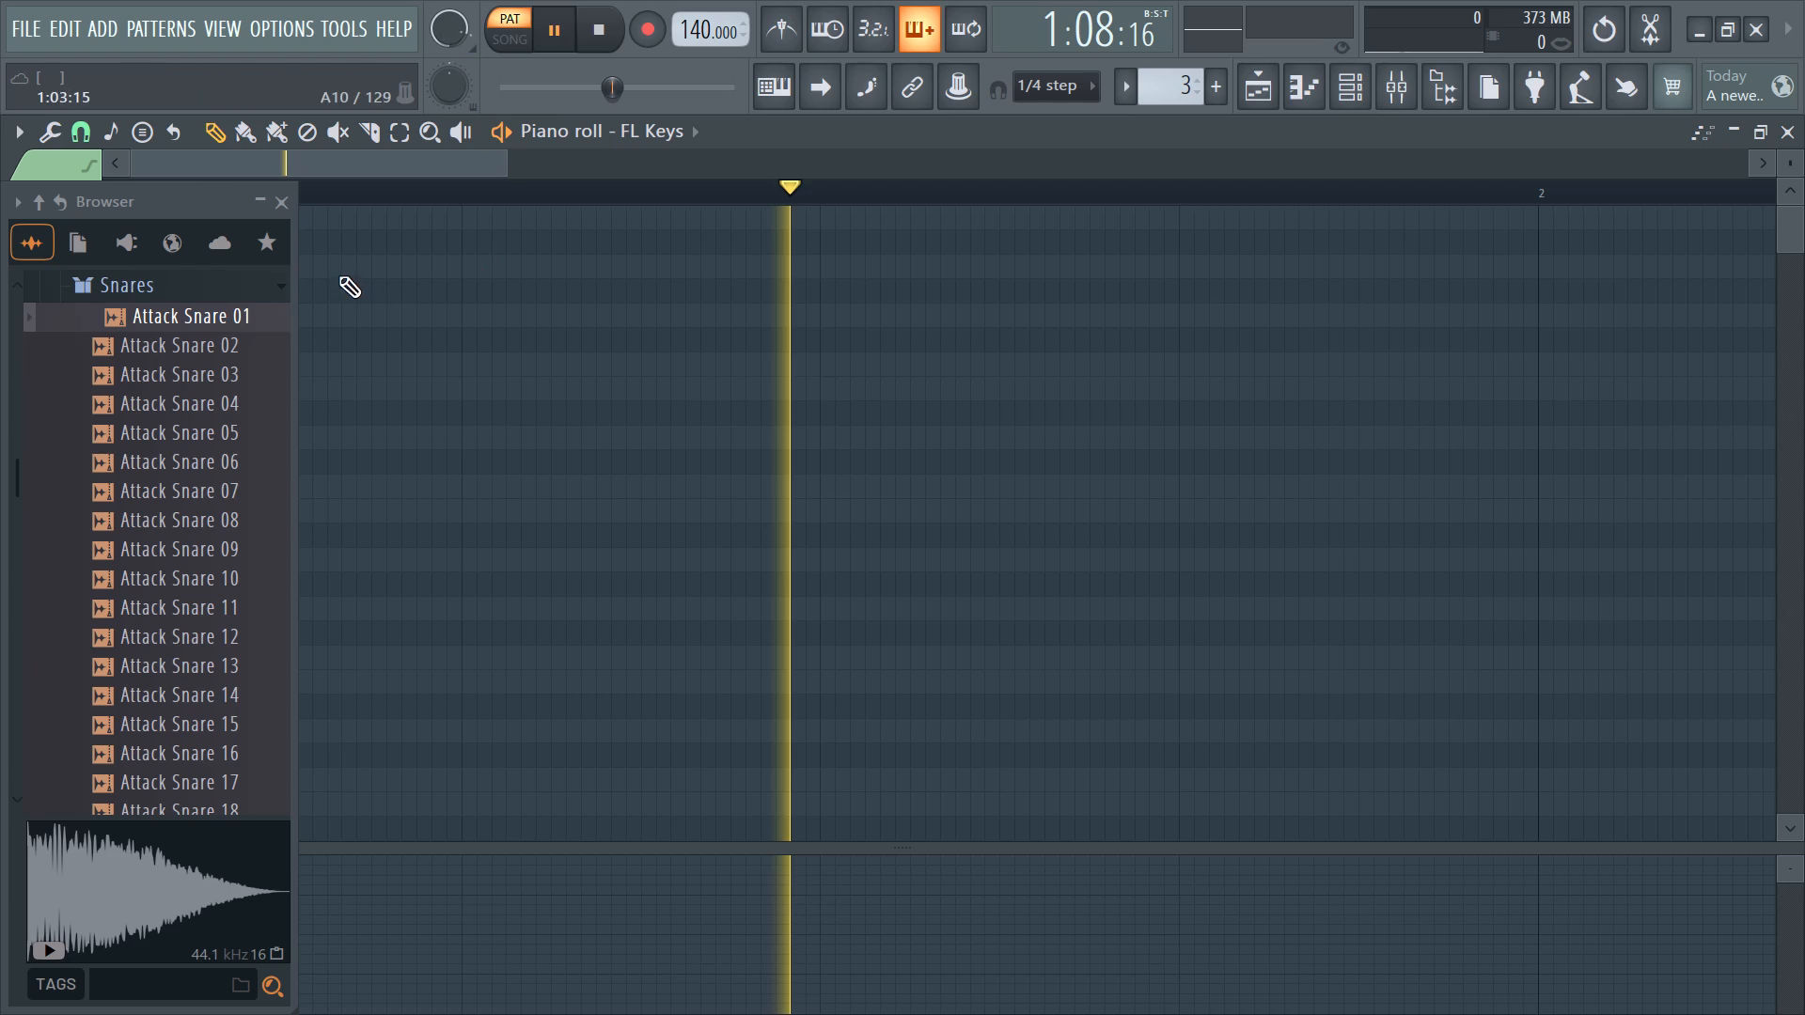
click(271, 214)
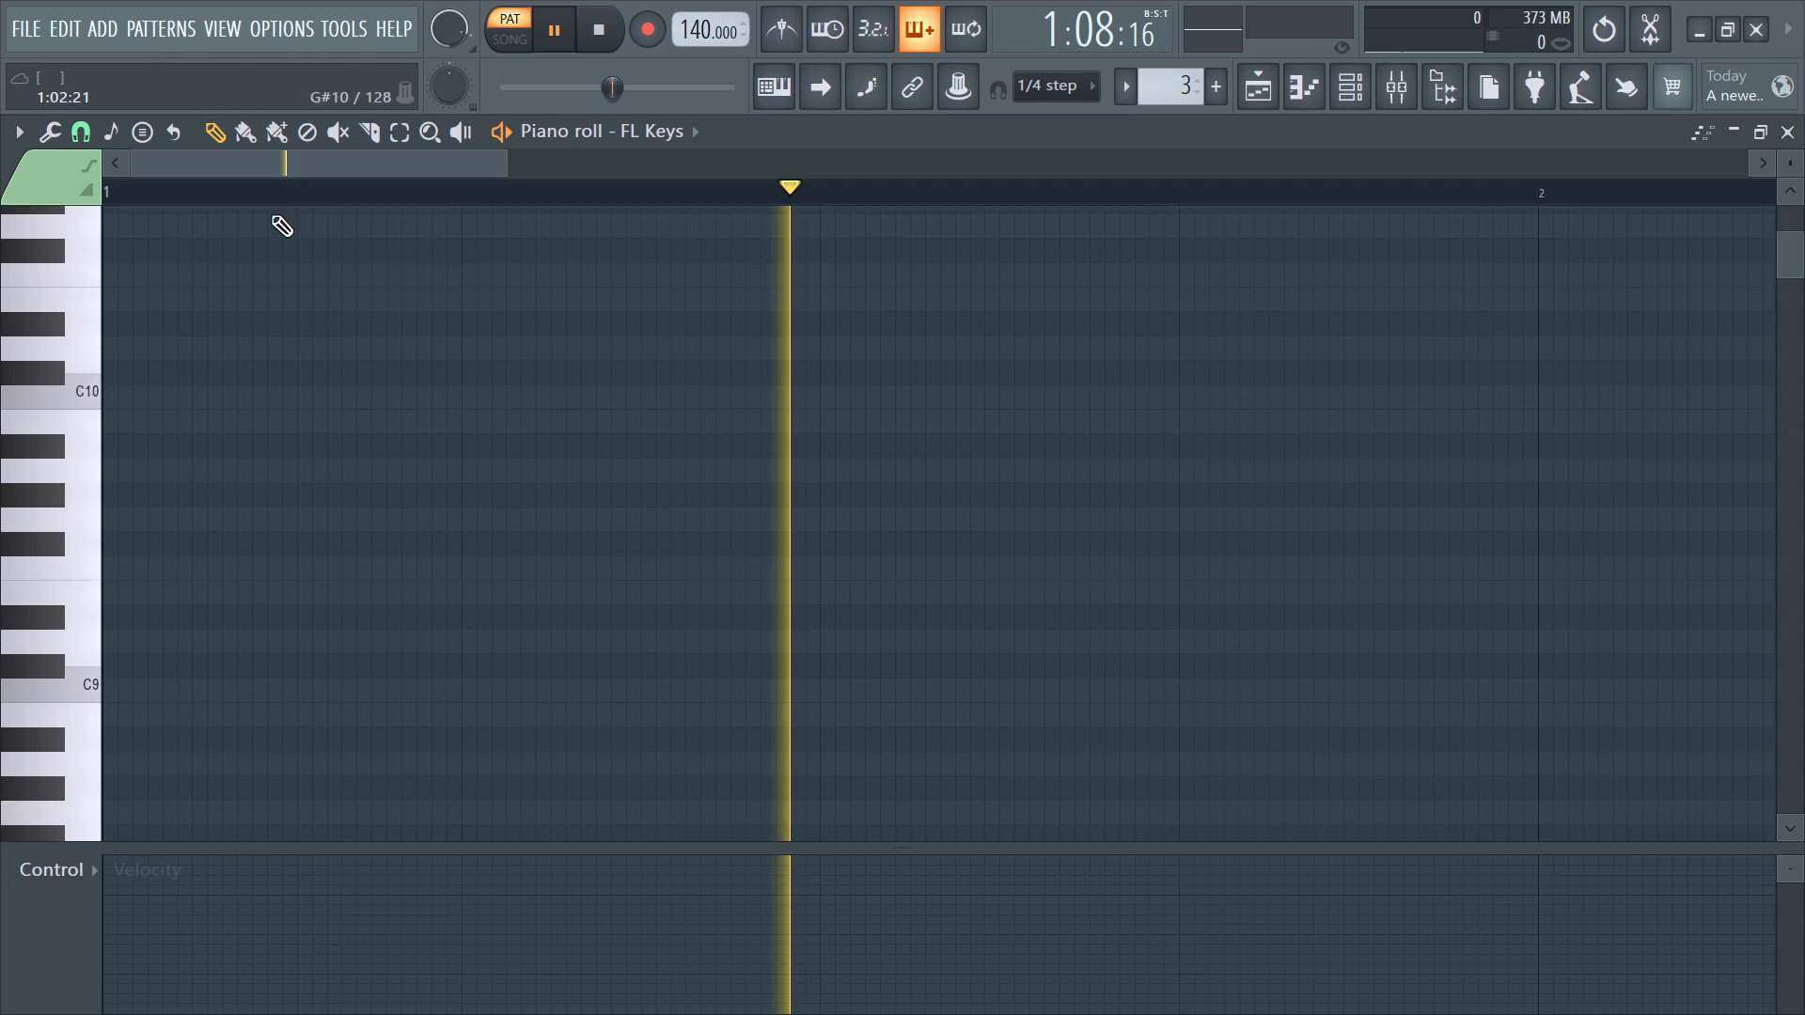
Draw a C#5 note about half a beat long just after the start of bar 1 in the FL Keys piano roll.
scroll(271, 214, down, 3)
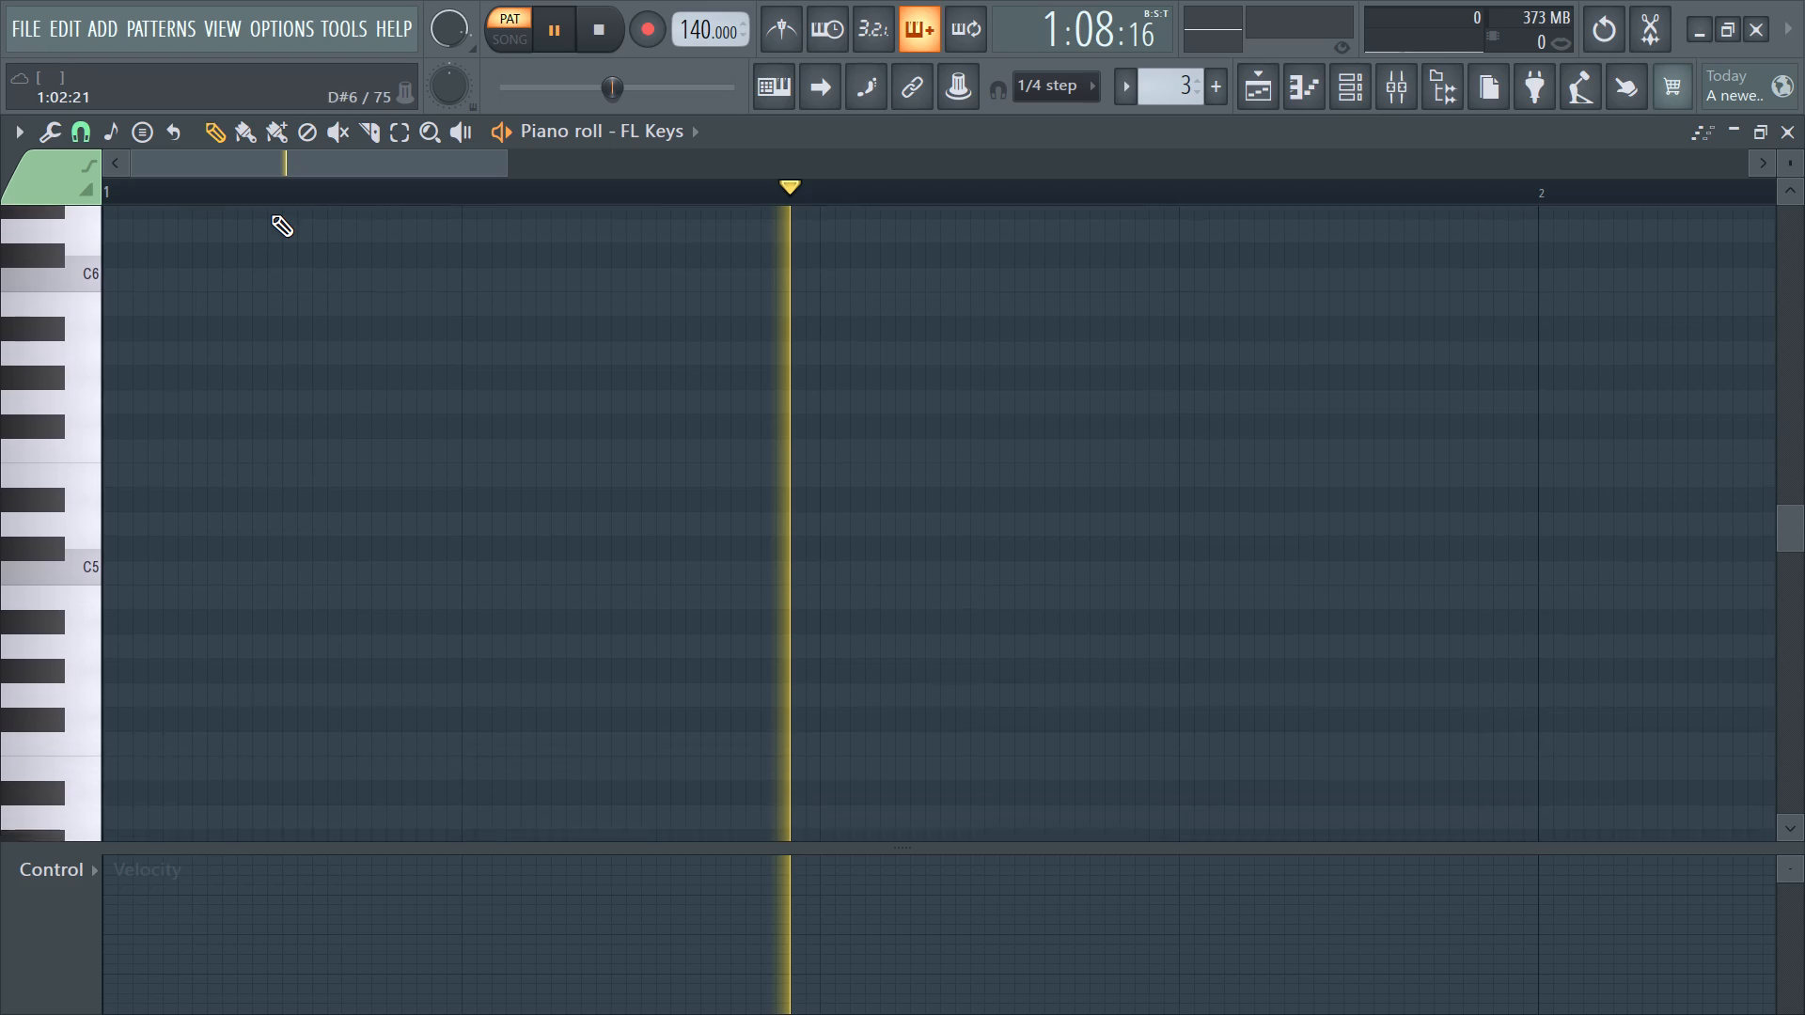
scroll(271, 214, down, 1)
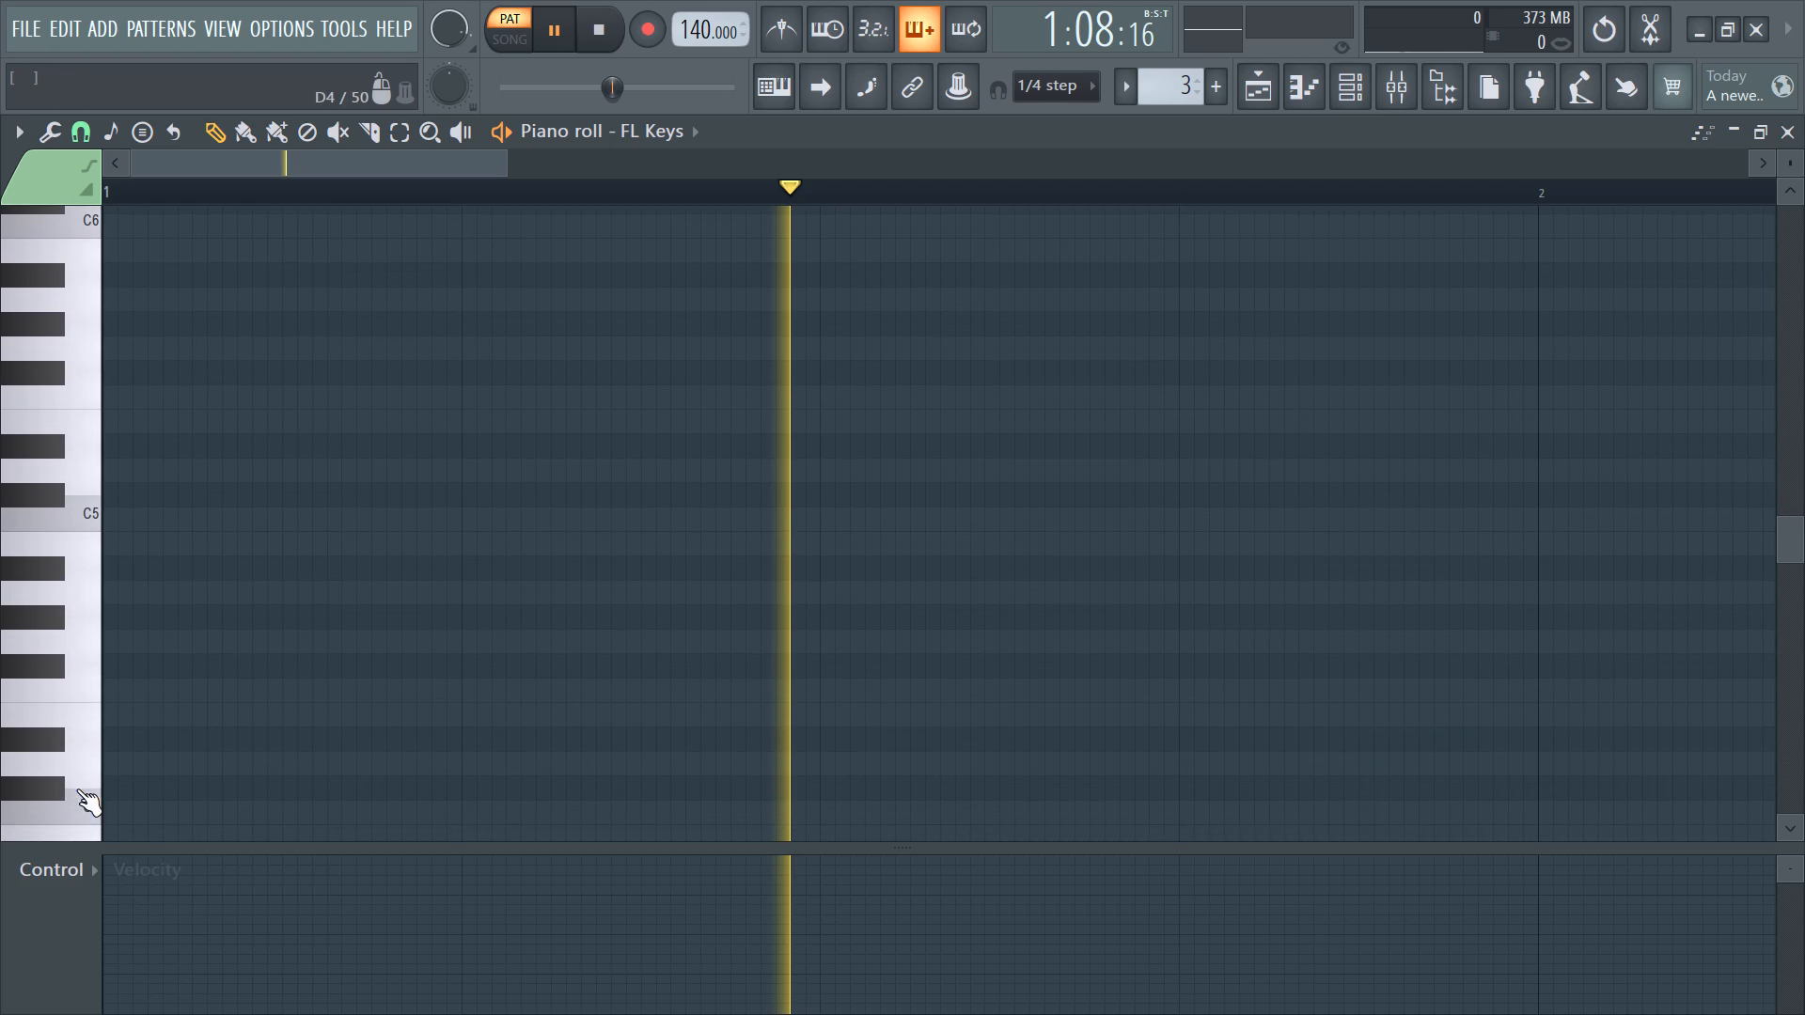
click(125, 497)
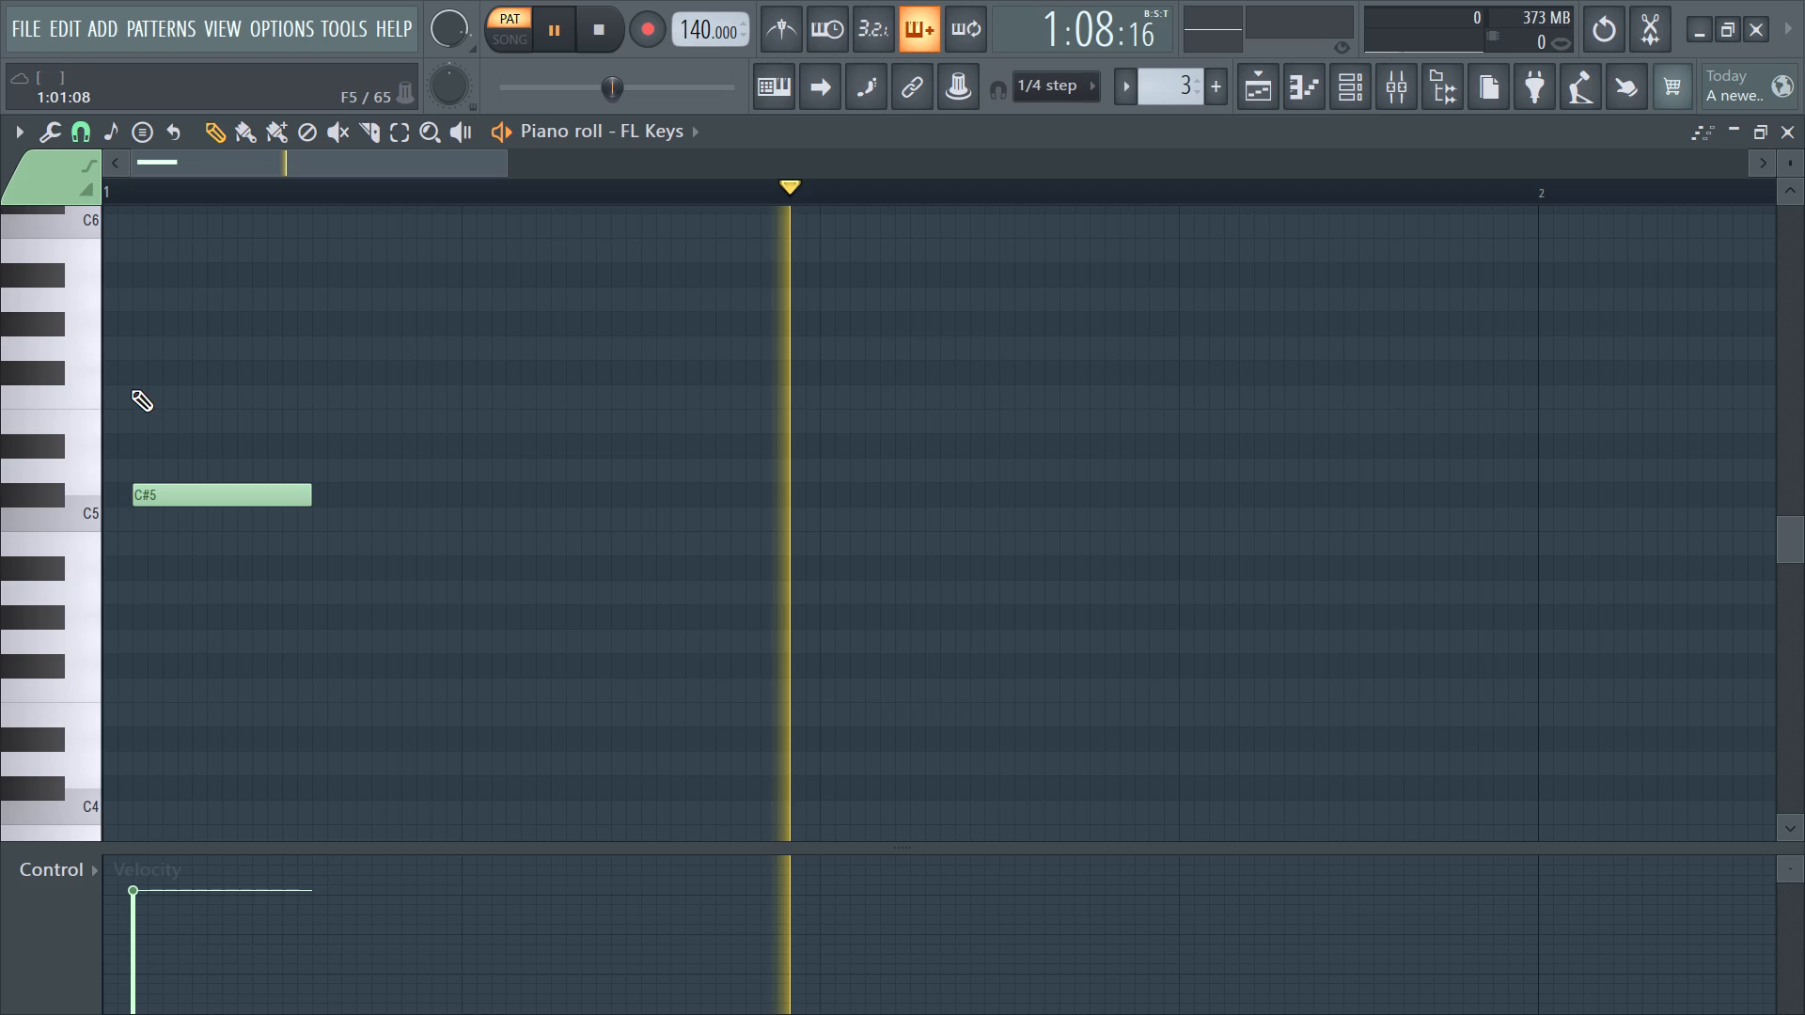
Restart pattern playback from bar 1 to listen to the FL Keys note.
key(space)
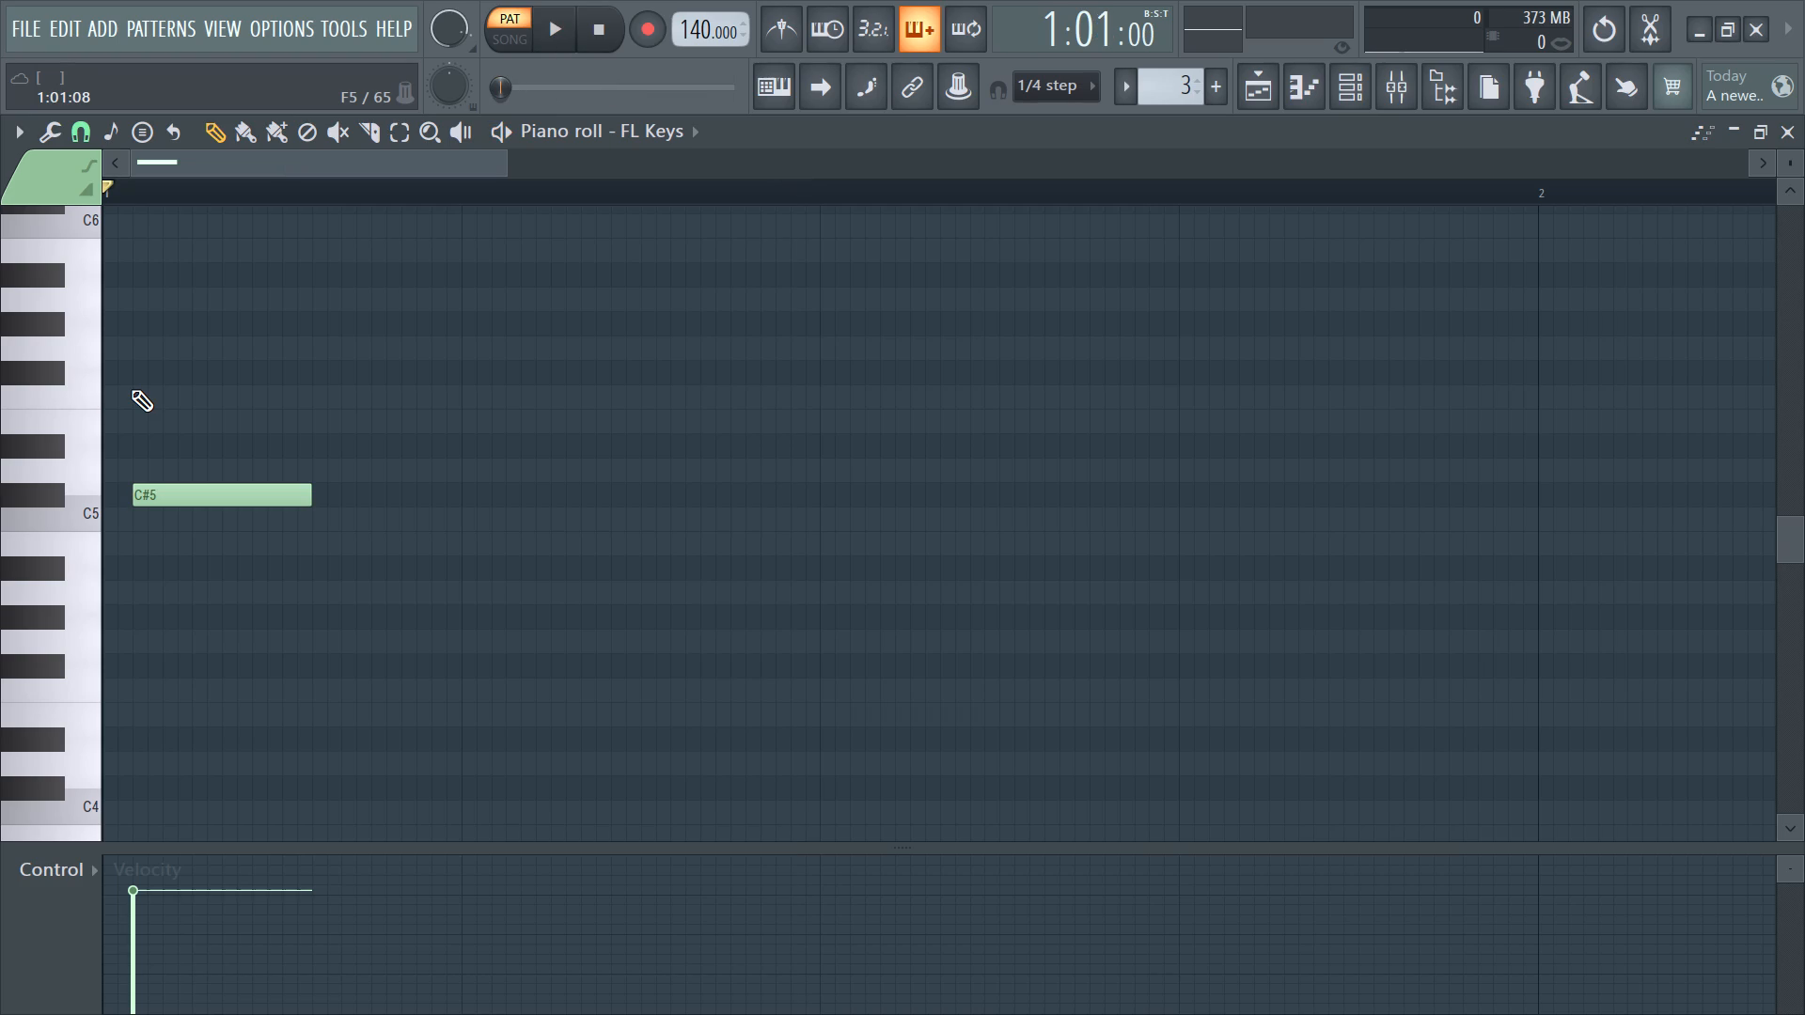
key(space)
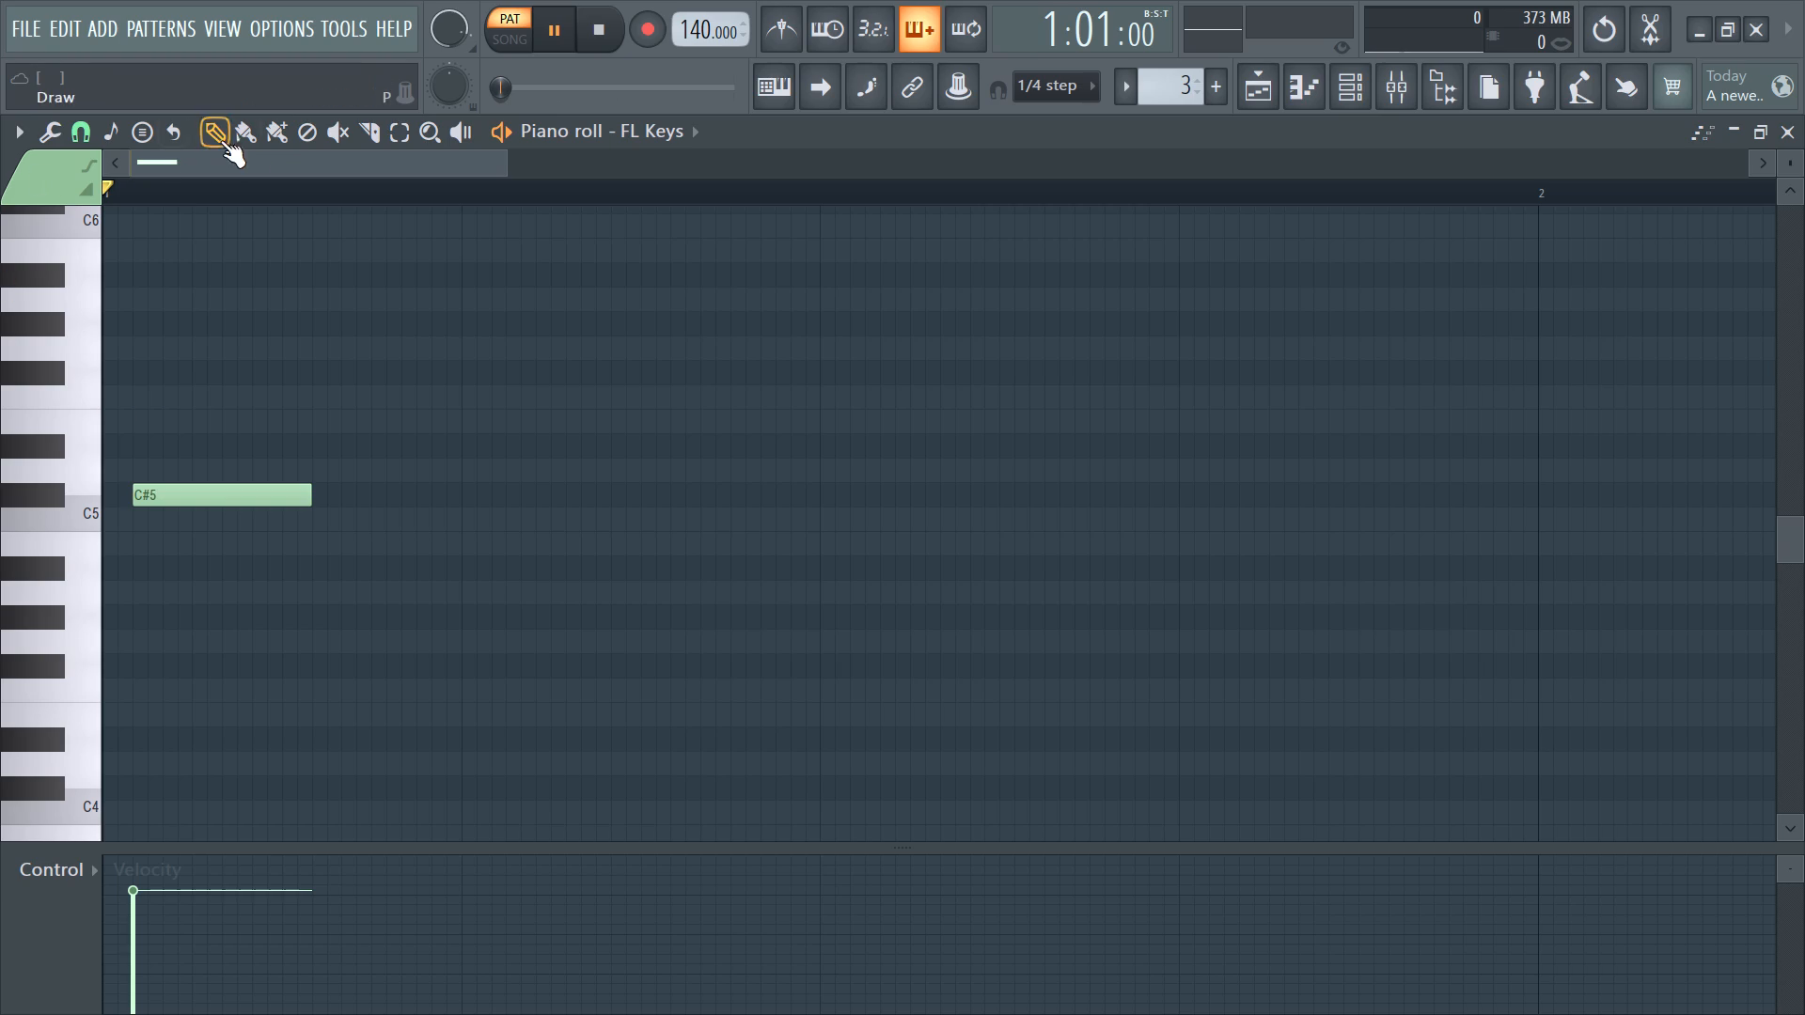
Switch playback from pattern to song mode and toggle playback to listen to the song.
click(503, 38)
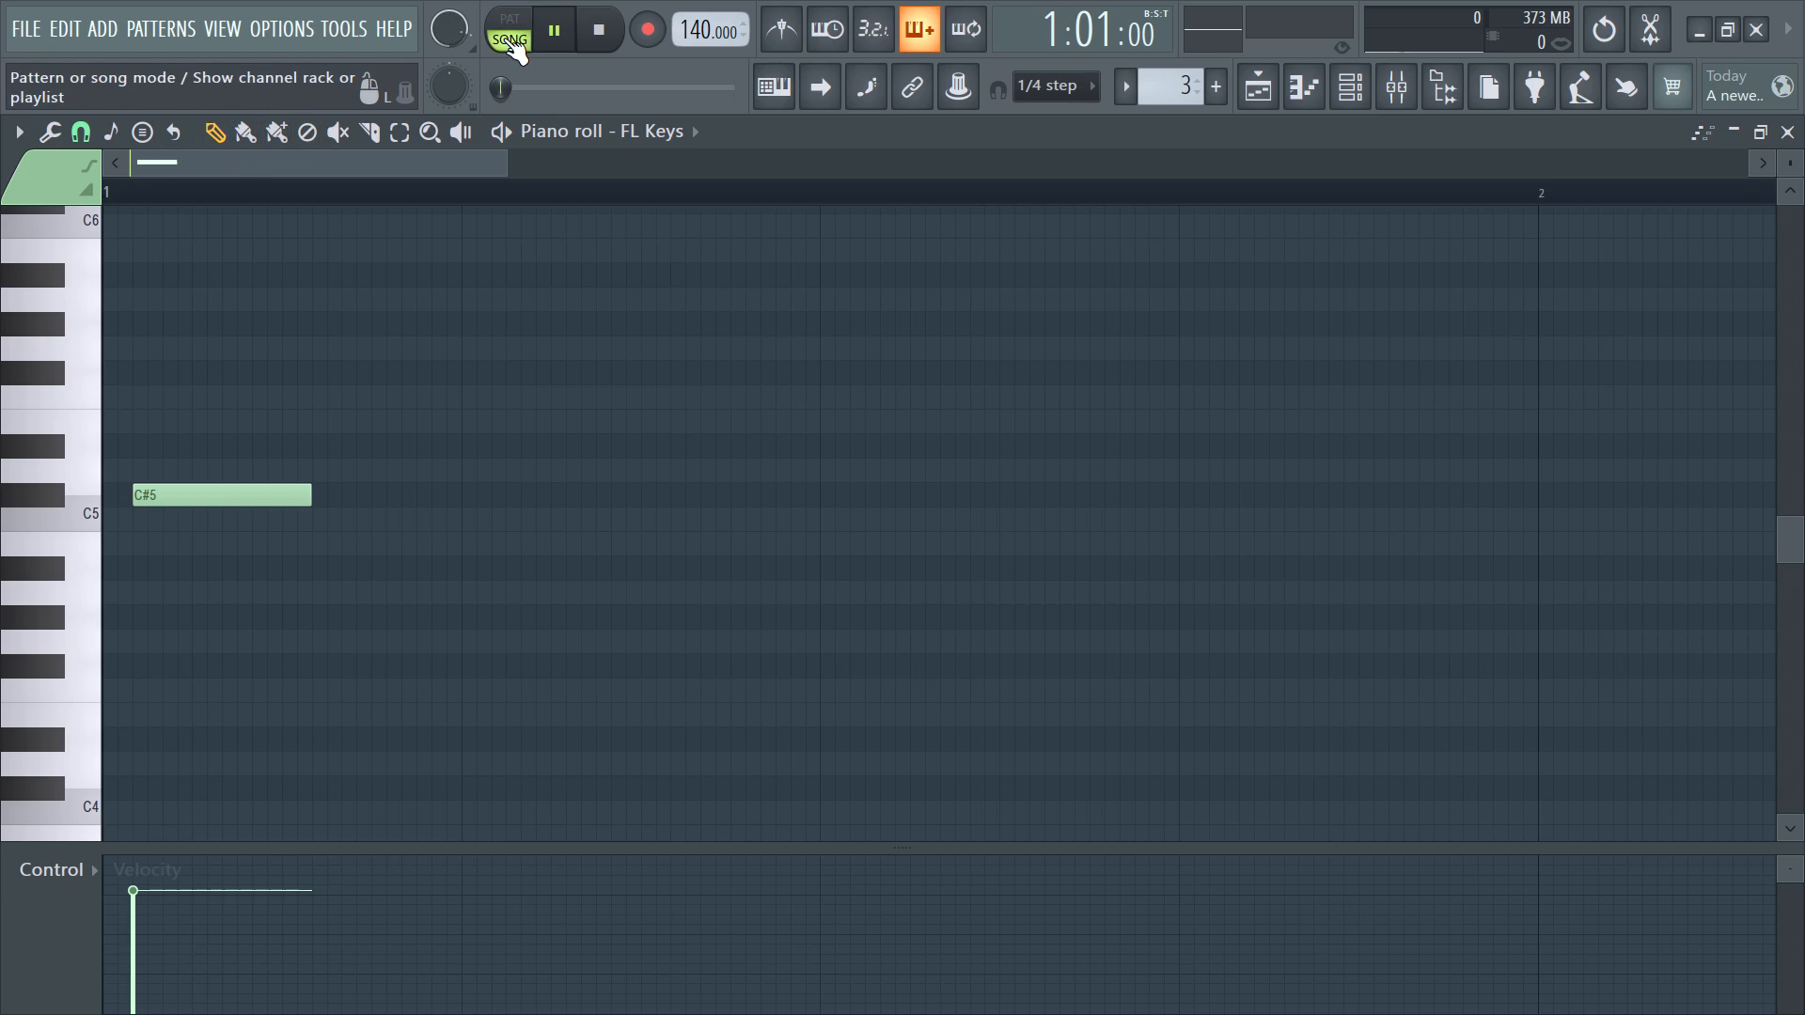
key(space)
key(space)
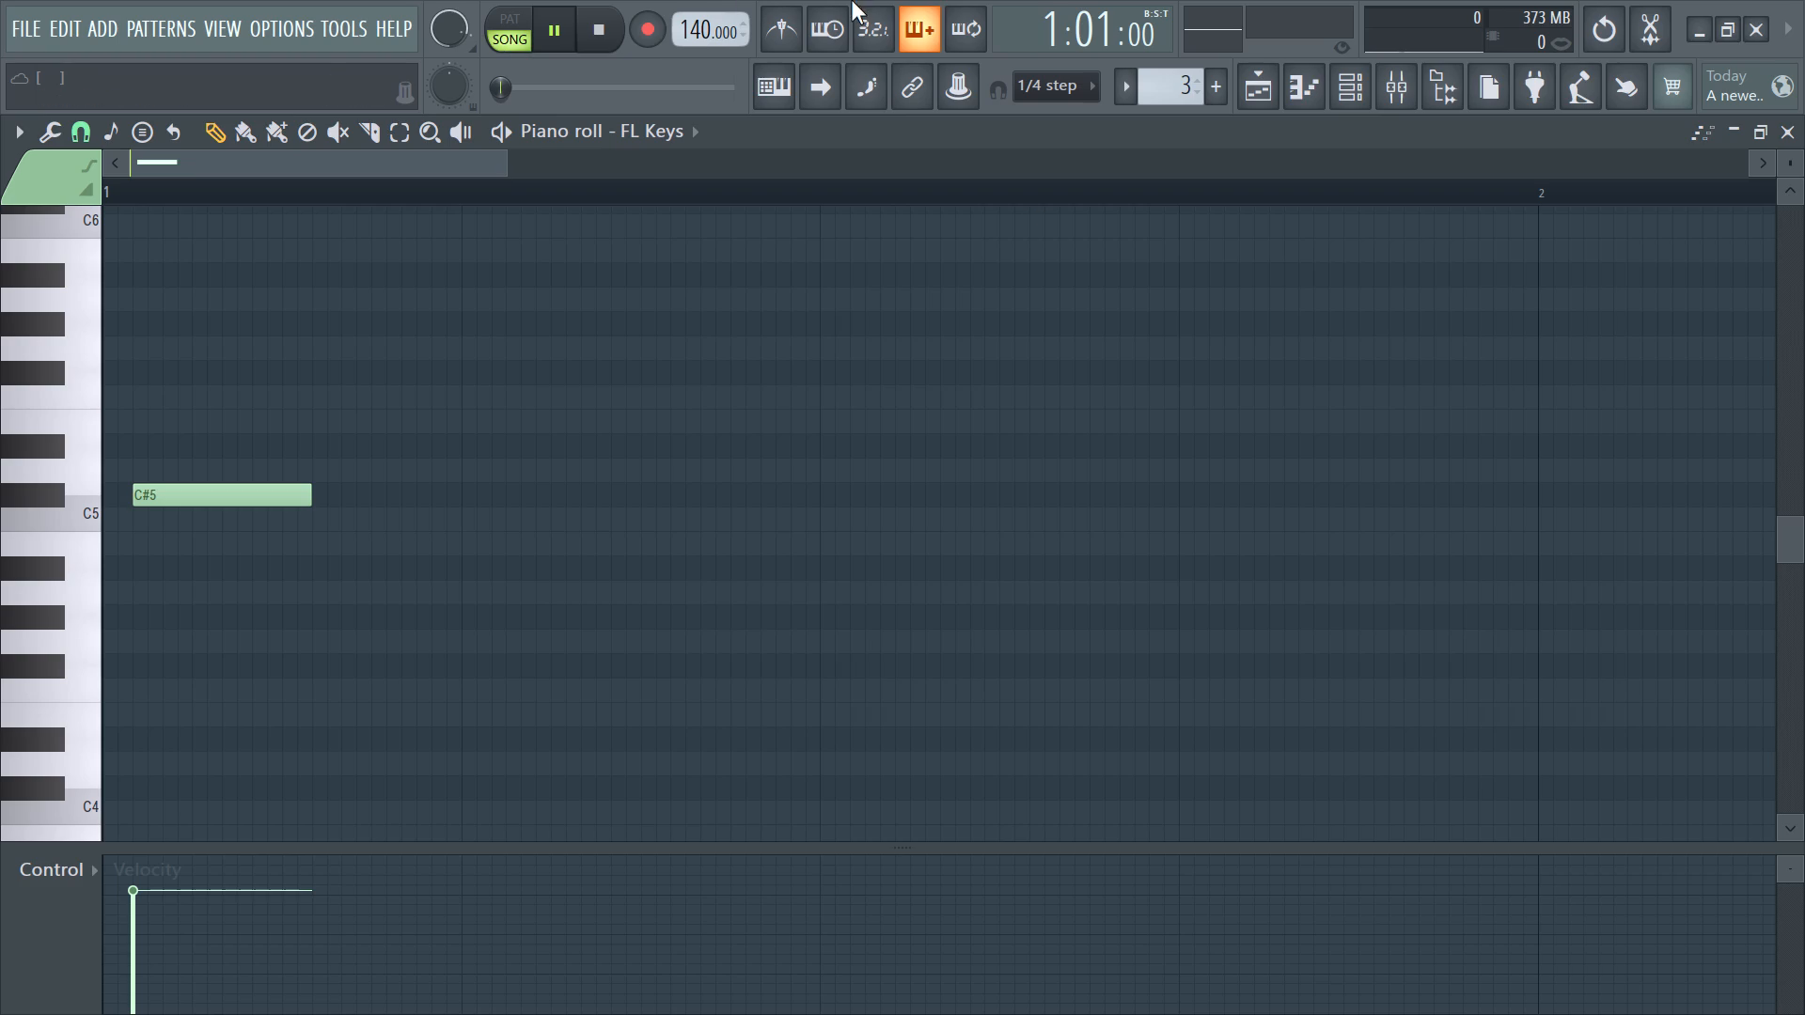
Close FL Studio without saving the changes to untitled.flp, forcing the program to end.
click(1760, 23)
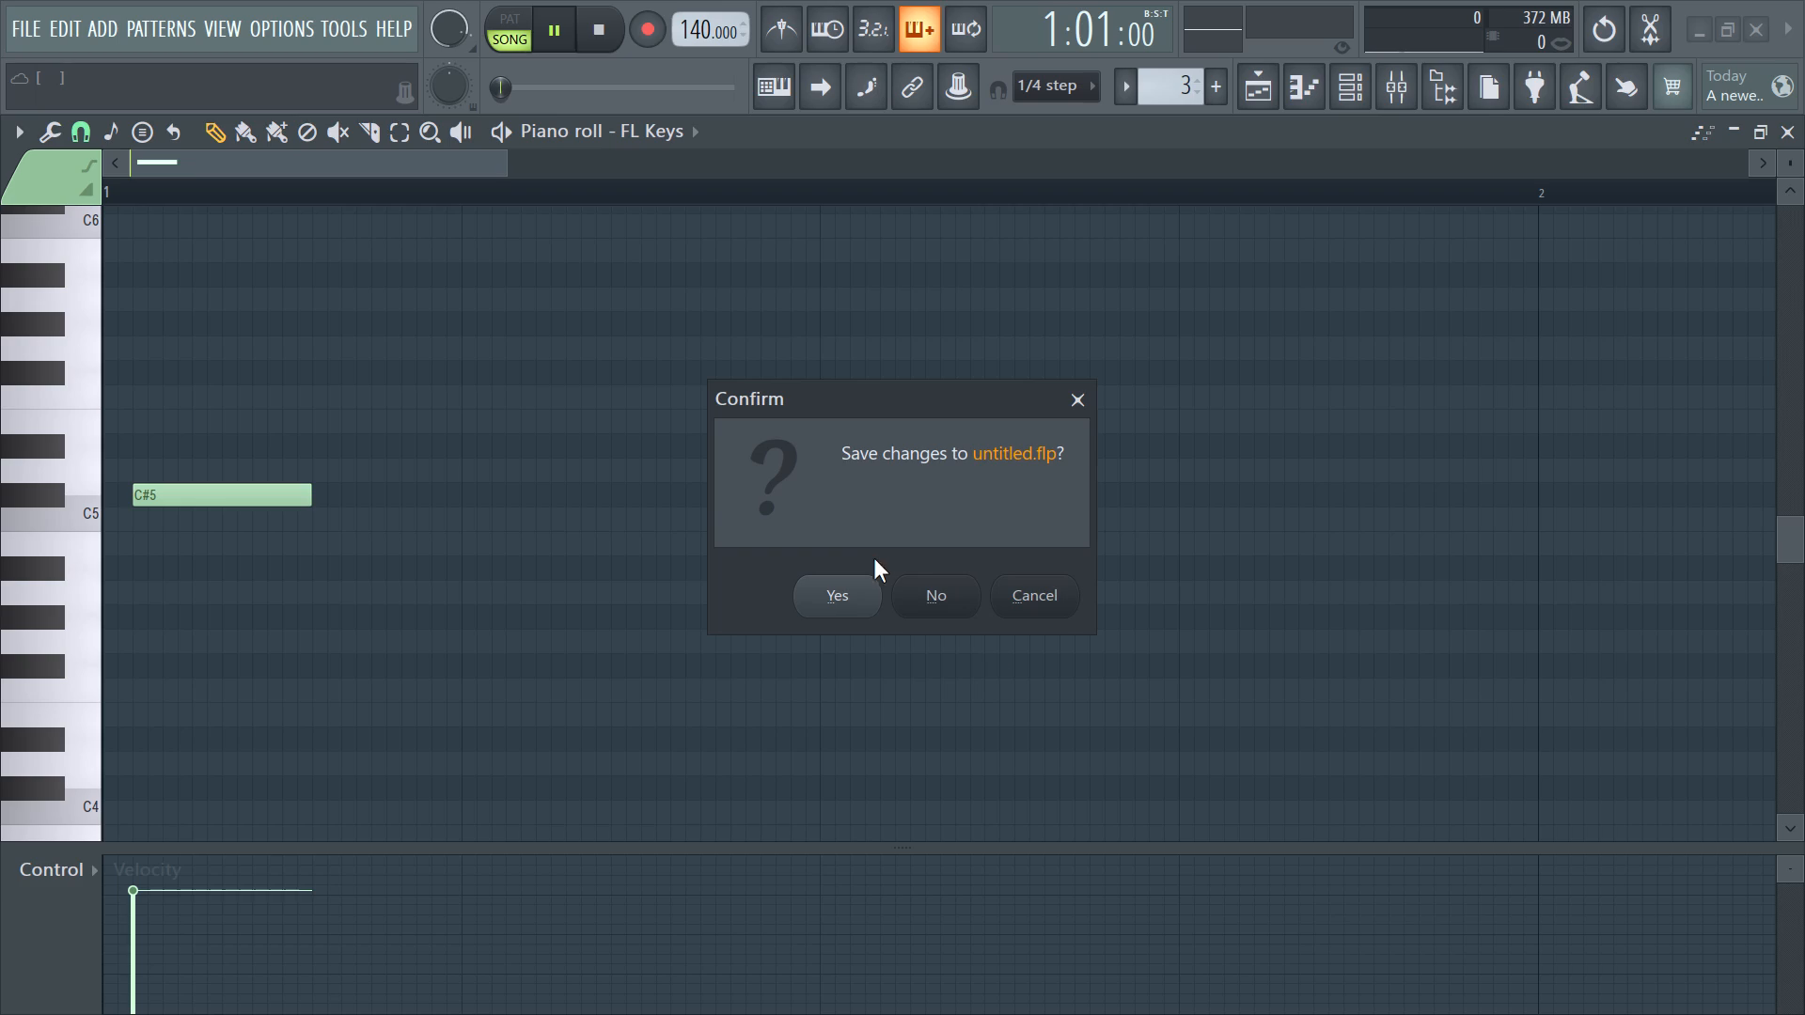
click(949, 597)
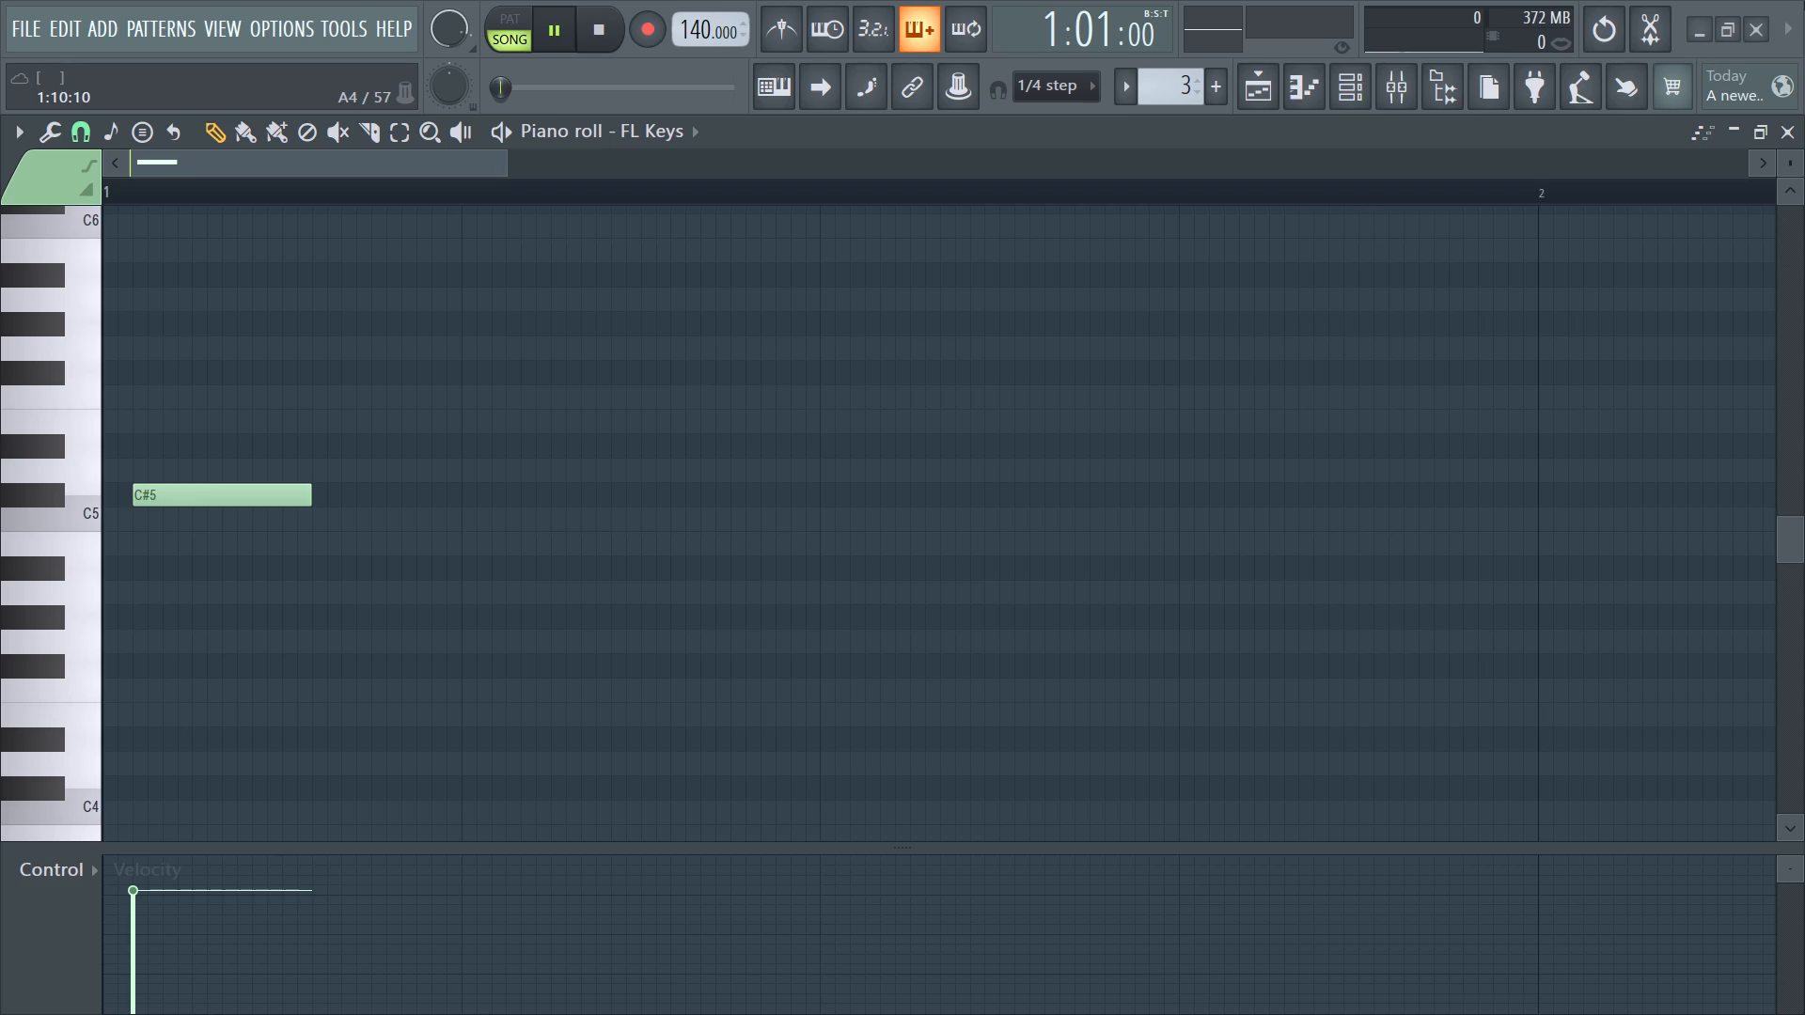
click(1753, 29)
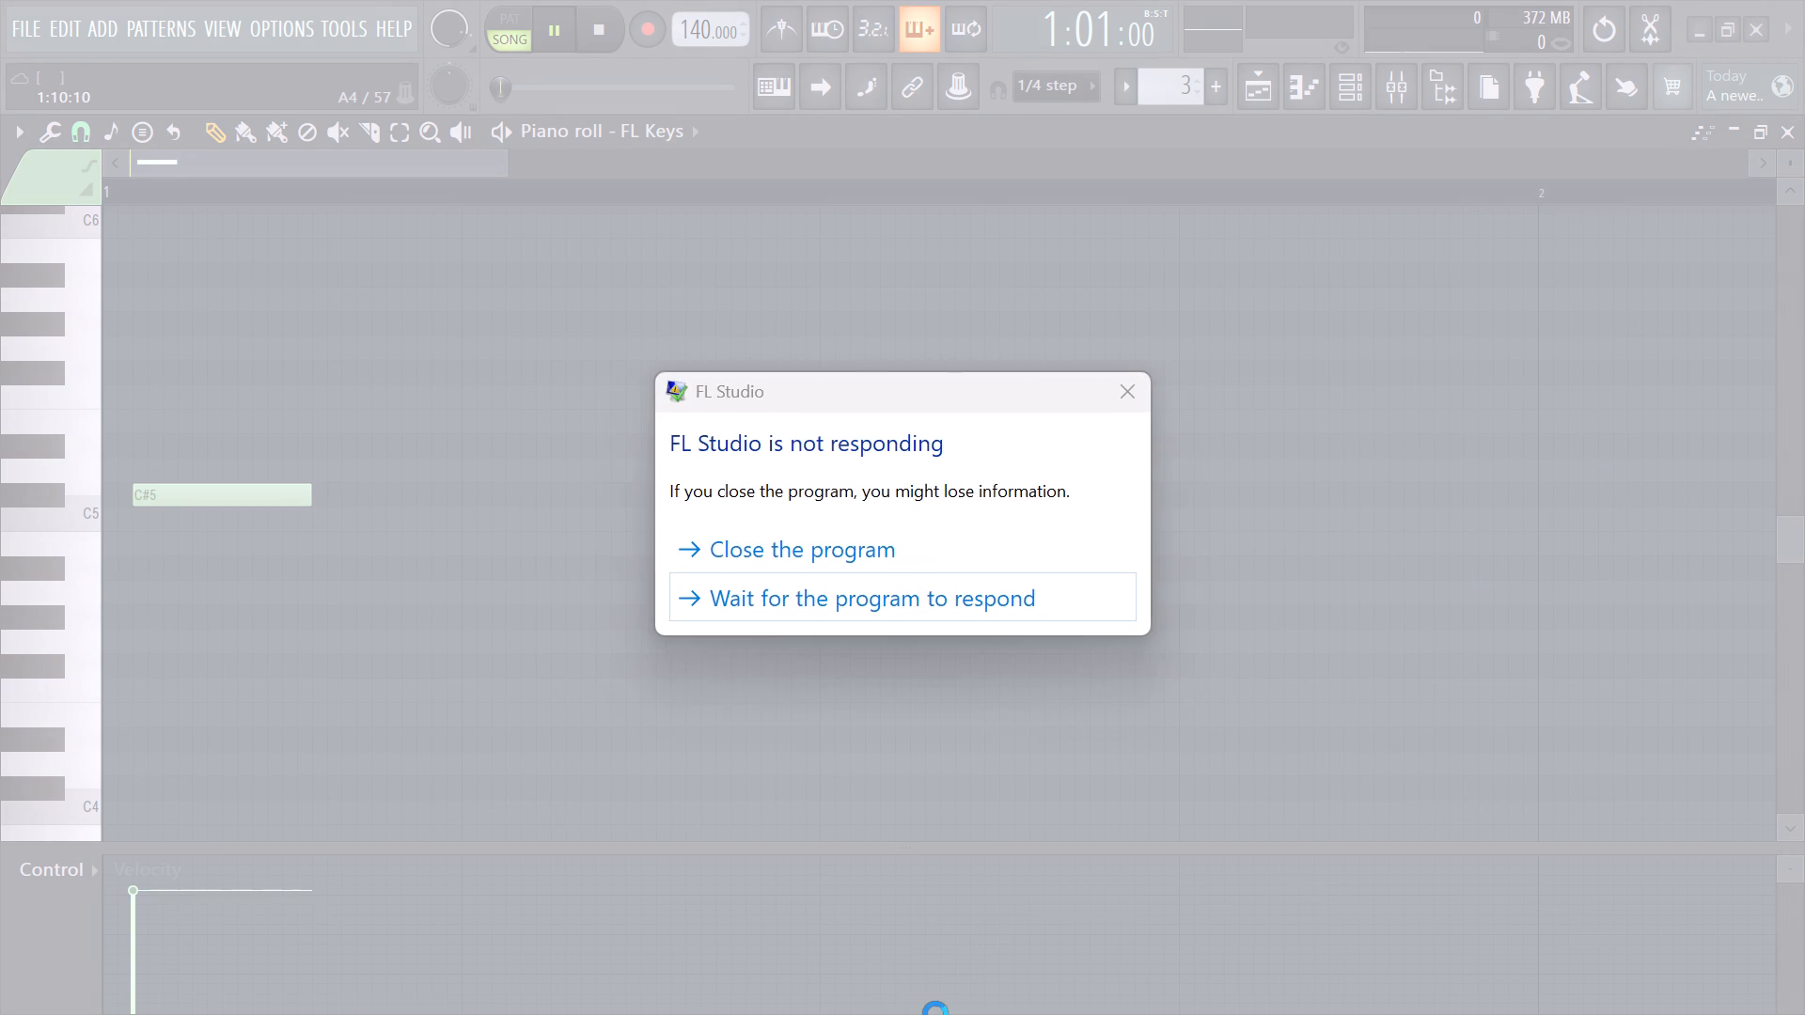
click(805, 539)
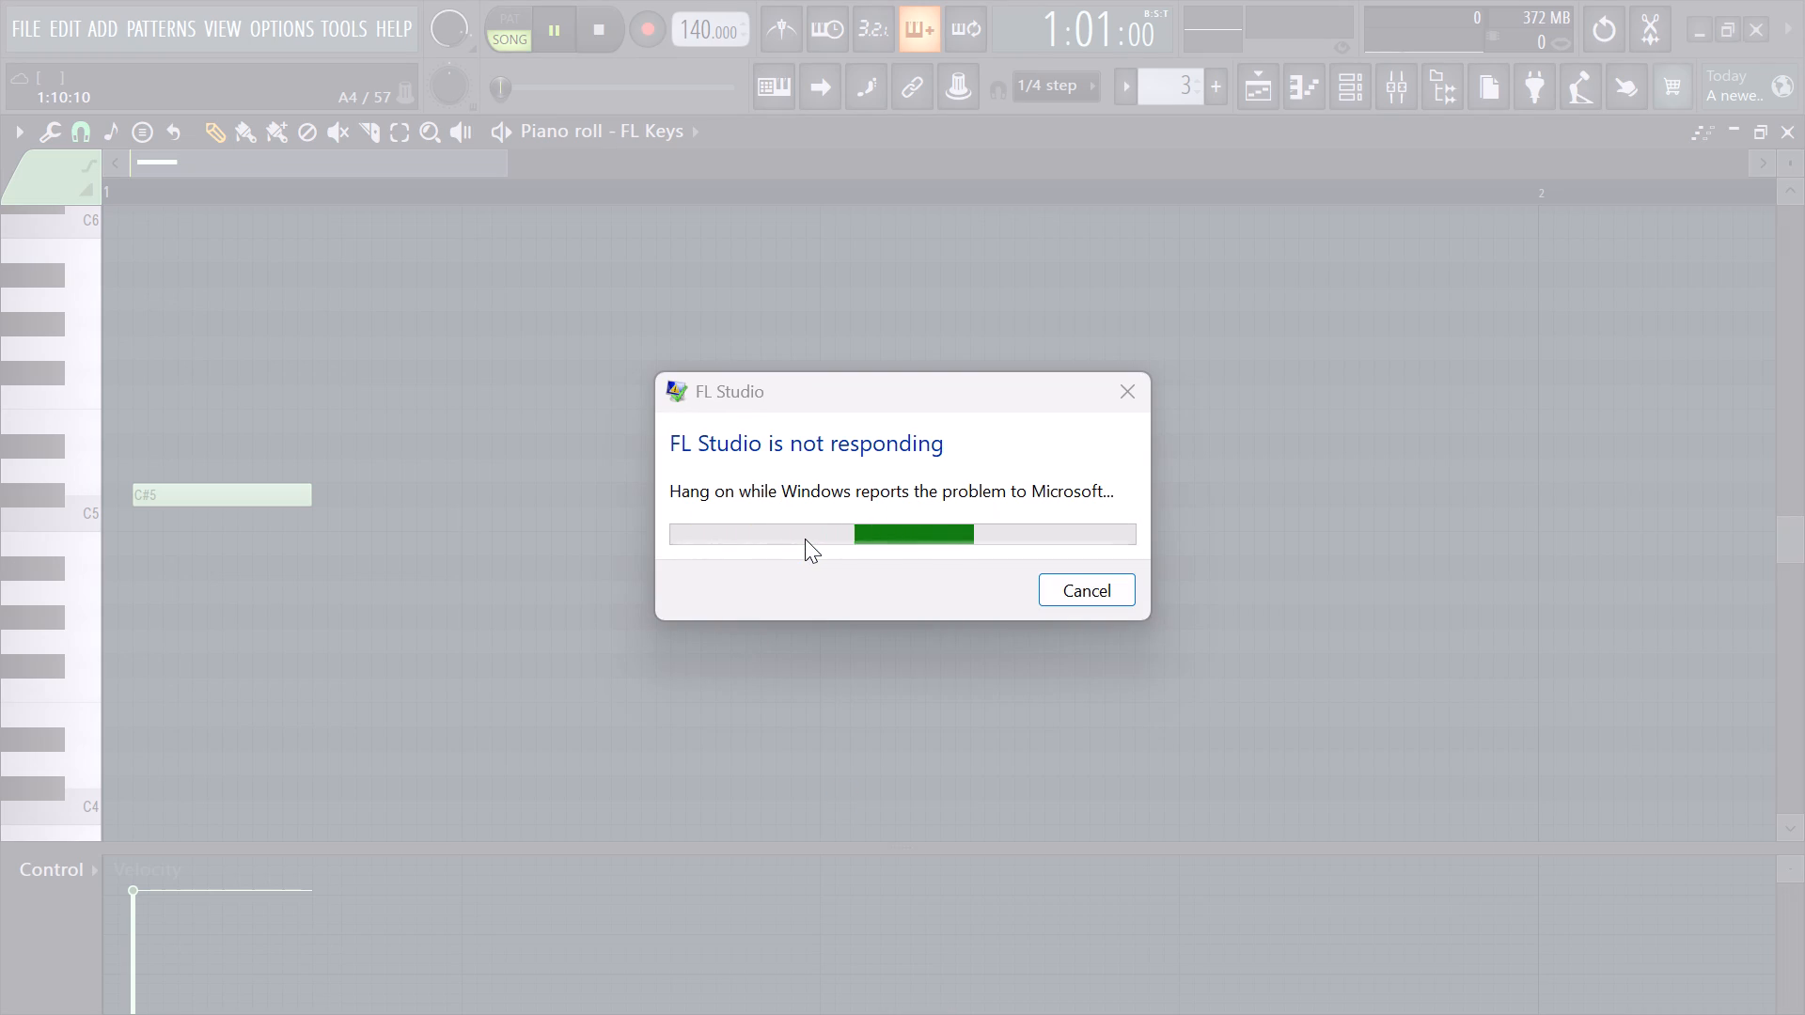